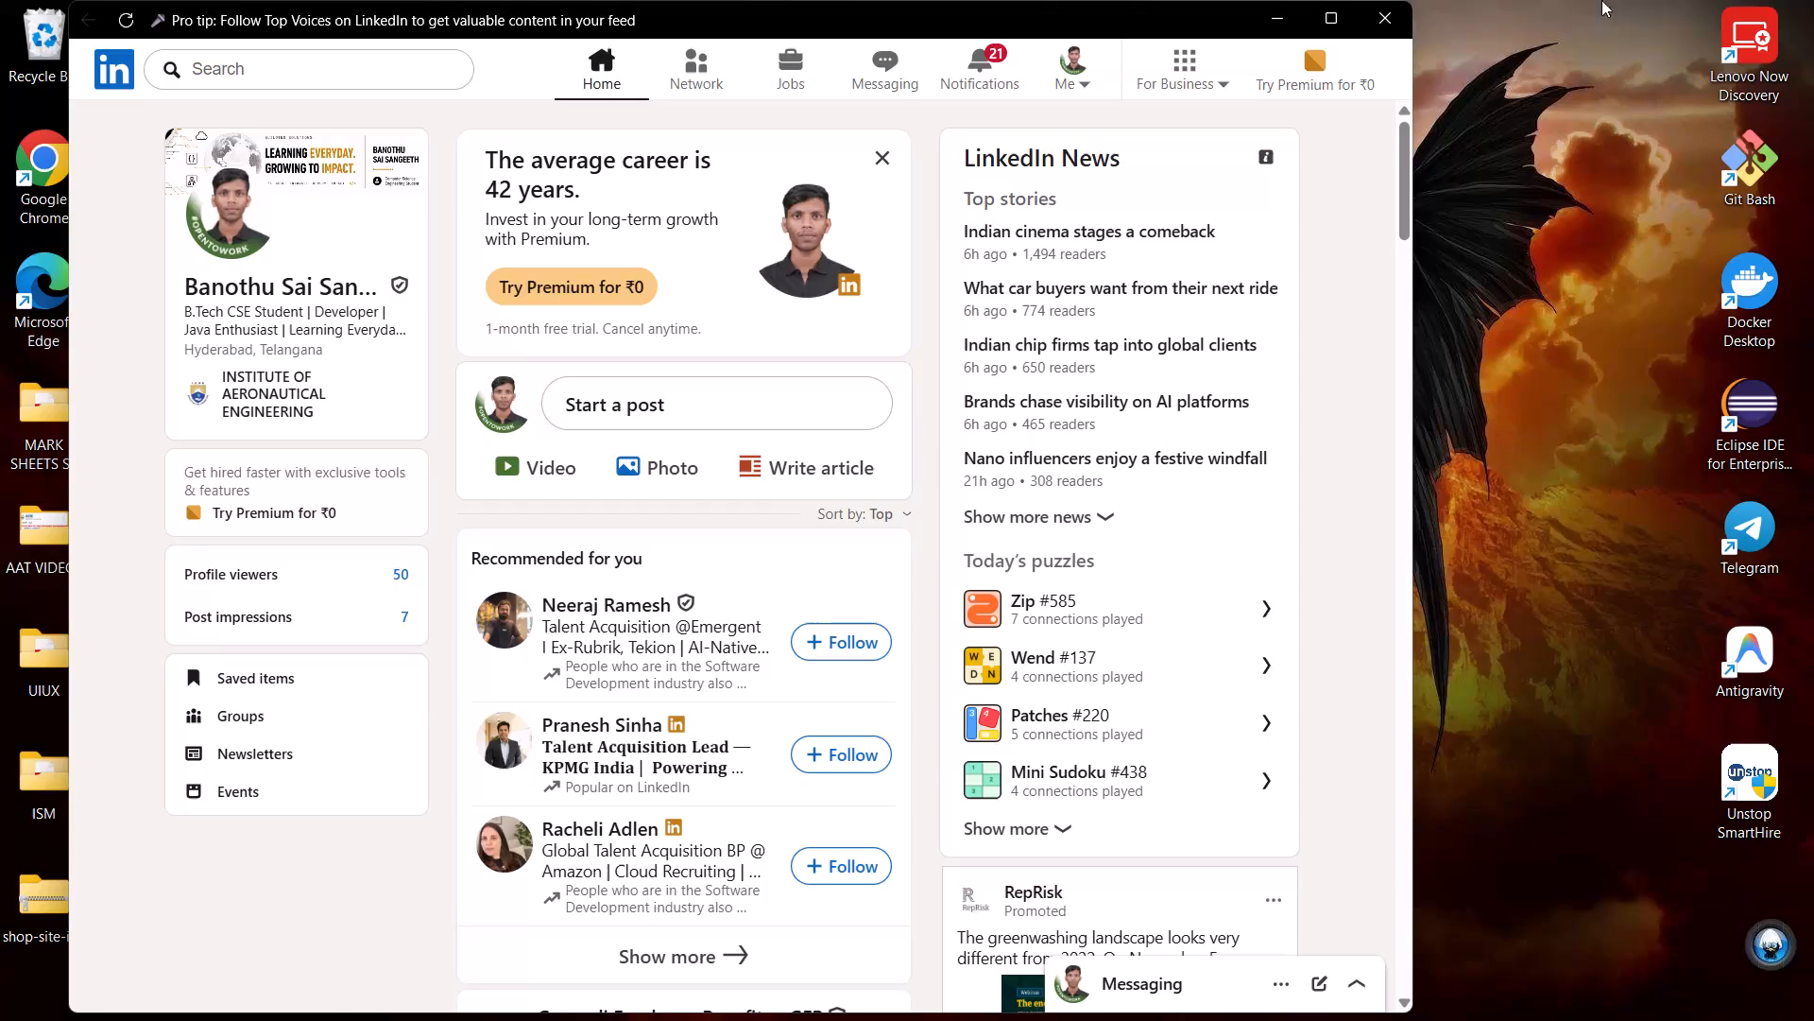
# Close the LinkedIn window, launch PowerPoint and look through its recent presentations.
pyautogui.click(1382, 8)
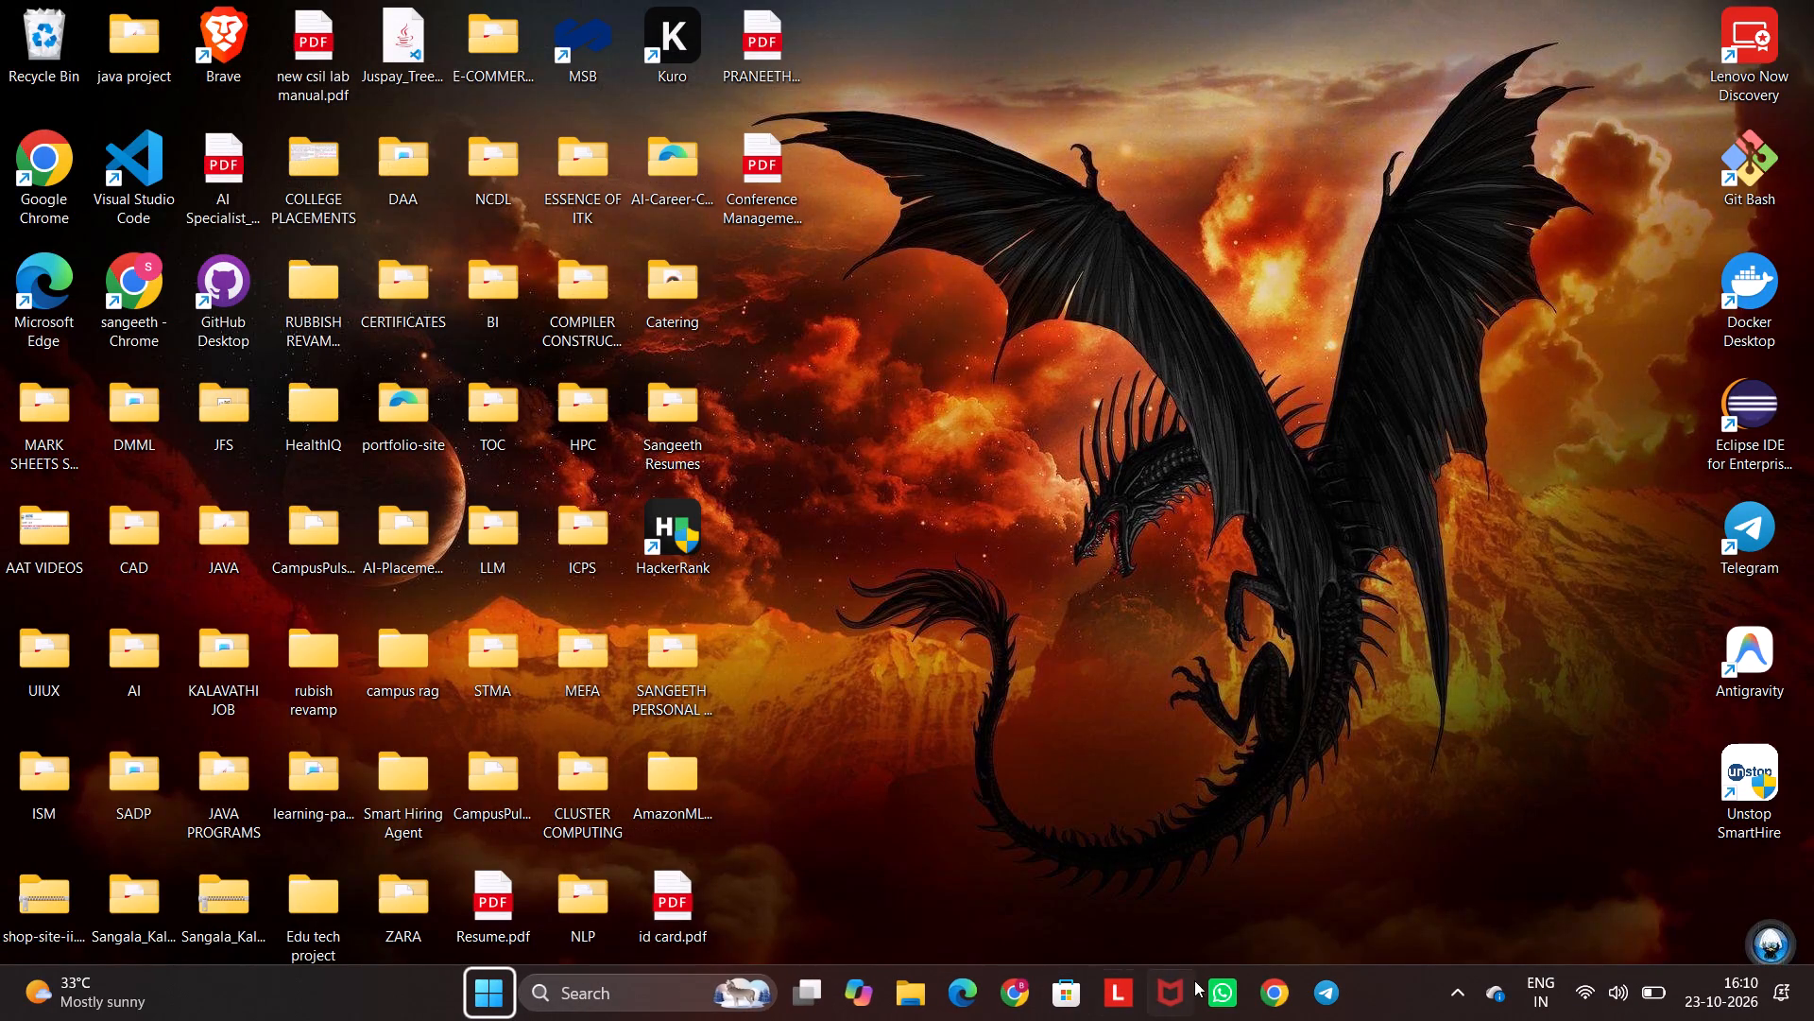
pyautogui.click(590, 991)
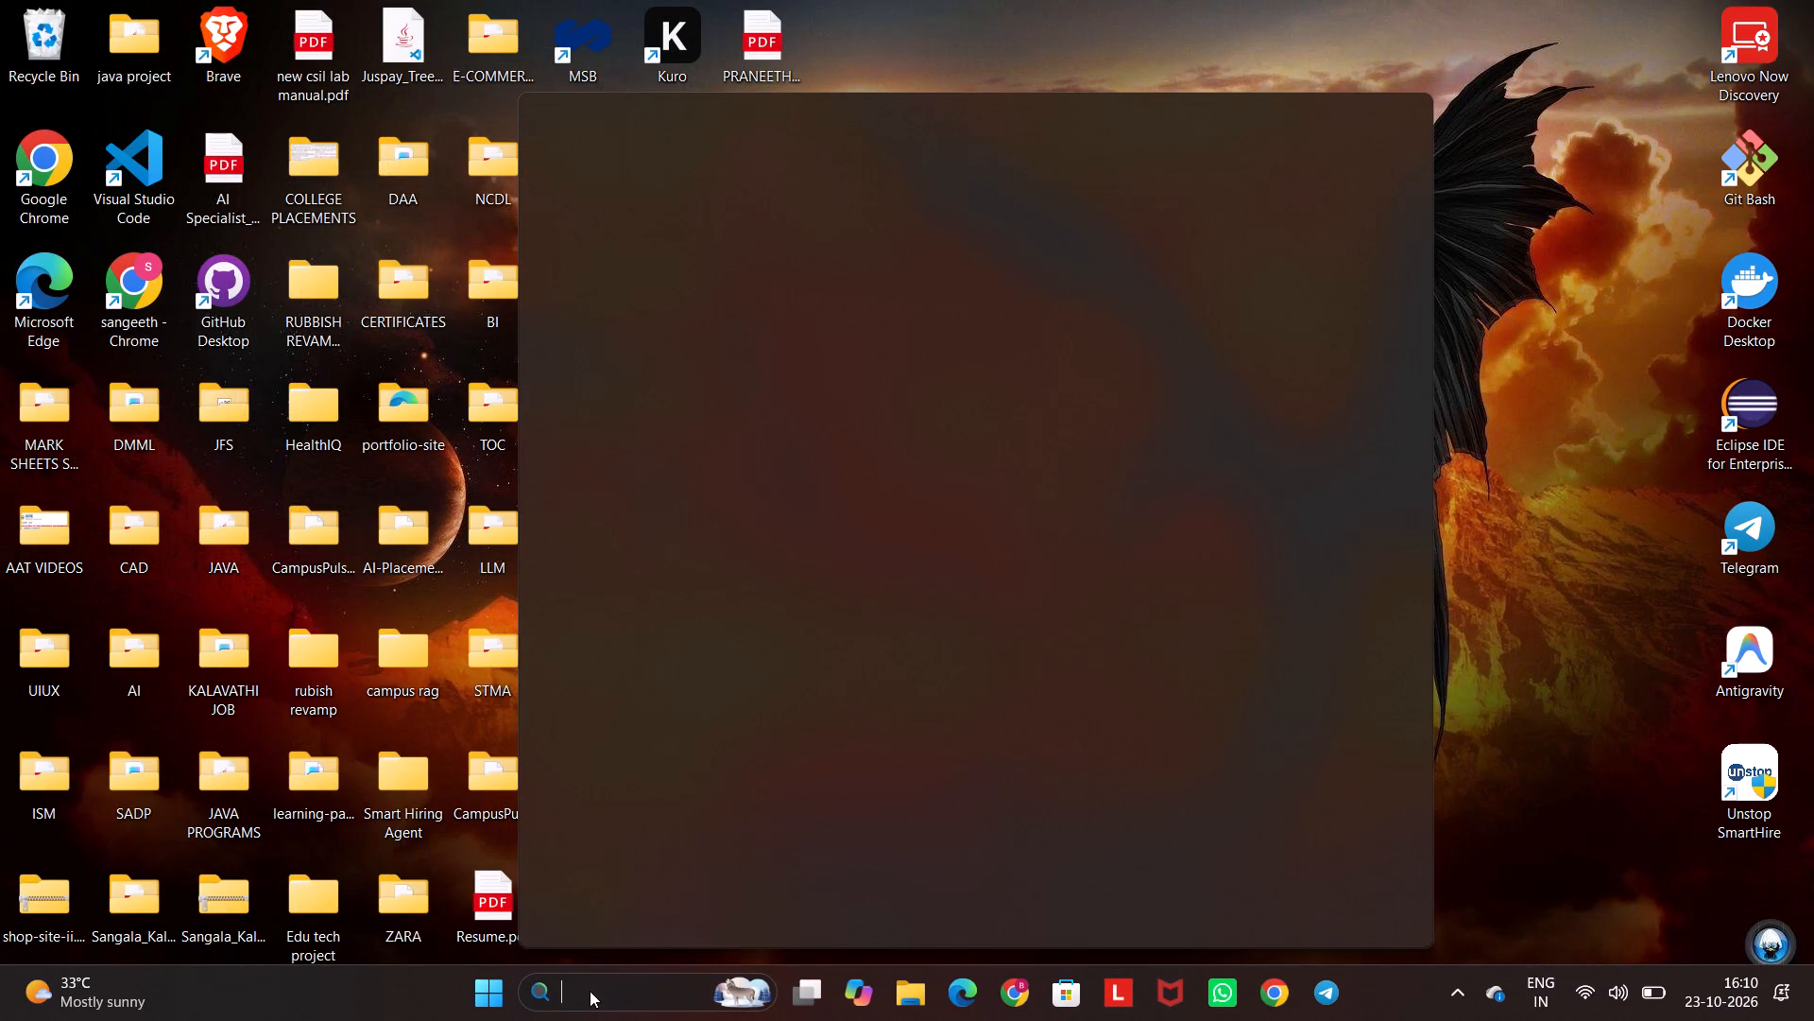
pyautogui.write('powerpoint')
pyautogui.press('Return')
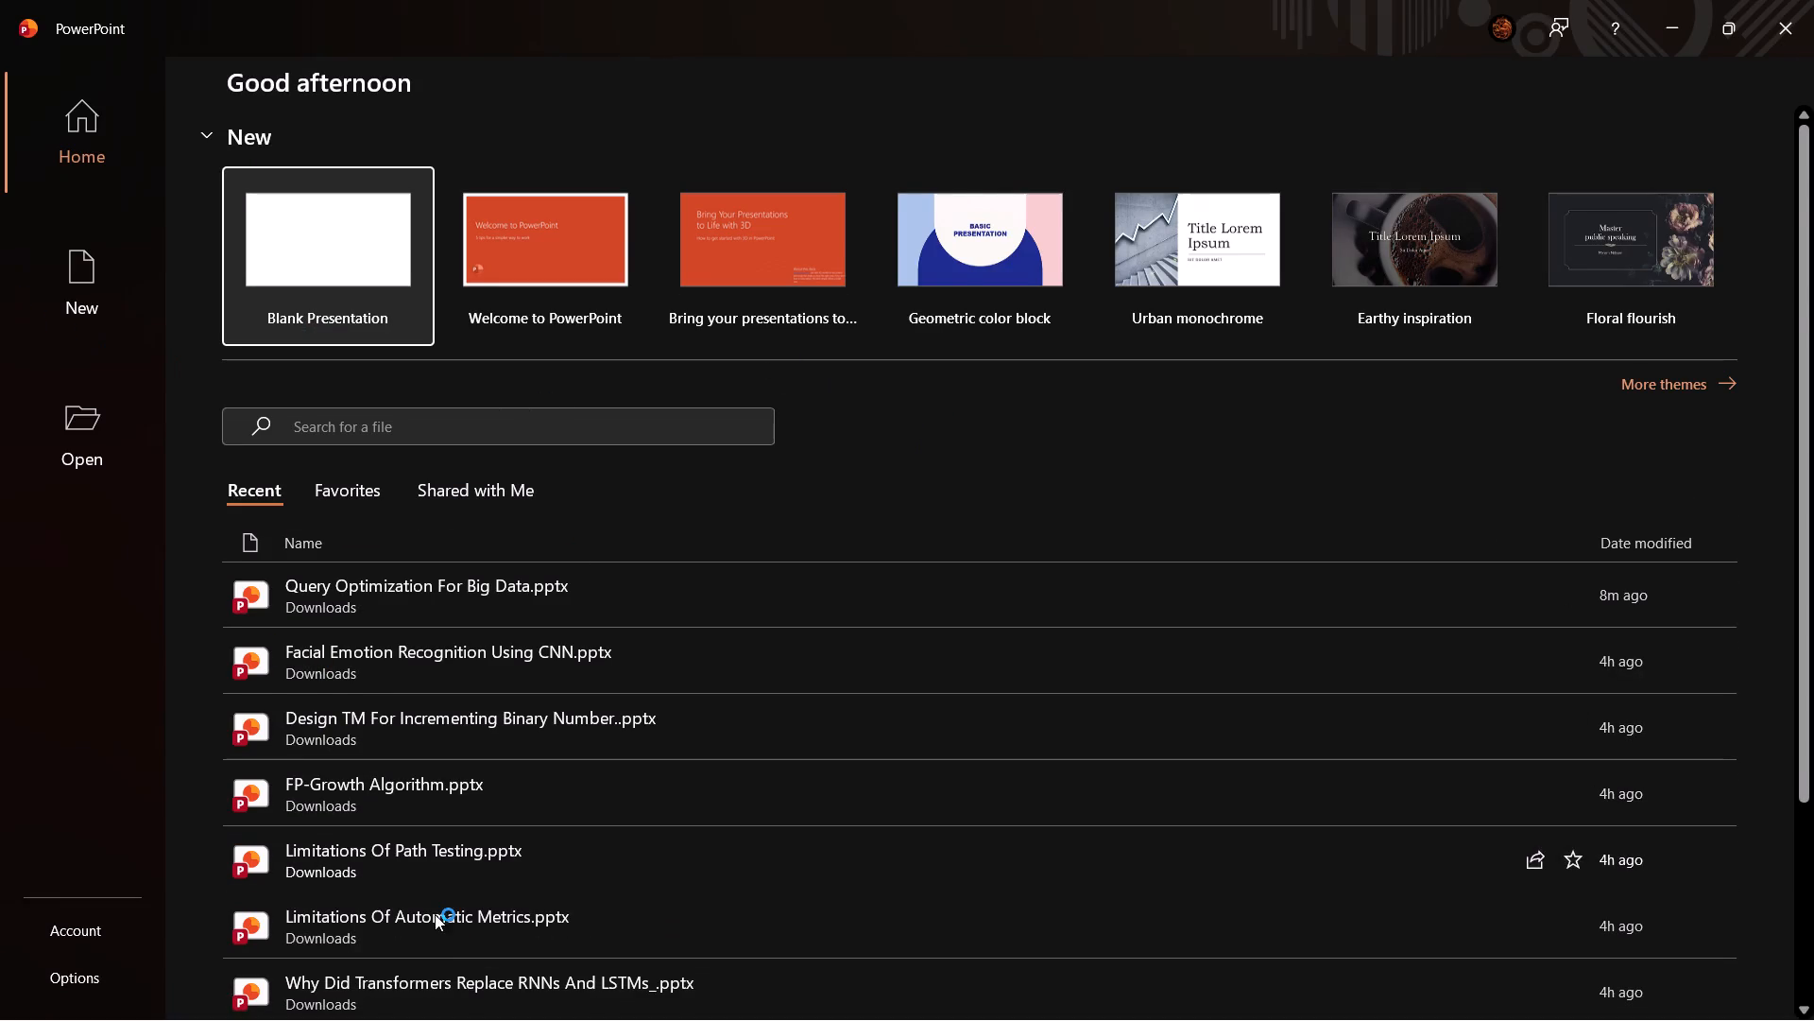
pyautogui.scroll(-4, 435, 914)
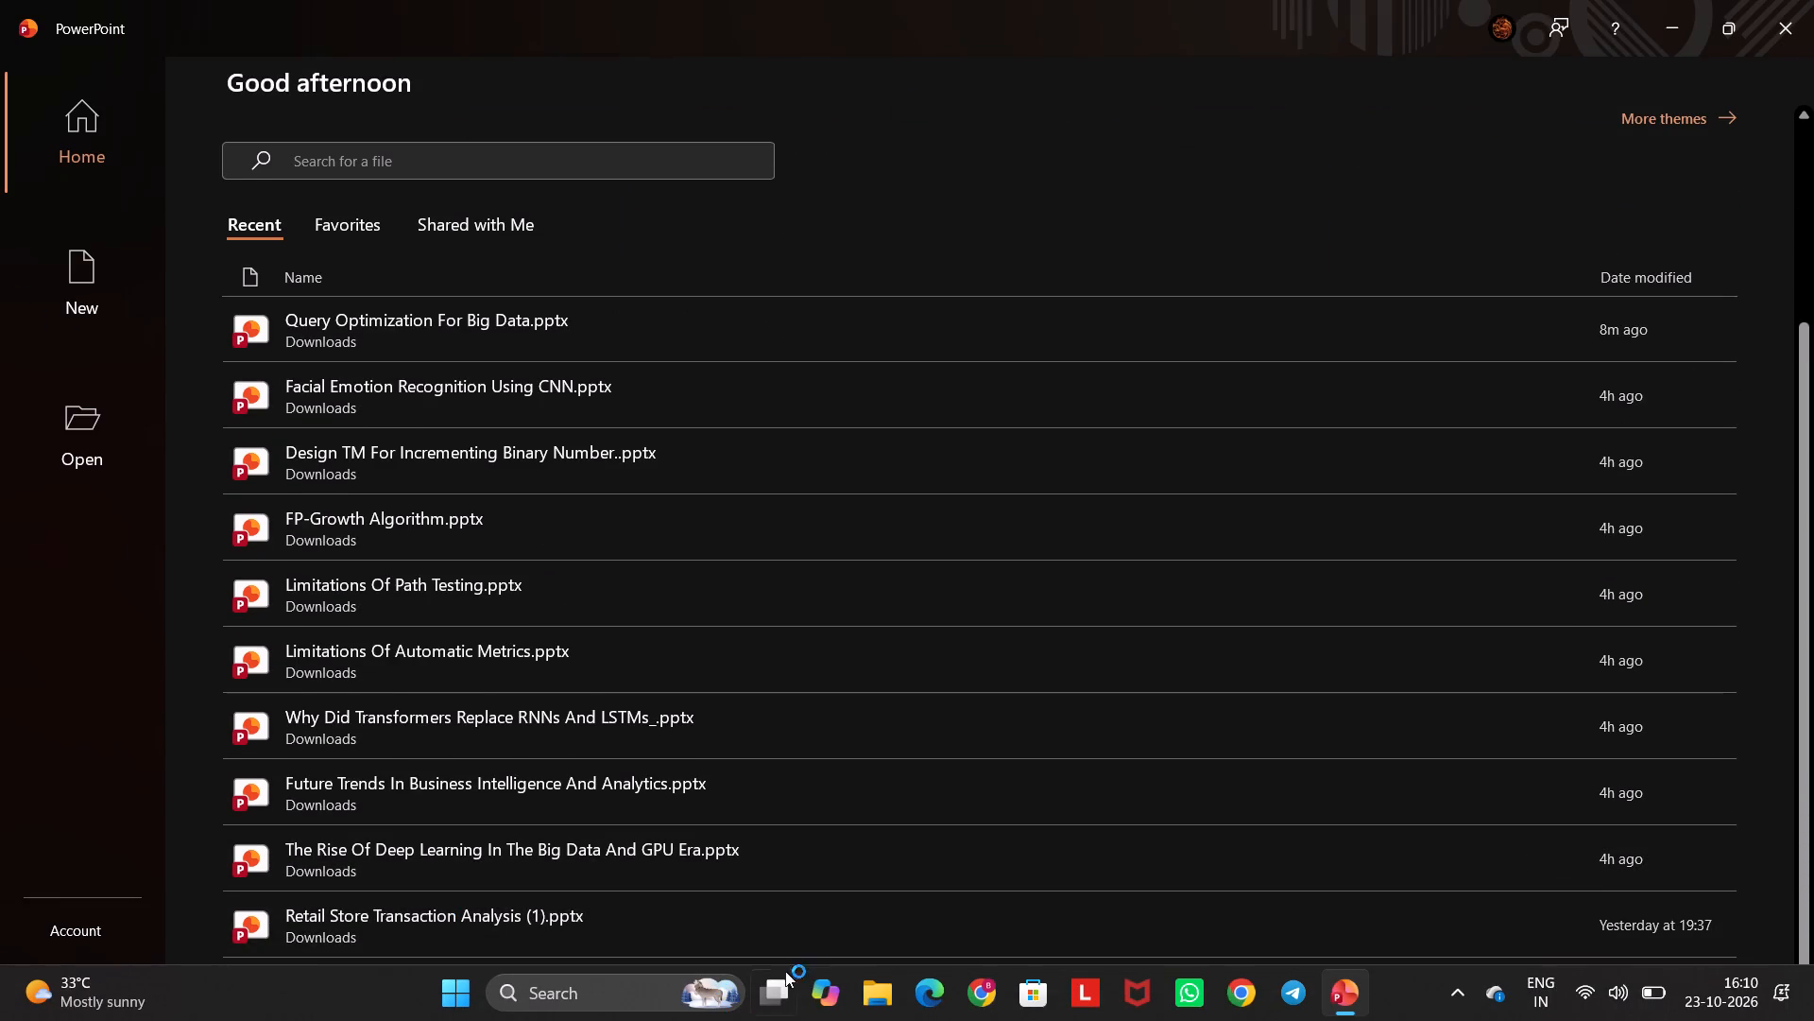
# Open the AAT VIDEOS folder in File Explorer and play the CC AAT-II video.
pyautogui.click(870, 989)
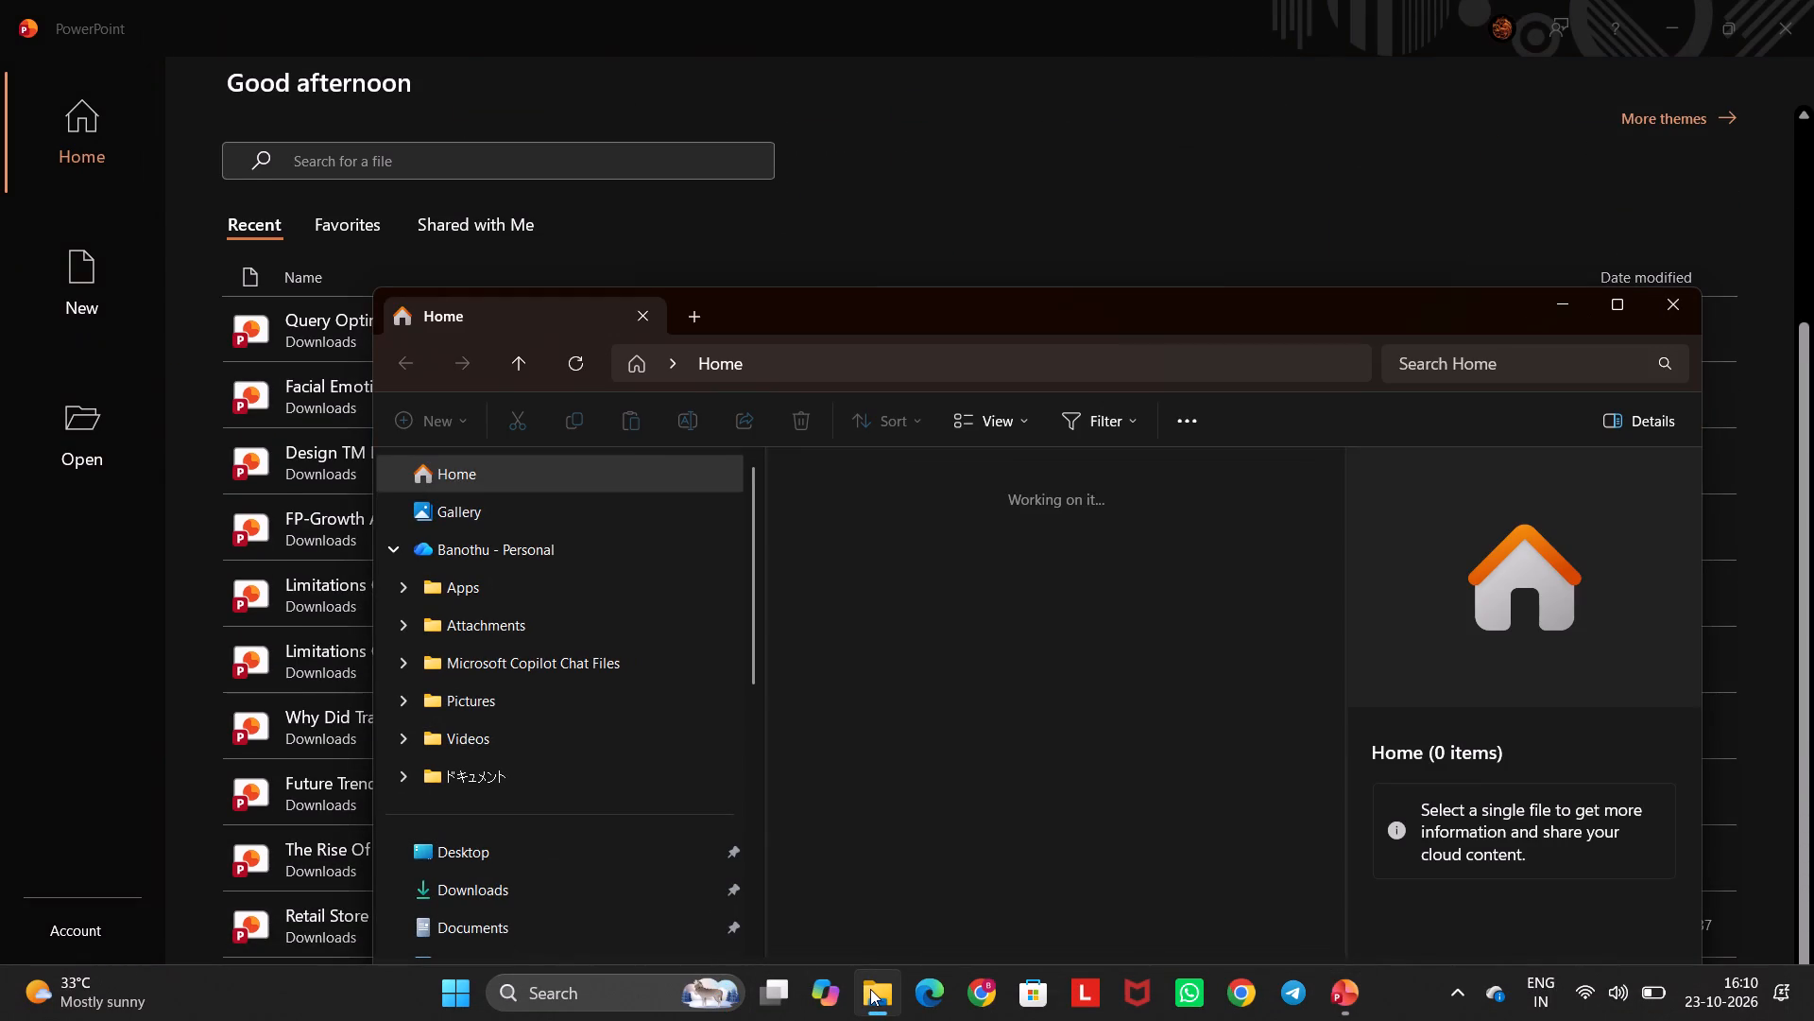
pyautogui.scroll(-2, 508, 881)
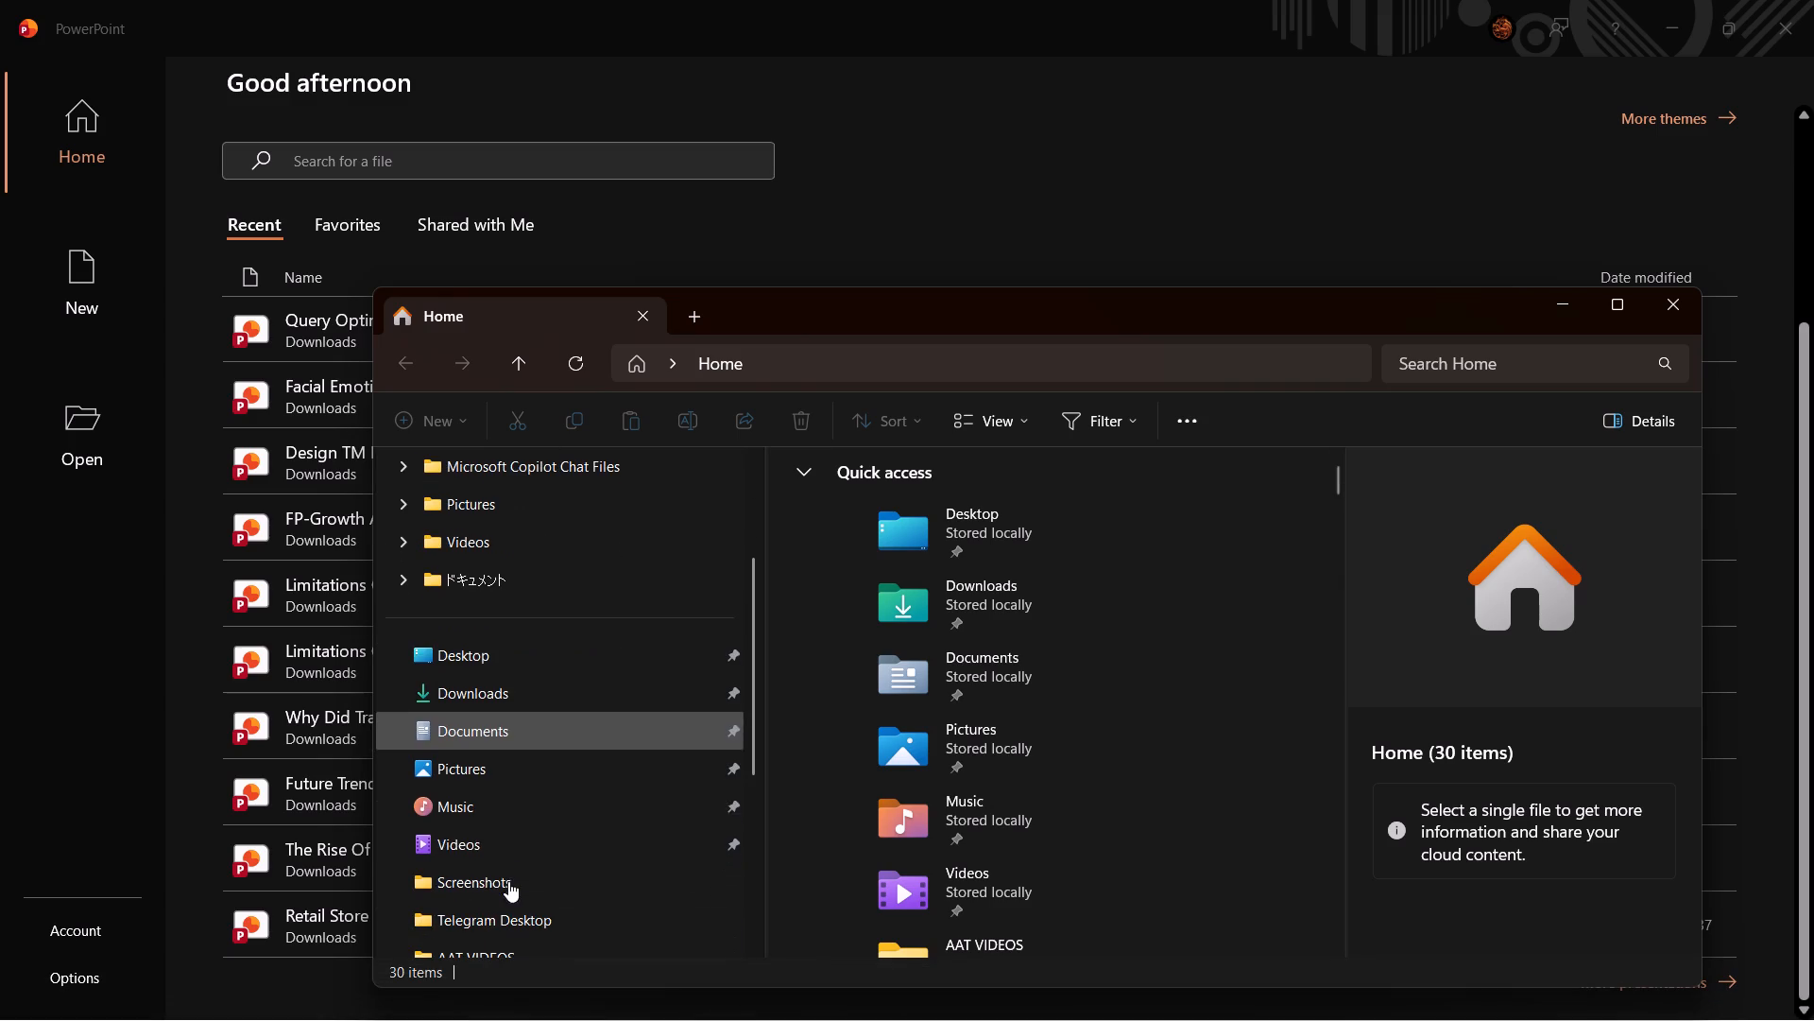
pyautogui.scroll(-1, 504, 870)
pyautogui.doubleClick(489, 867)
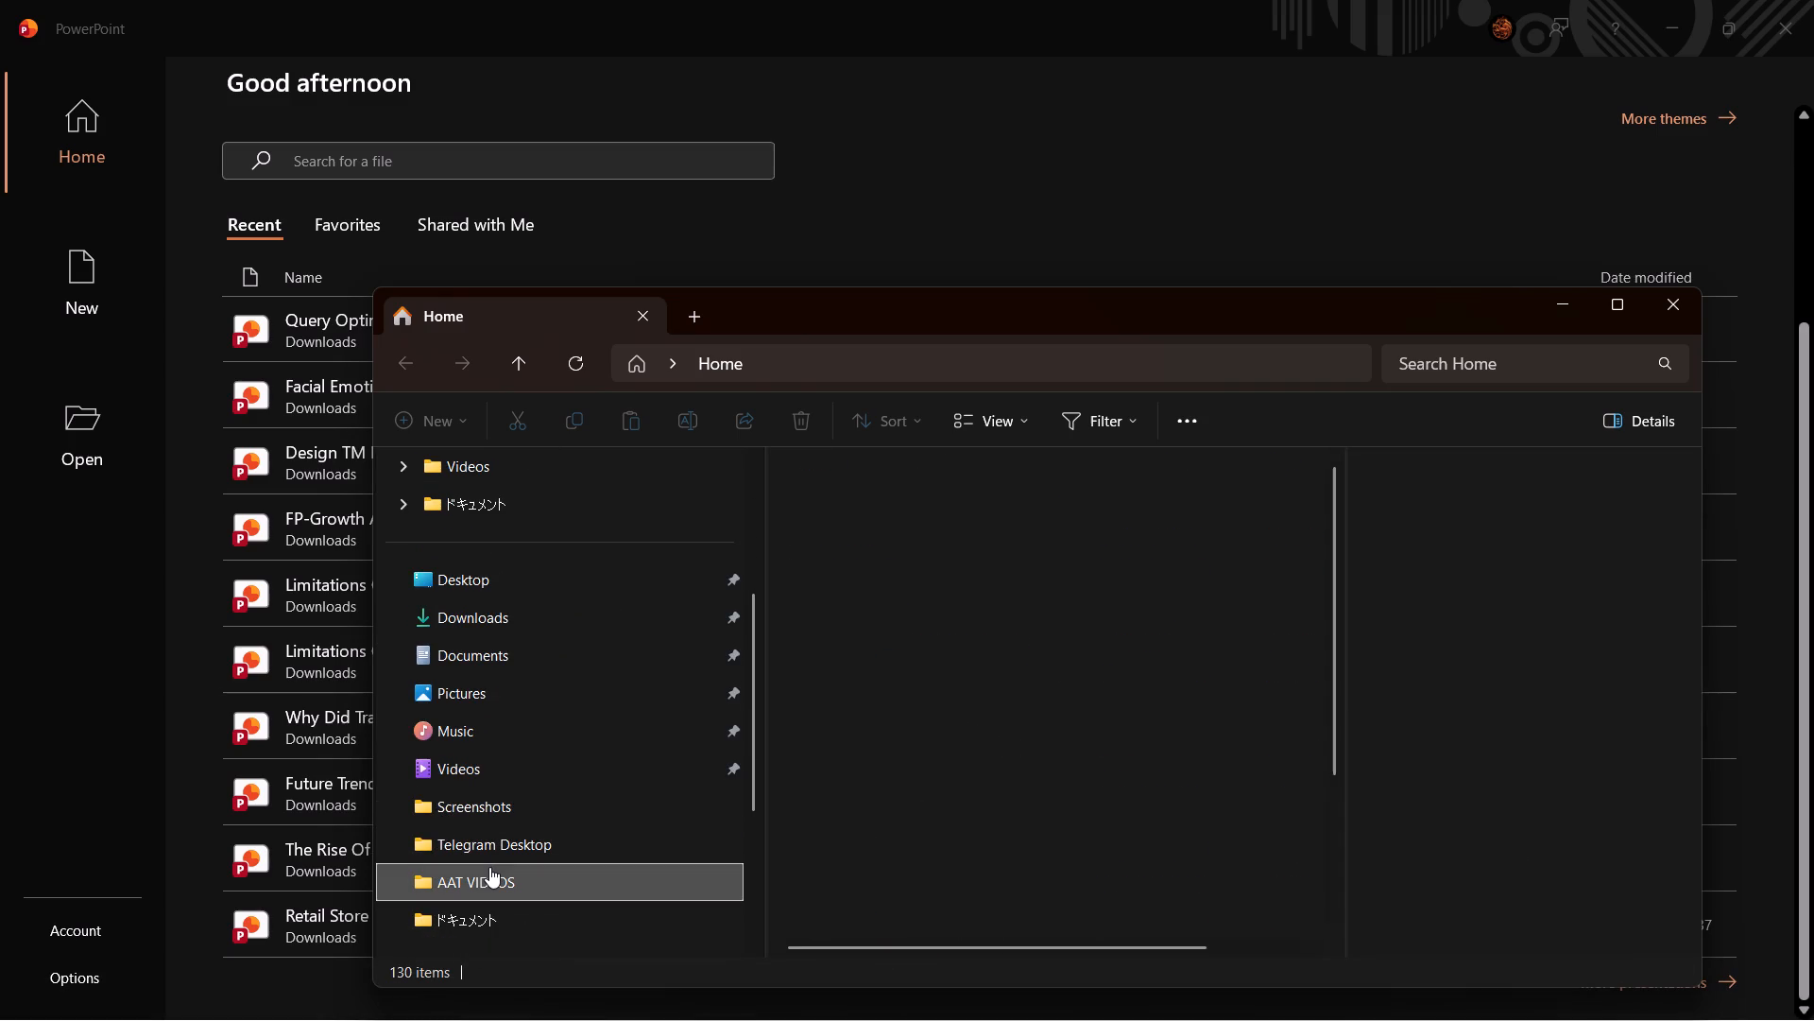
pyautogui.doubleClick(877, 597)
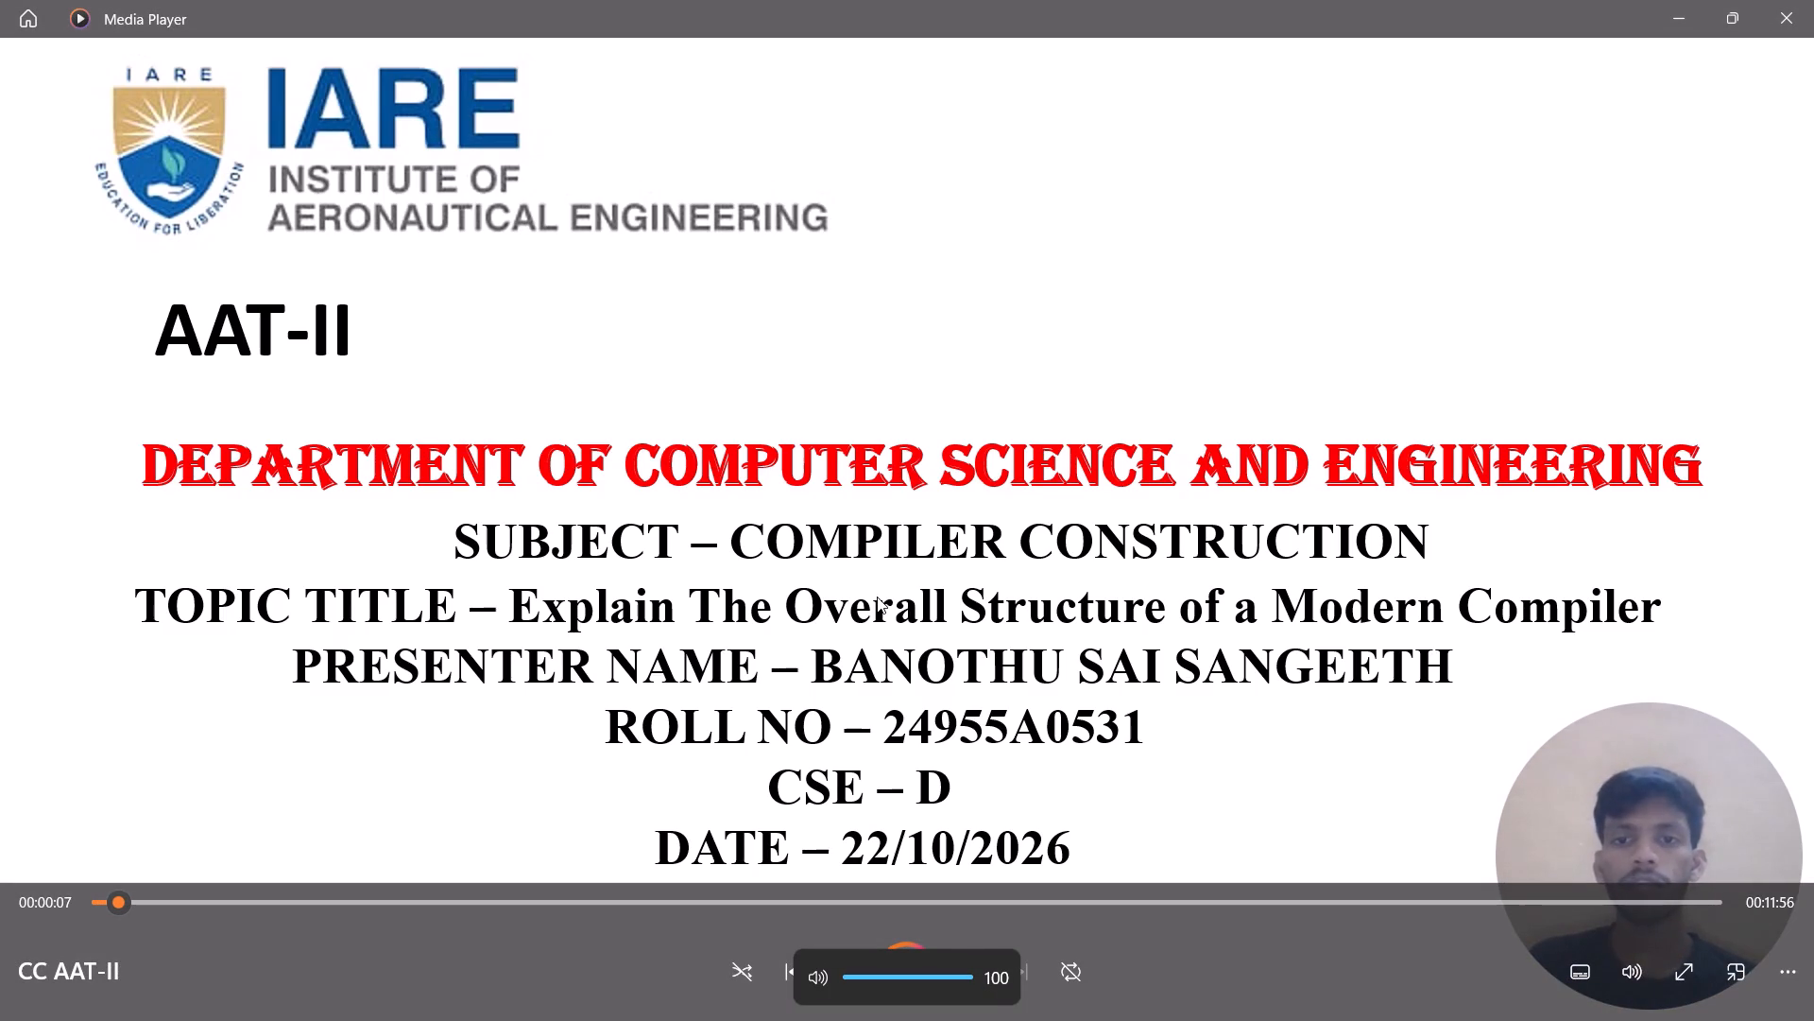
# Check the video's volume, subtitle and audio options, choose audio 1, and pause the playback.
pyautogui.click(1626, 958)
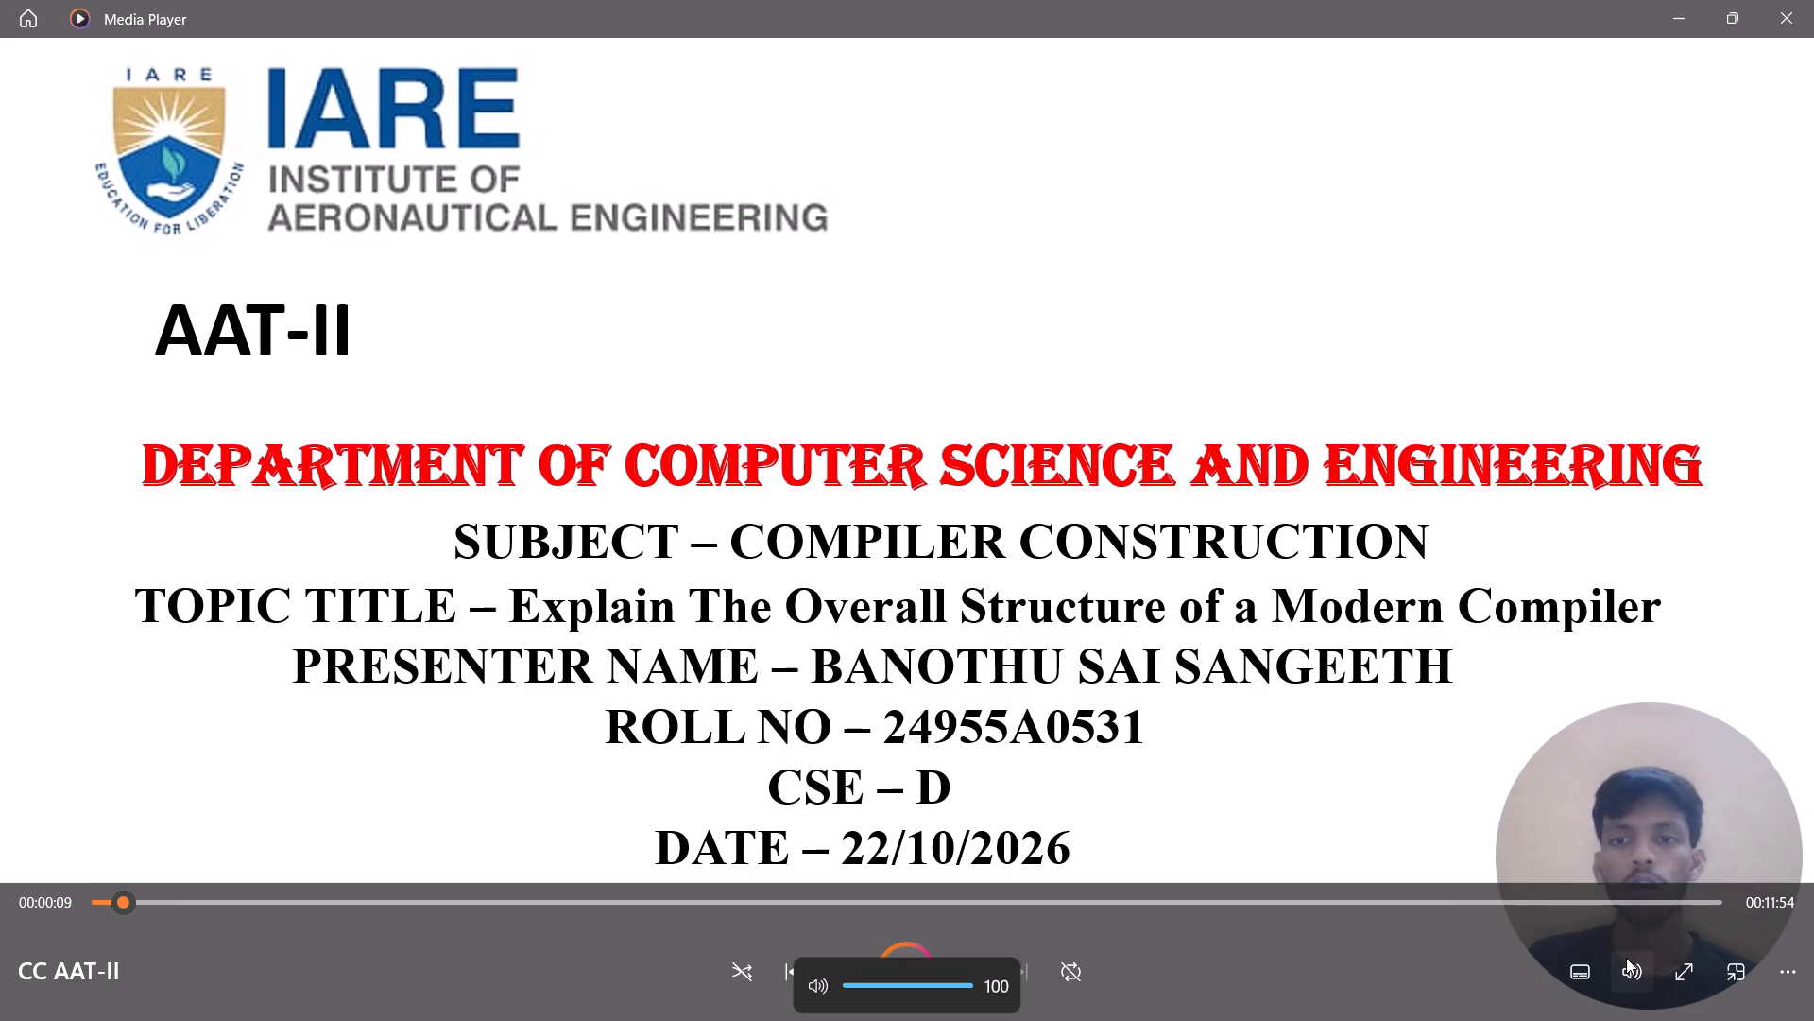
pyautogui.click(1572, 971)
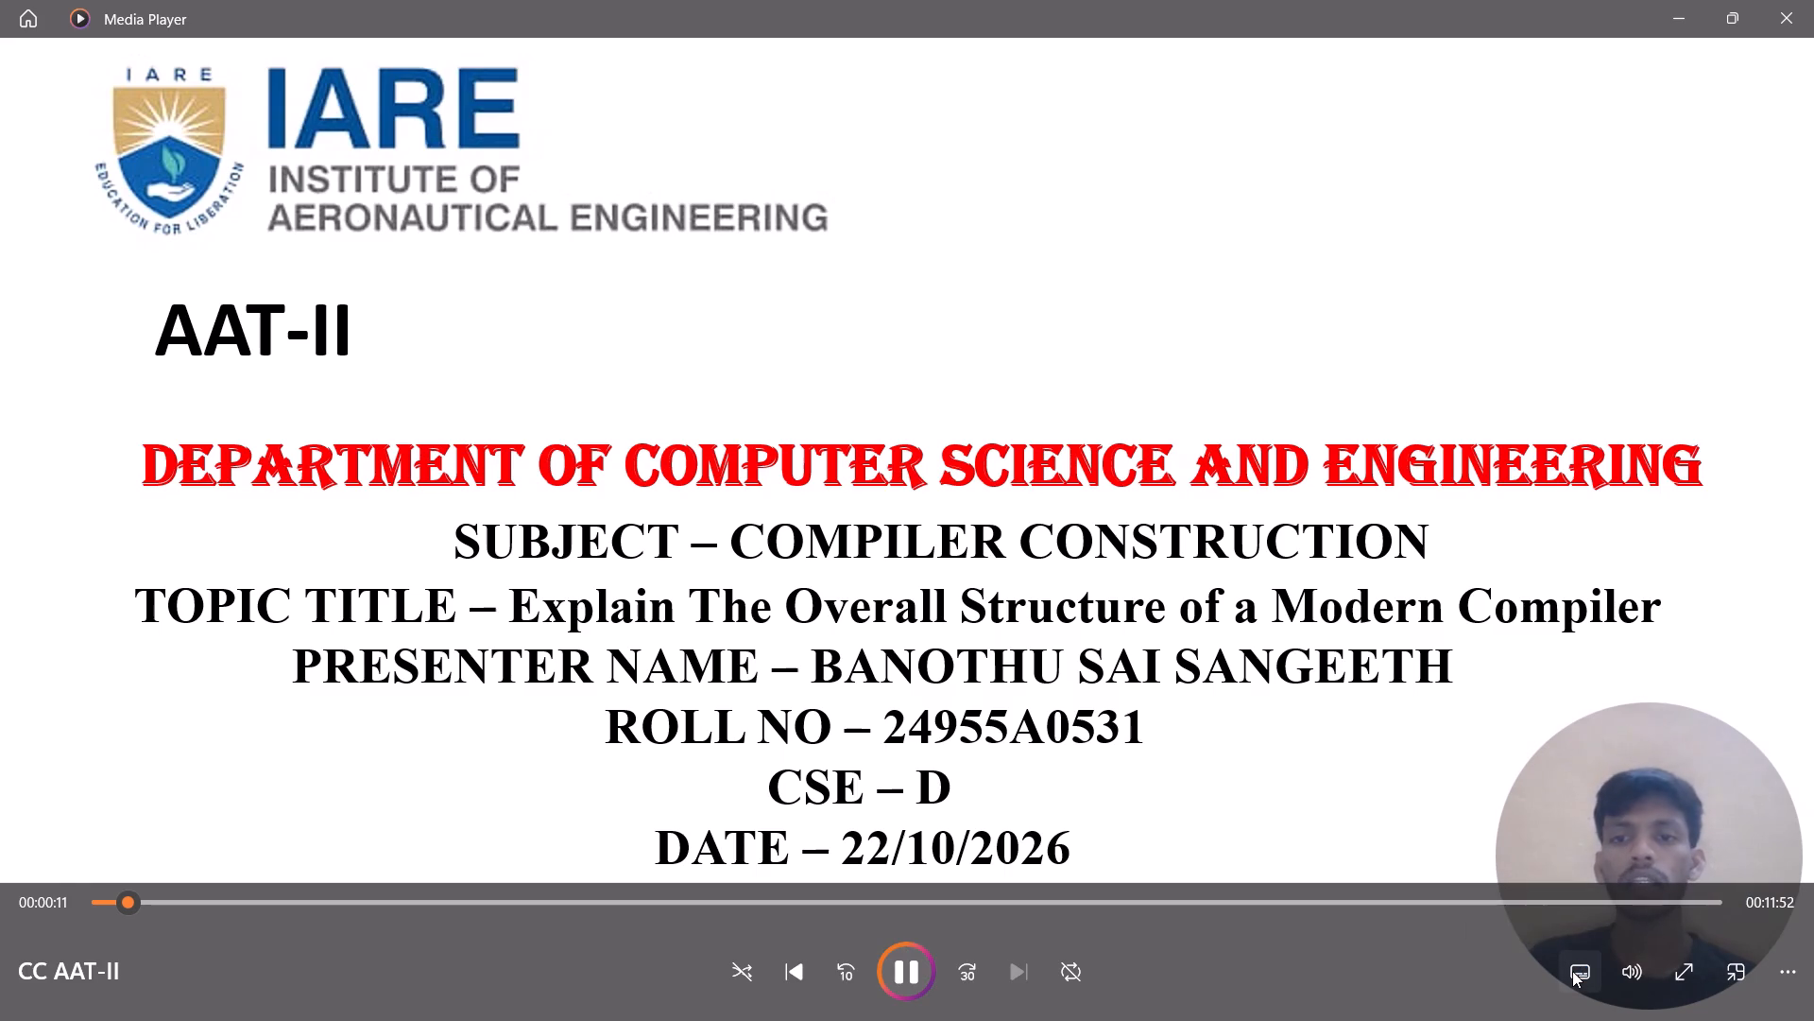
pyautogui.click(1572, 971)
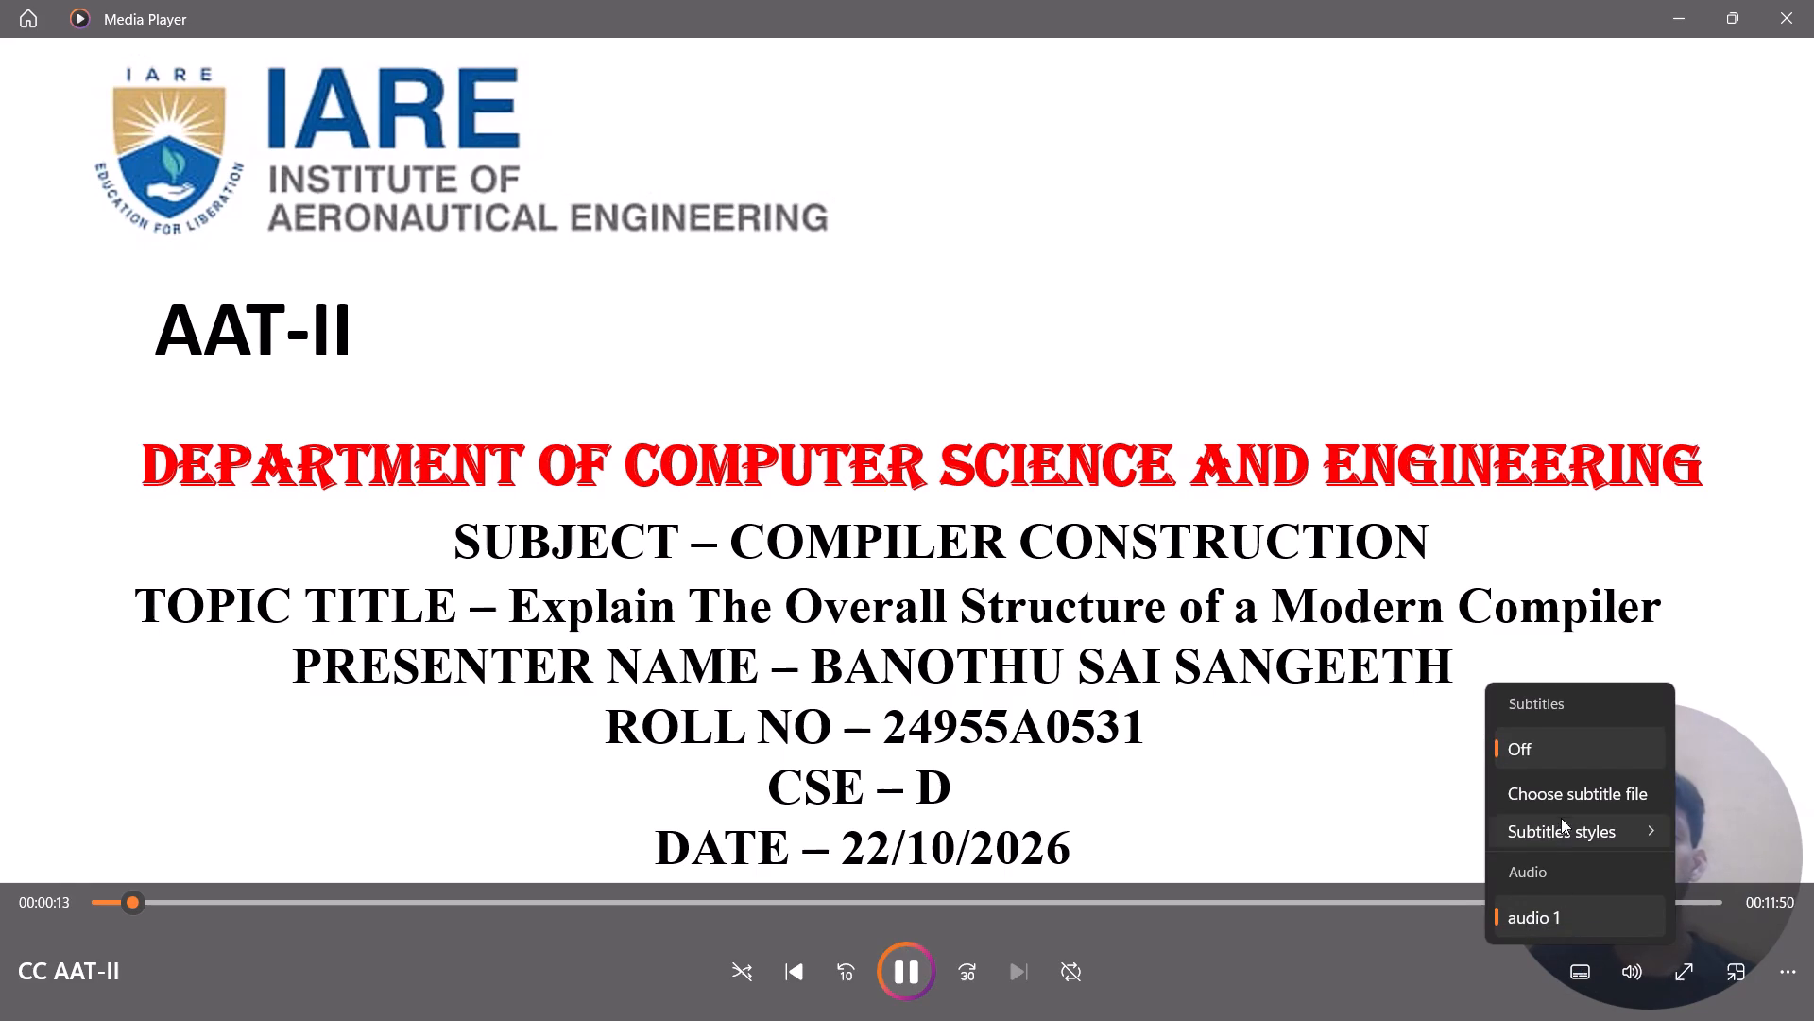
pyautogui.click(1539, 914)
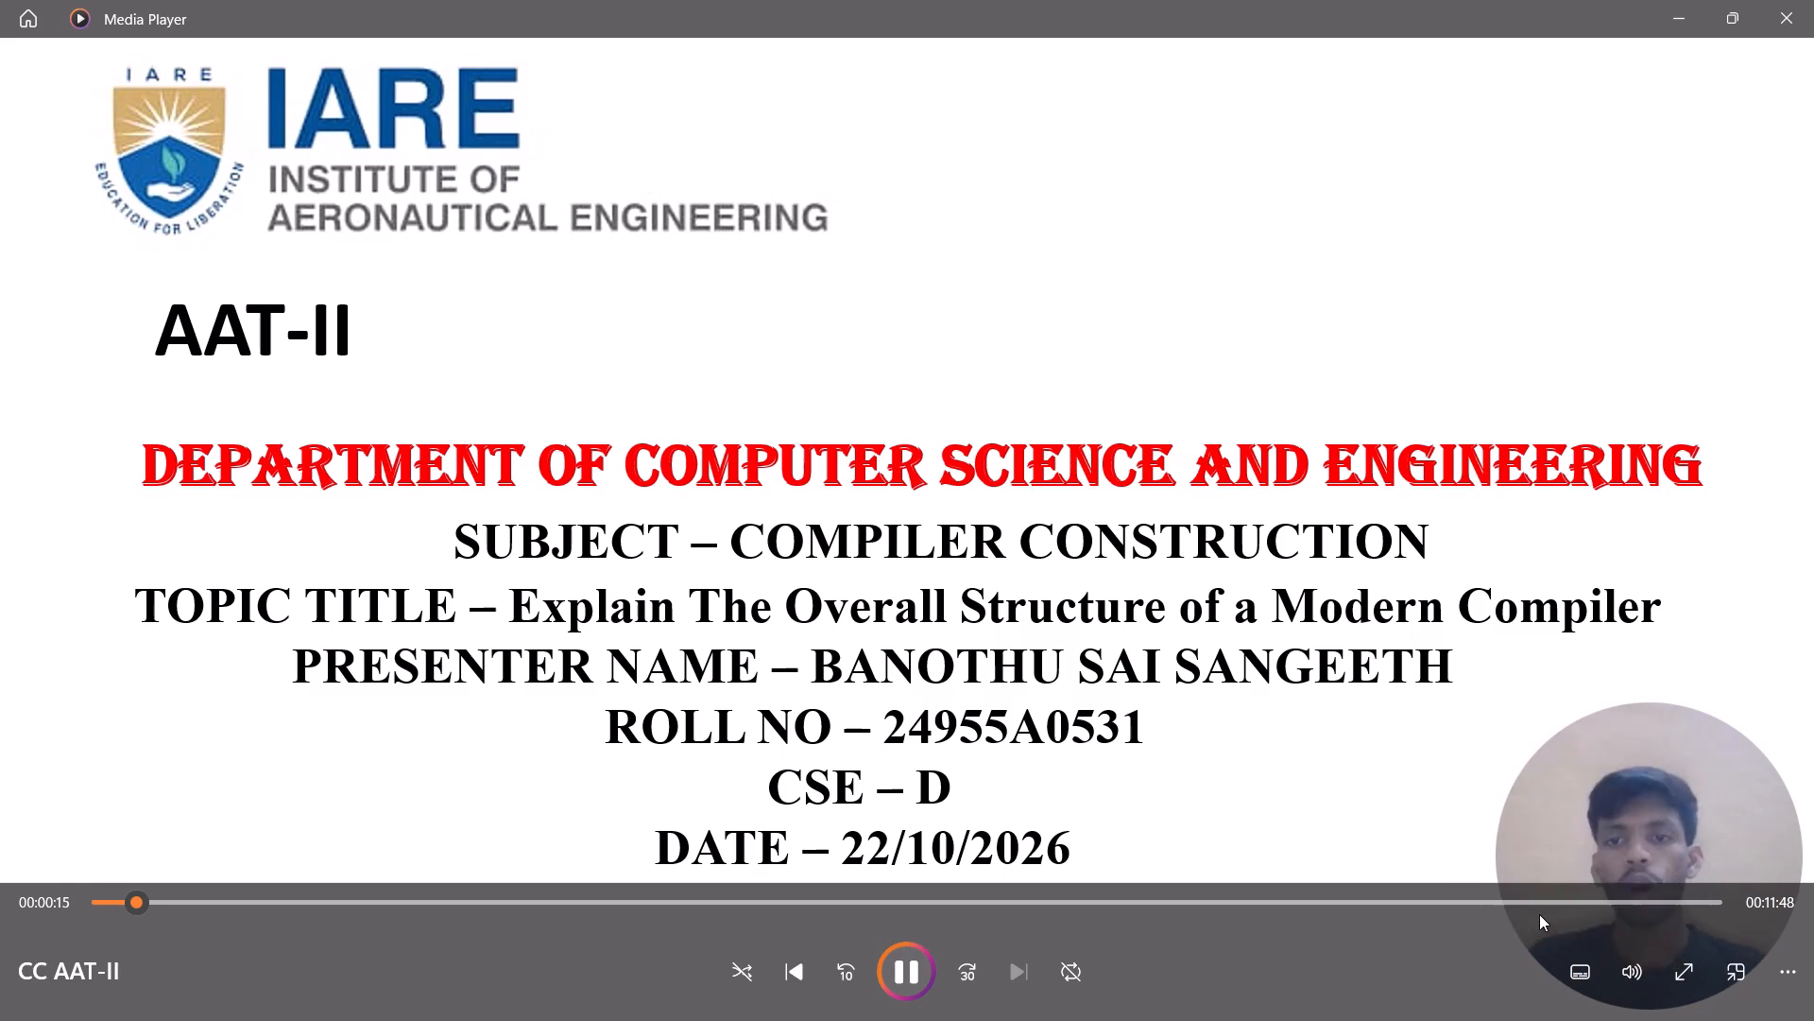
pyautogui.click(1656, 849)
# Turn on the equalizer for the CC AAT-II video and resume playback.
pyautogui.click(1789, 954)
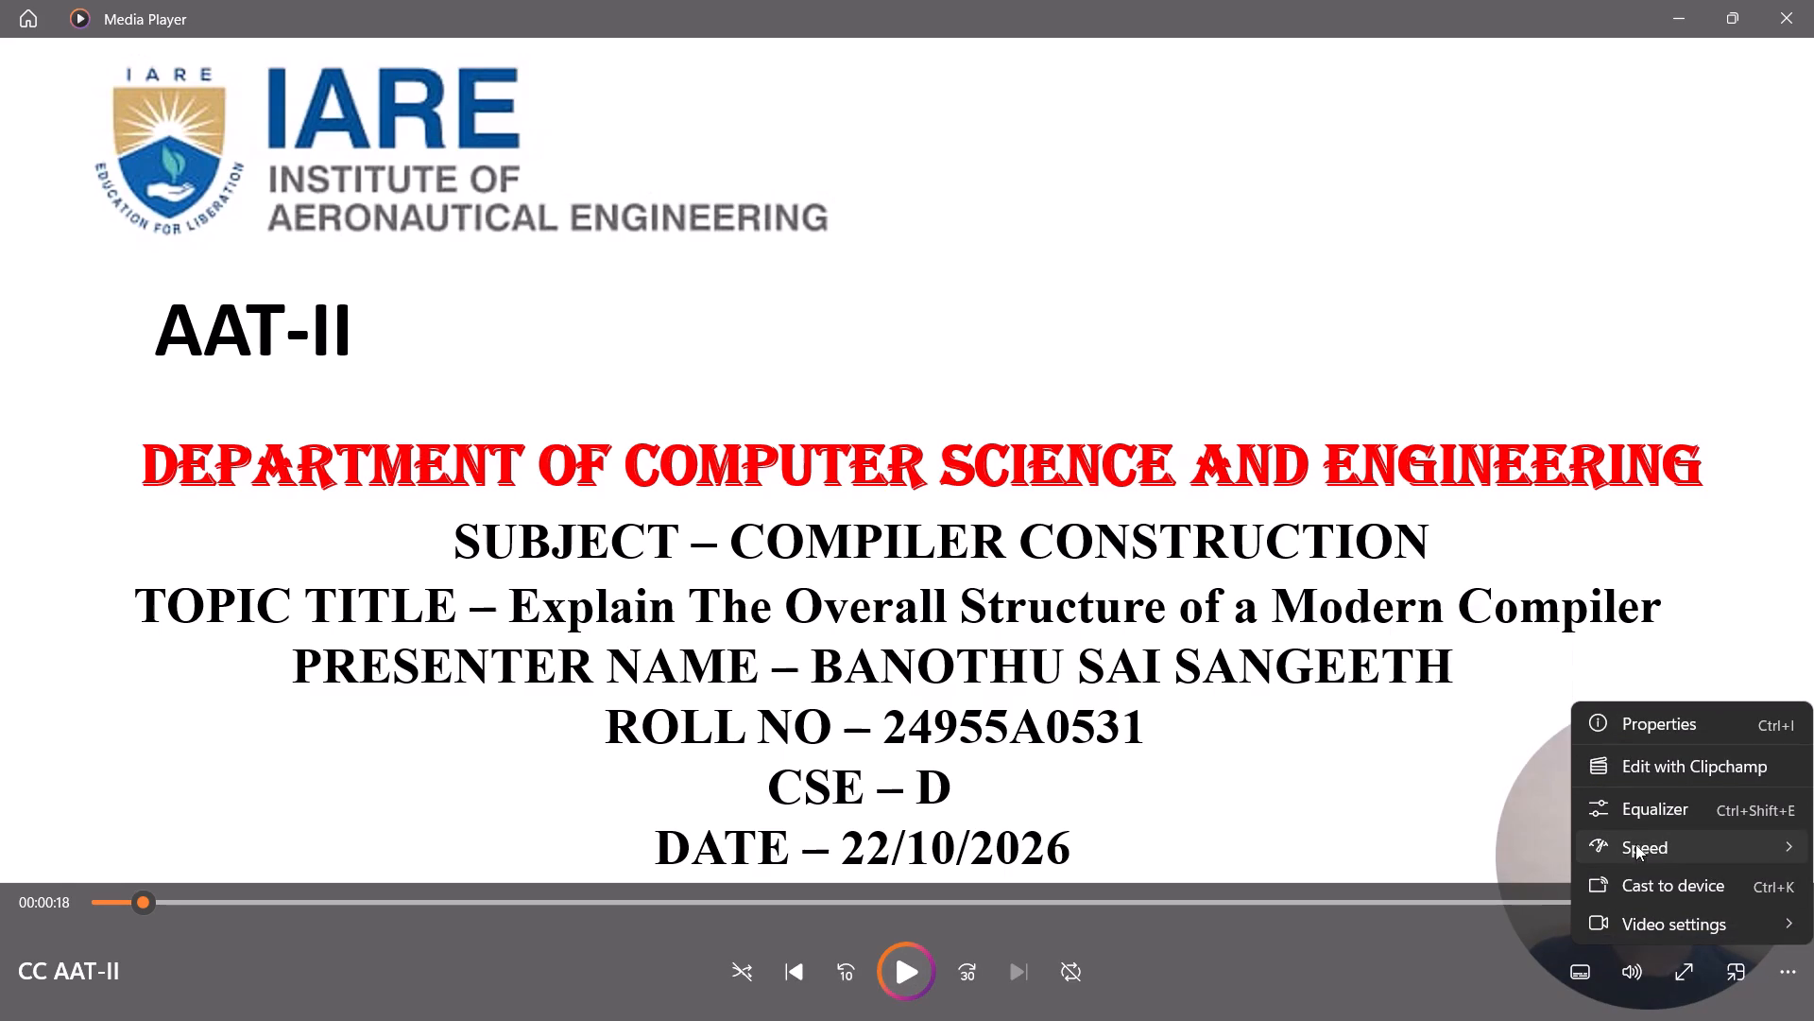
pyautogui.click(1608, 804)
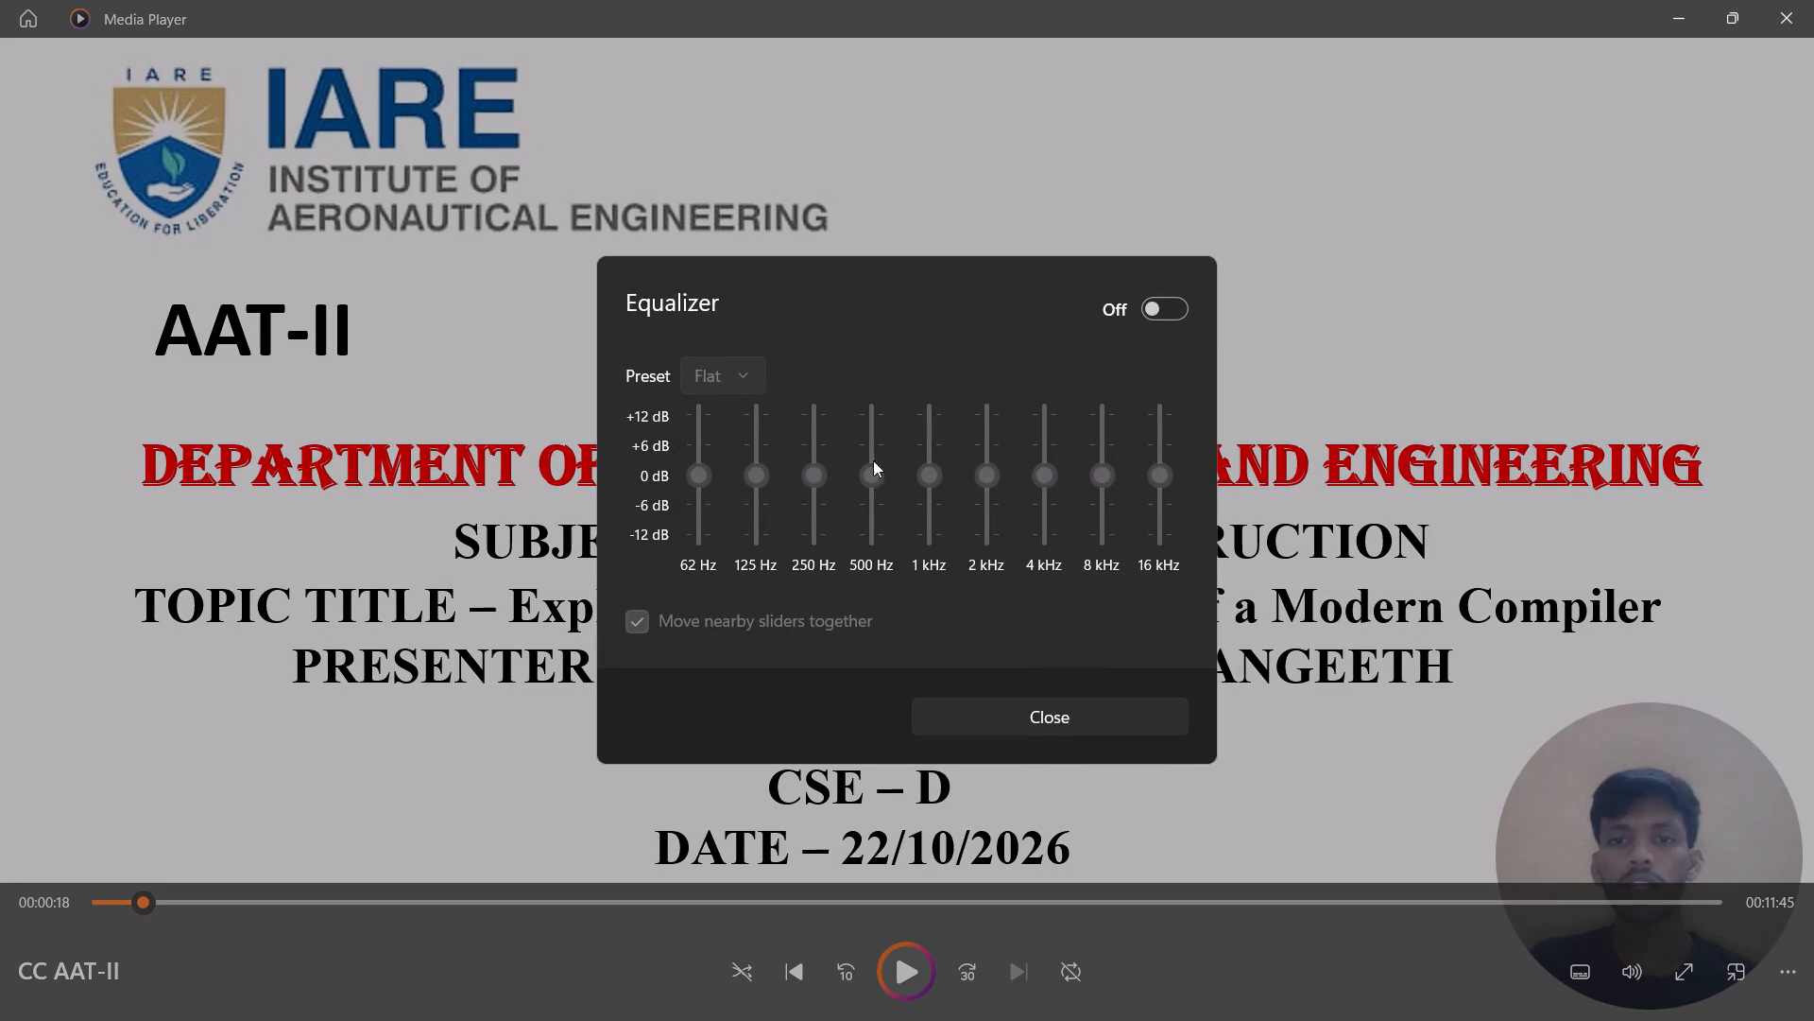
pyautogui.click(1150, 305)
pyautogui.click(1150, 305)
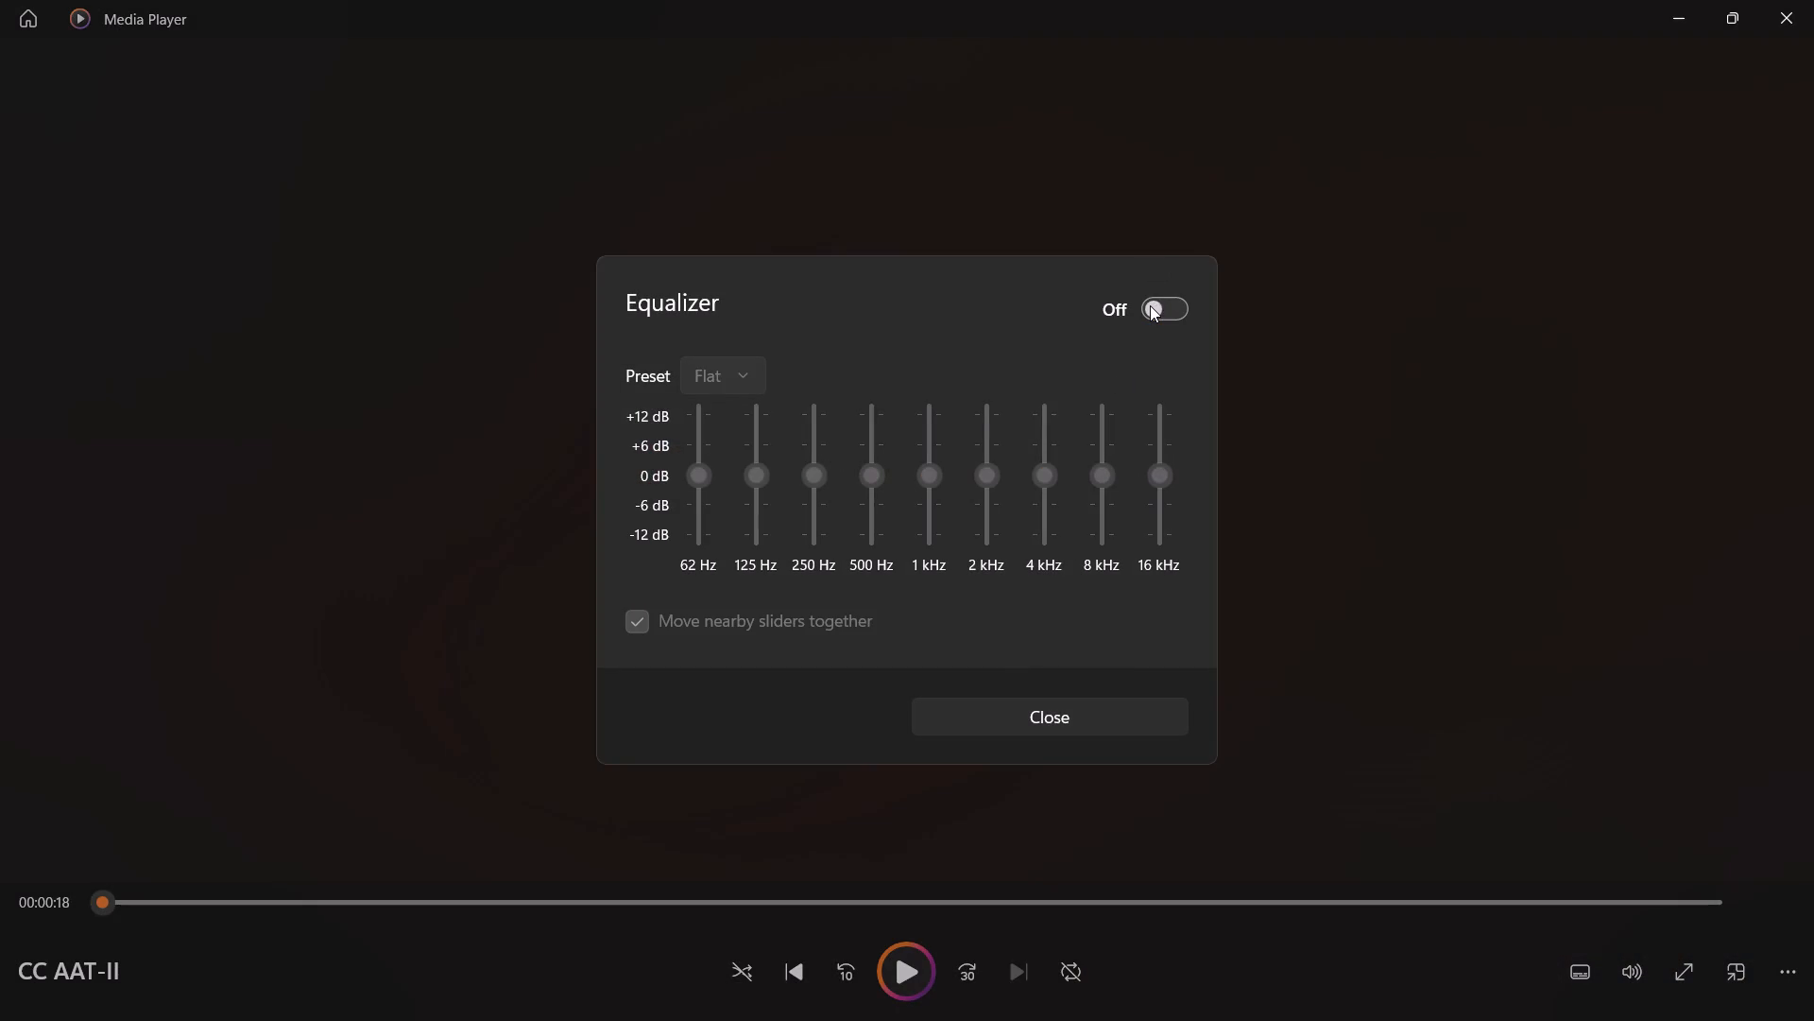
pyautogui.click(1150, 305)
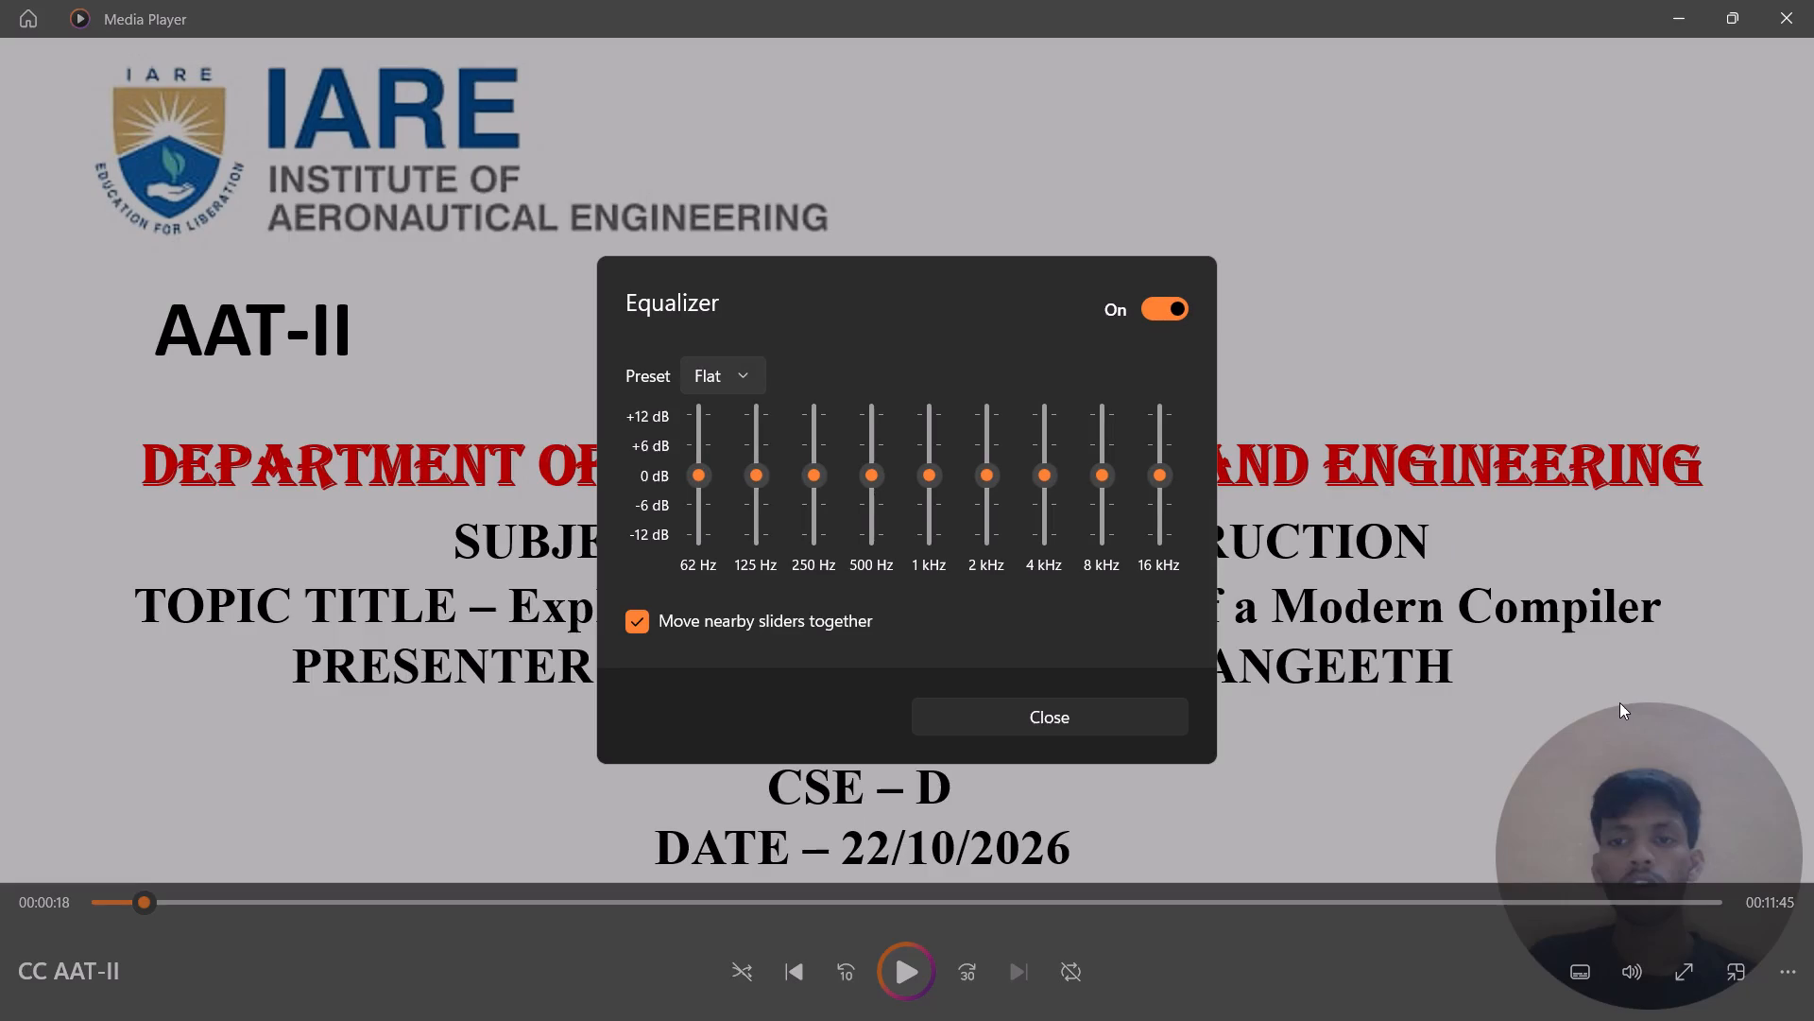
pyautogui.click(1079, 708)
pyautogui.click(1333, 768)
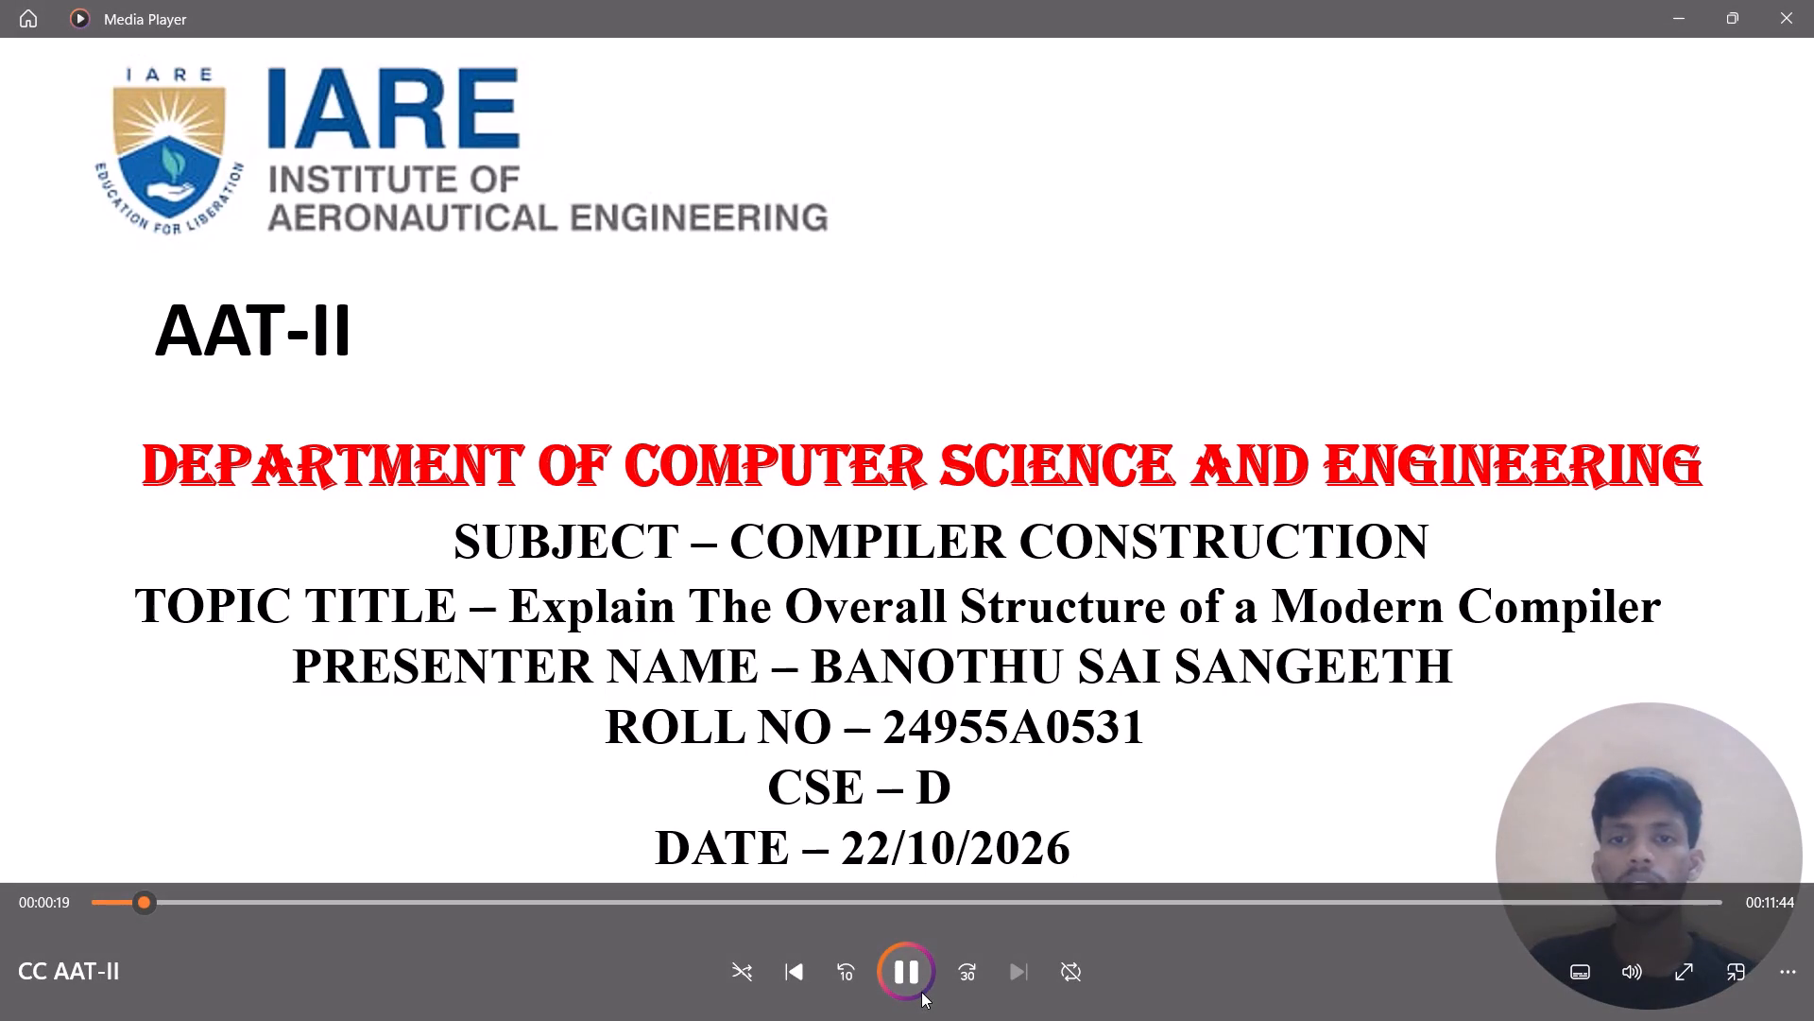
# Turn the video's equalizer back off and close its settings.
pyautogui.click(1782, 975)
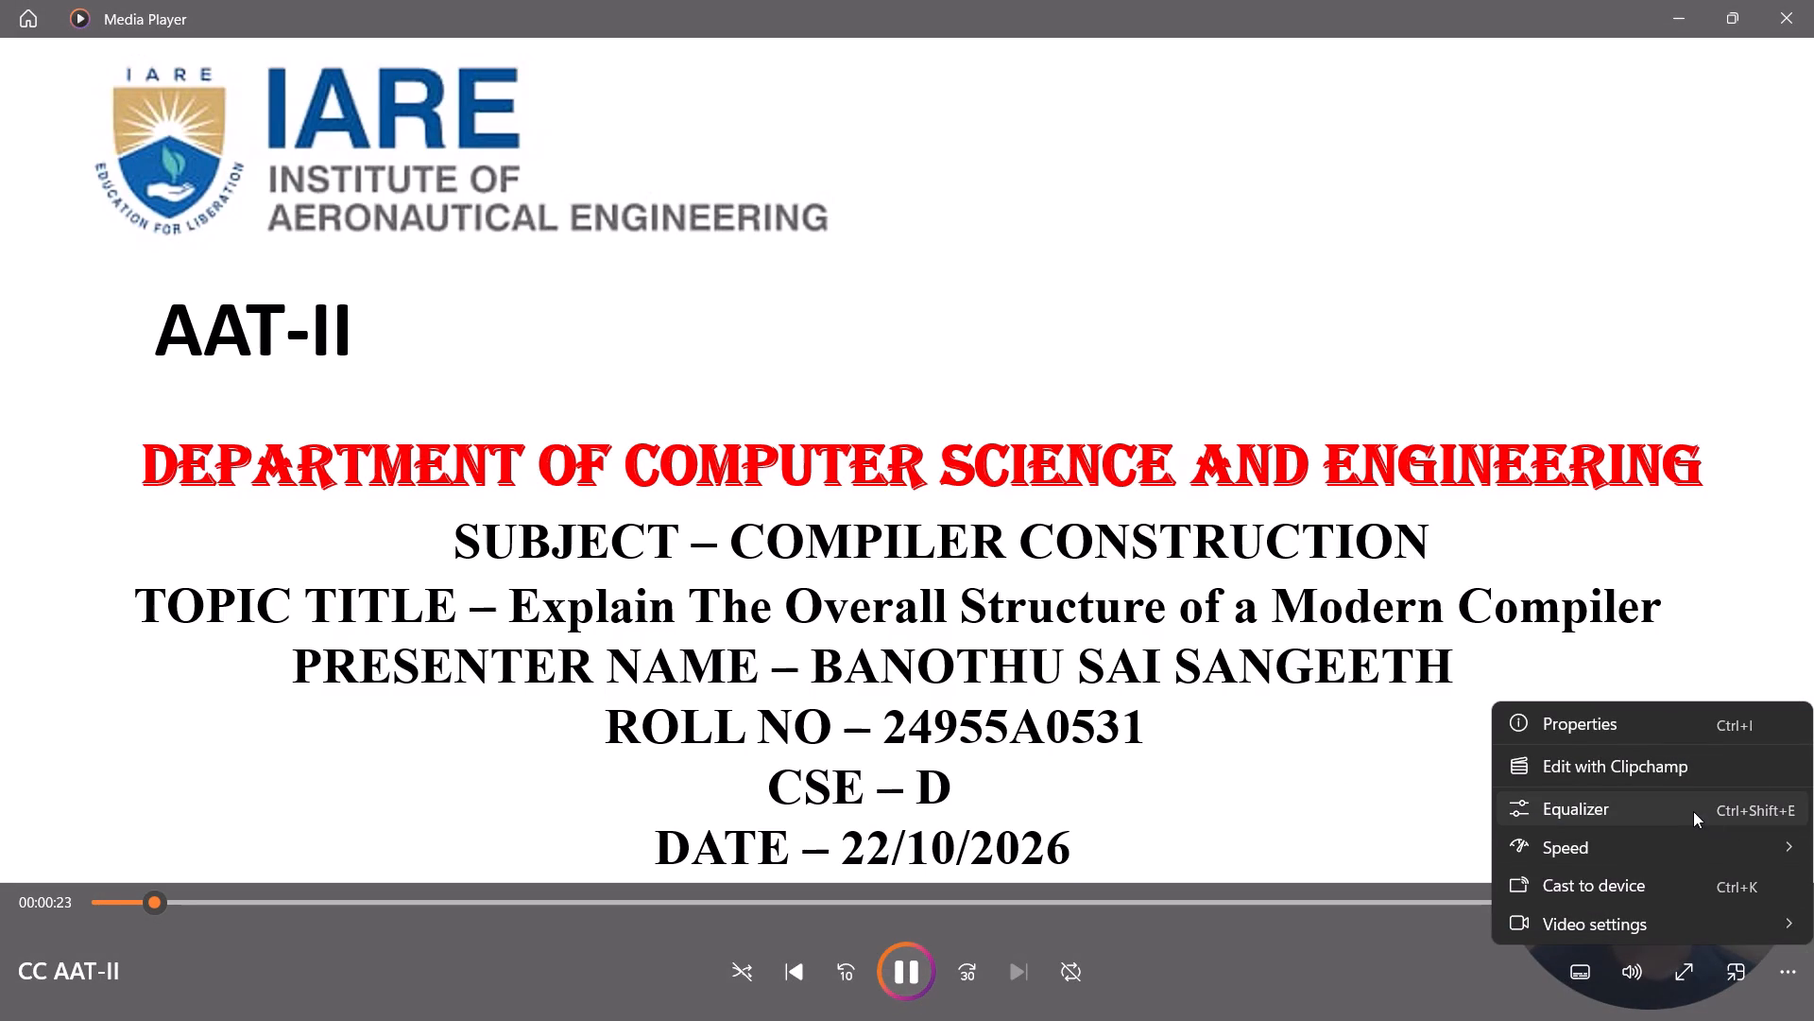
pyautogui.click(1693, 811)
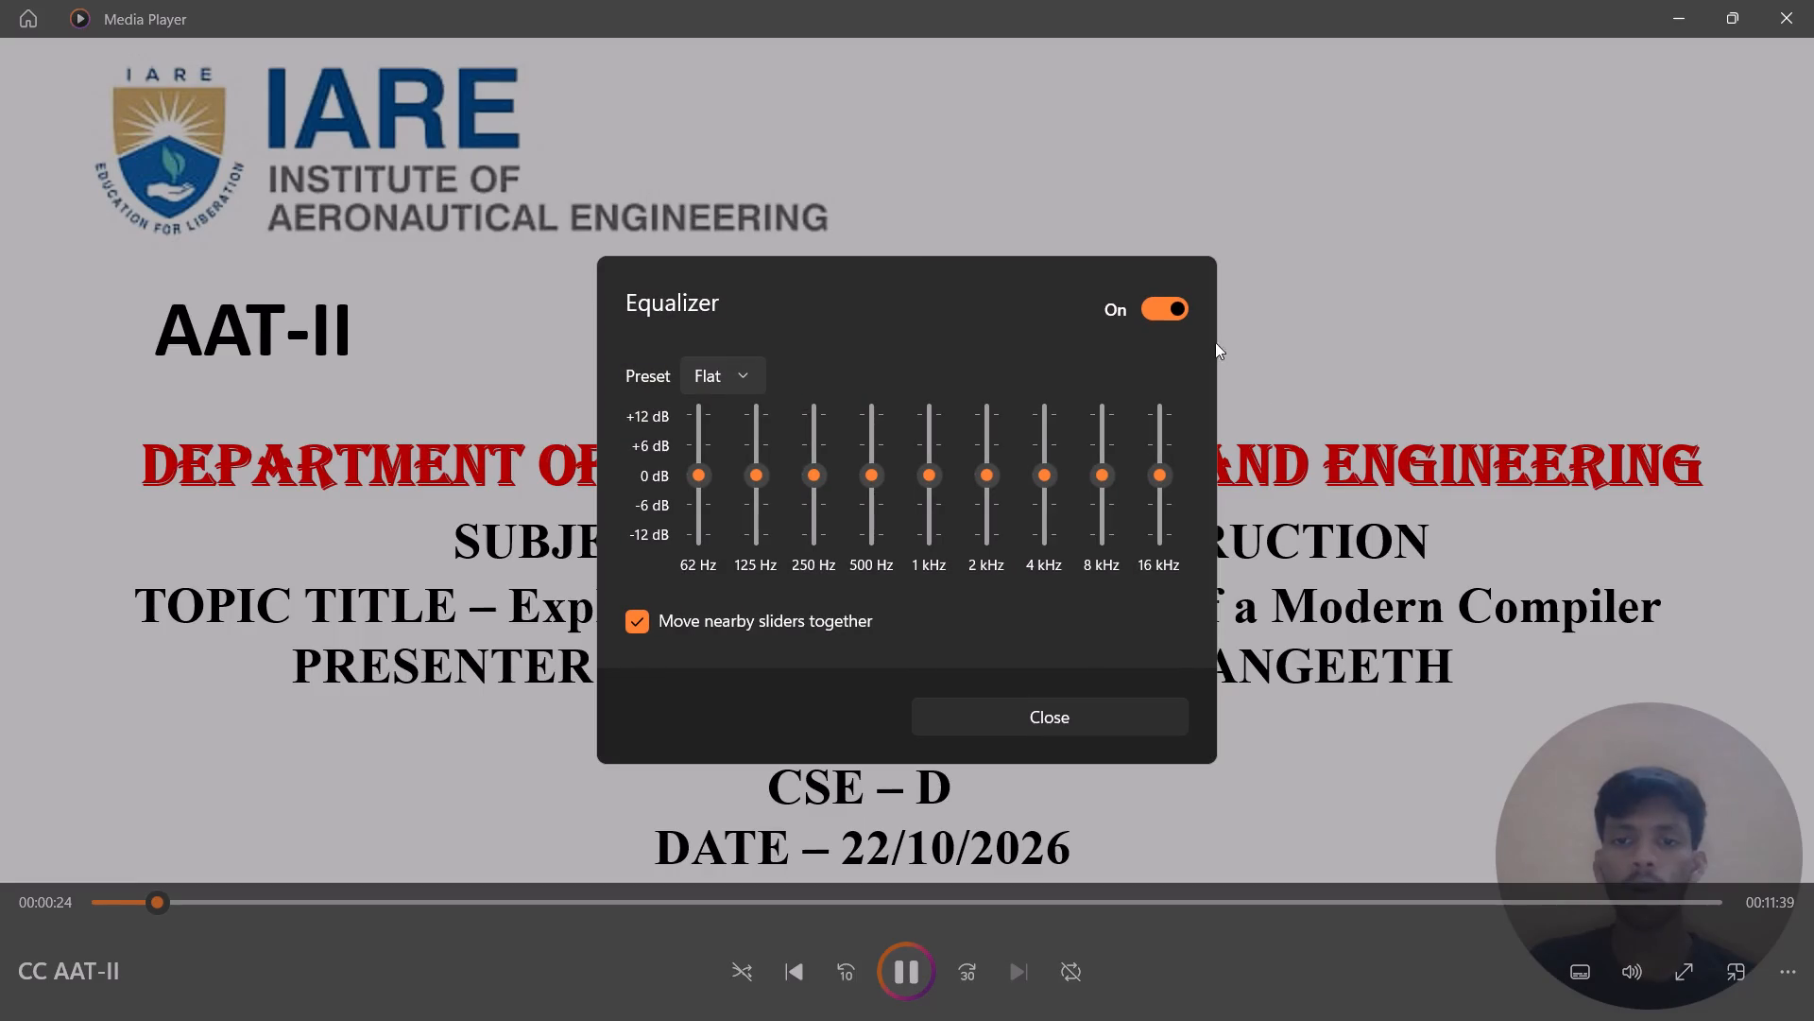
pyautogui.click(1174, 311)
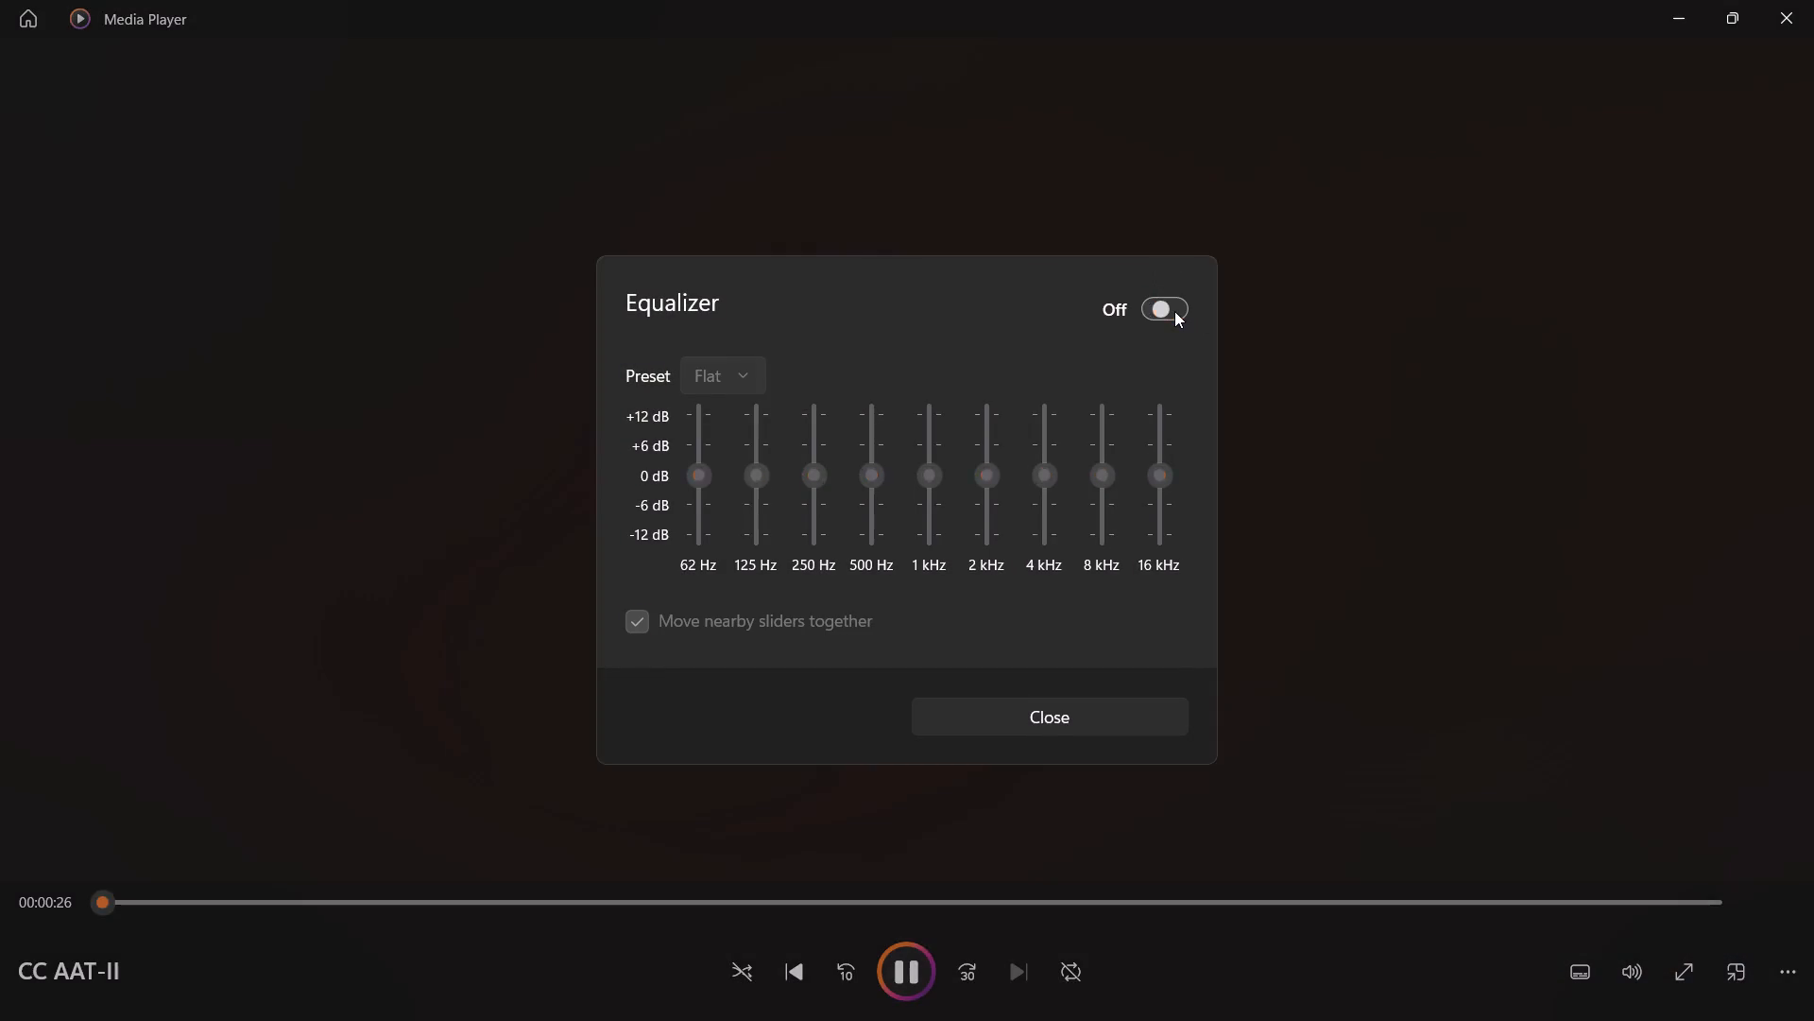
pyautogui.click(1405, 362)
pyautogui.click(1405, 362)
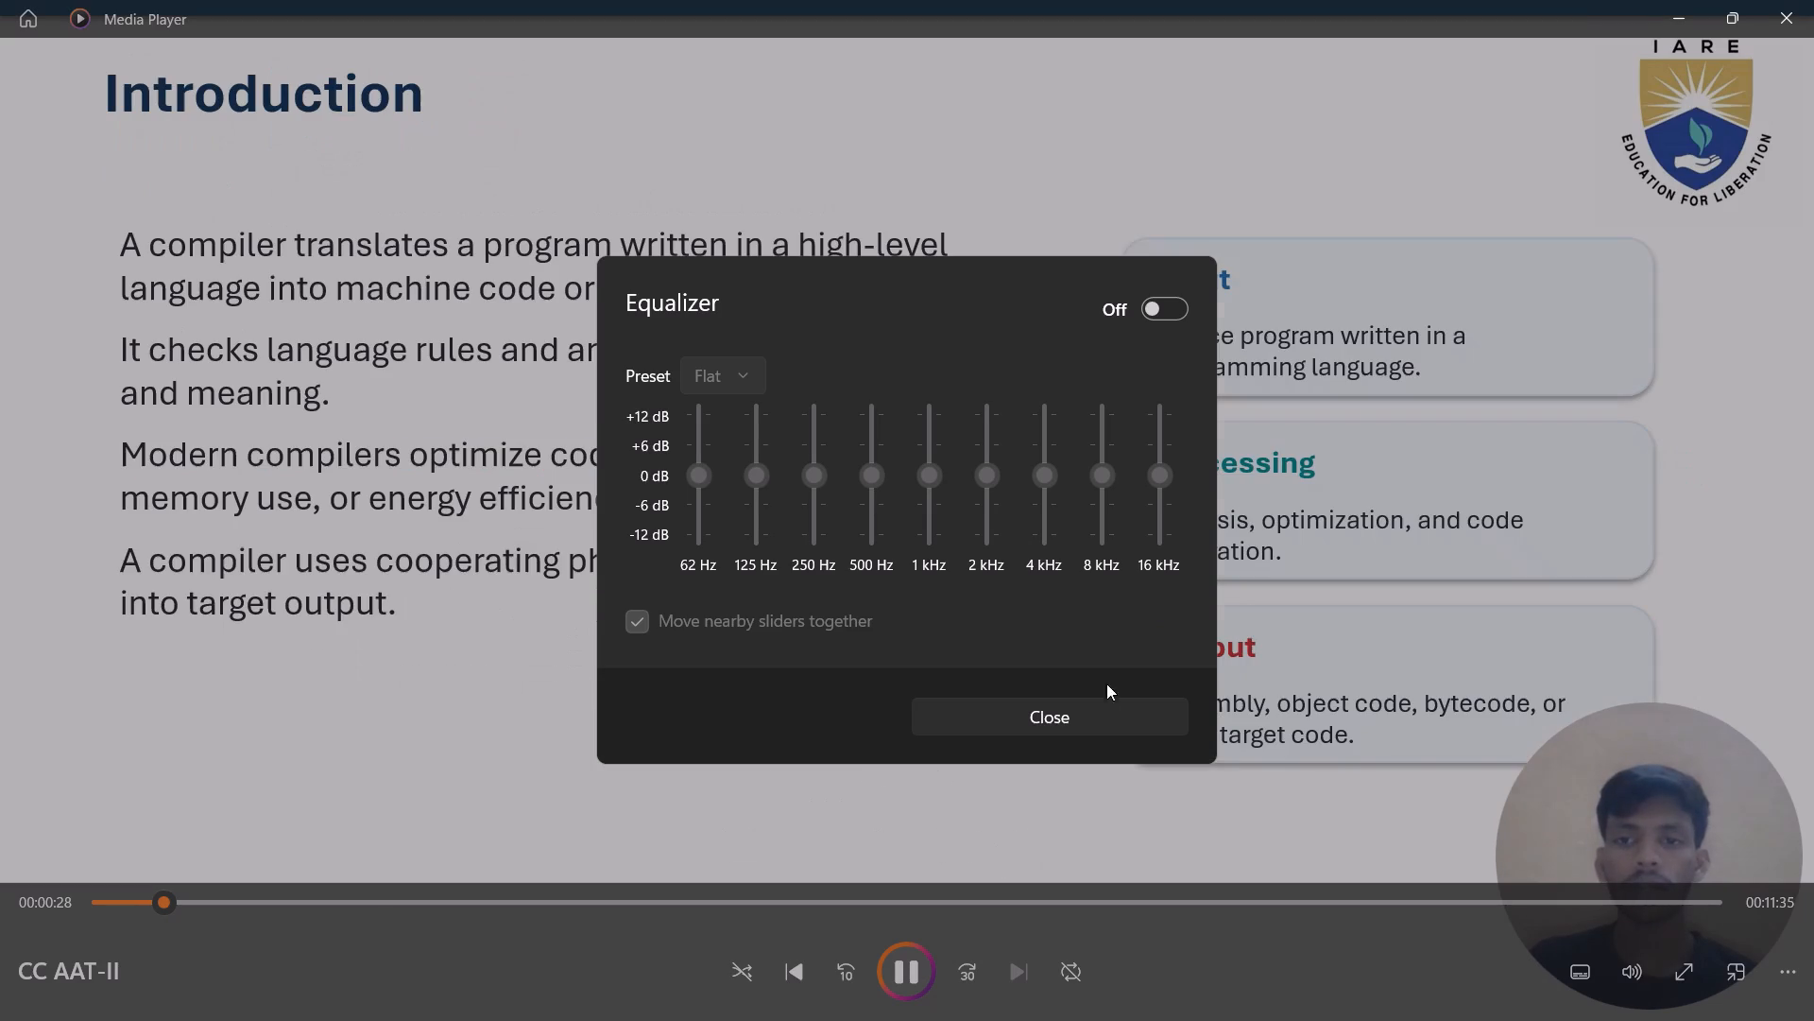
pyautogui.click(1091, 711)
# Pause the video, switch to PowerPoint and open the recent presentation Retail Store Transaction Analysis (1).pptx.
pyautogui.moveTo(909, 1003); pyautogui.dragTo(908, 983)
pyautogui.click(908, 983)
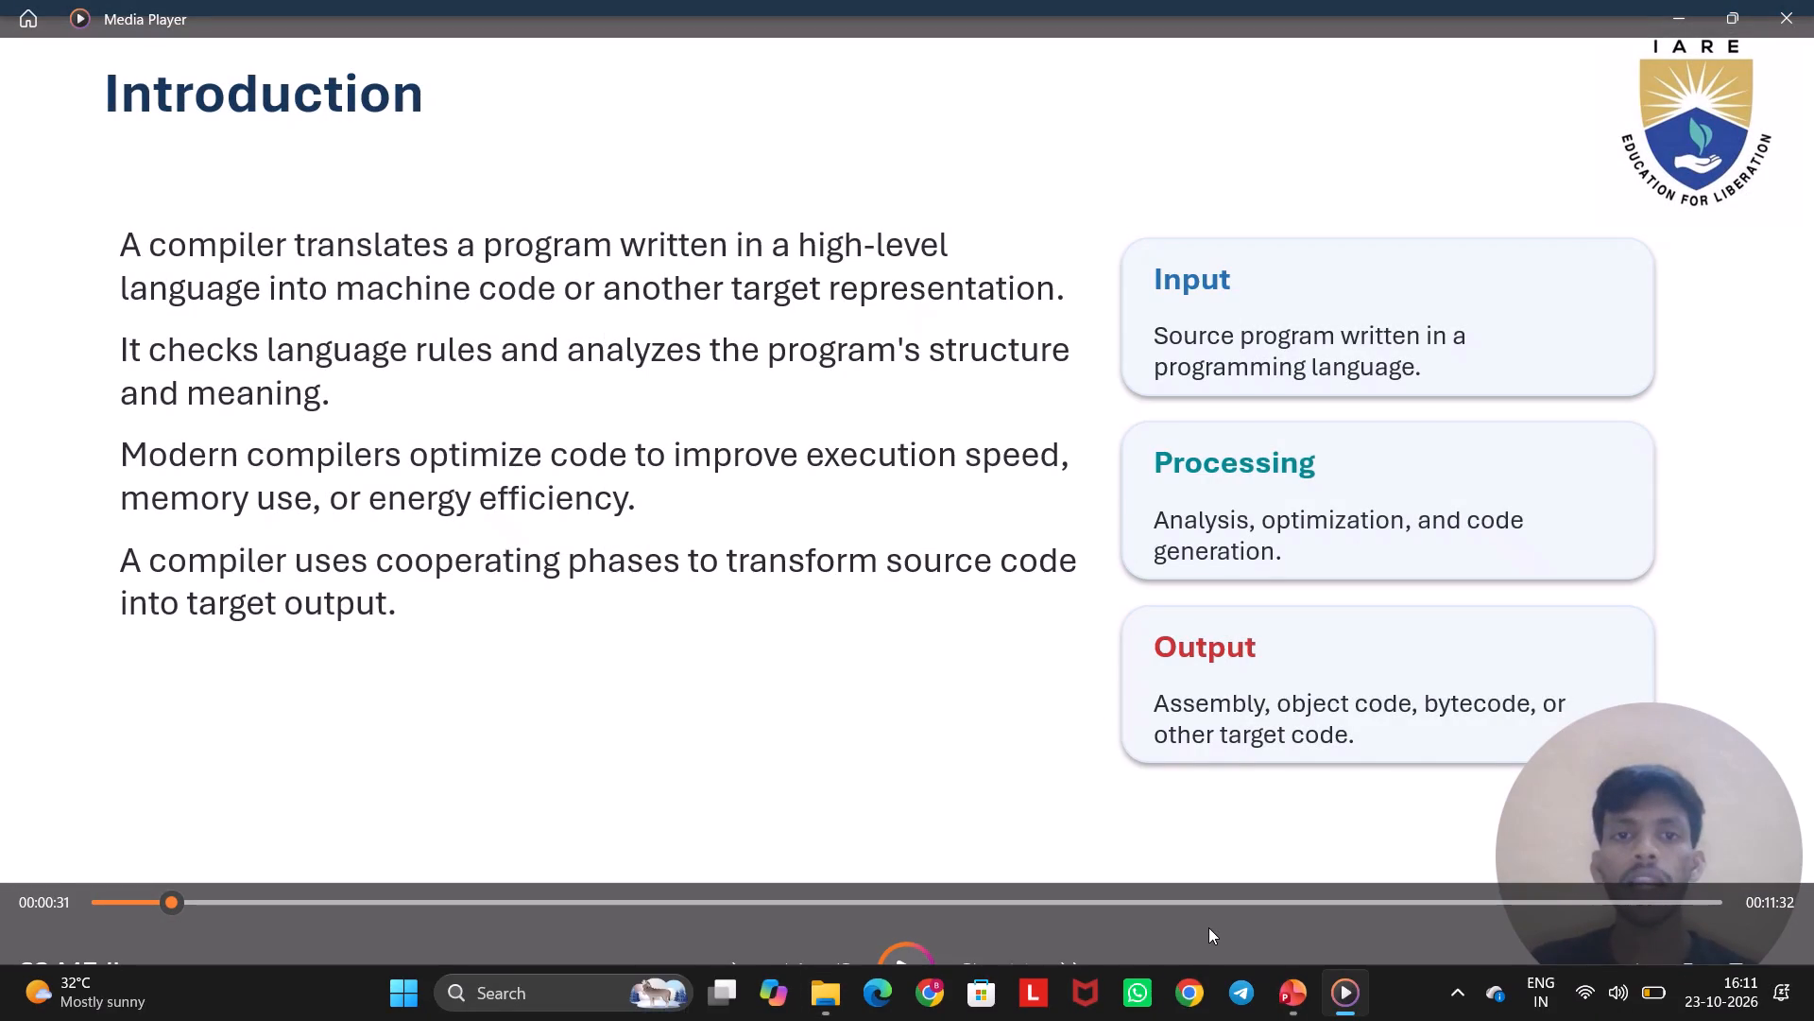
pyautogui.click(1288, 977)
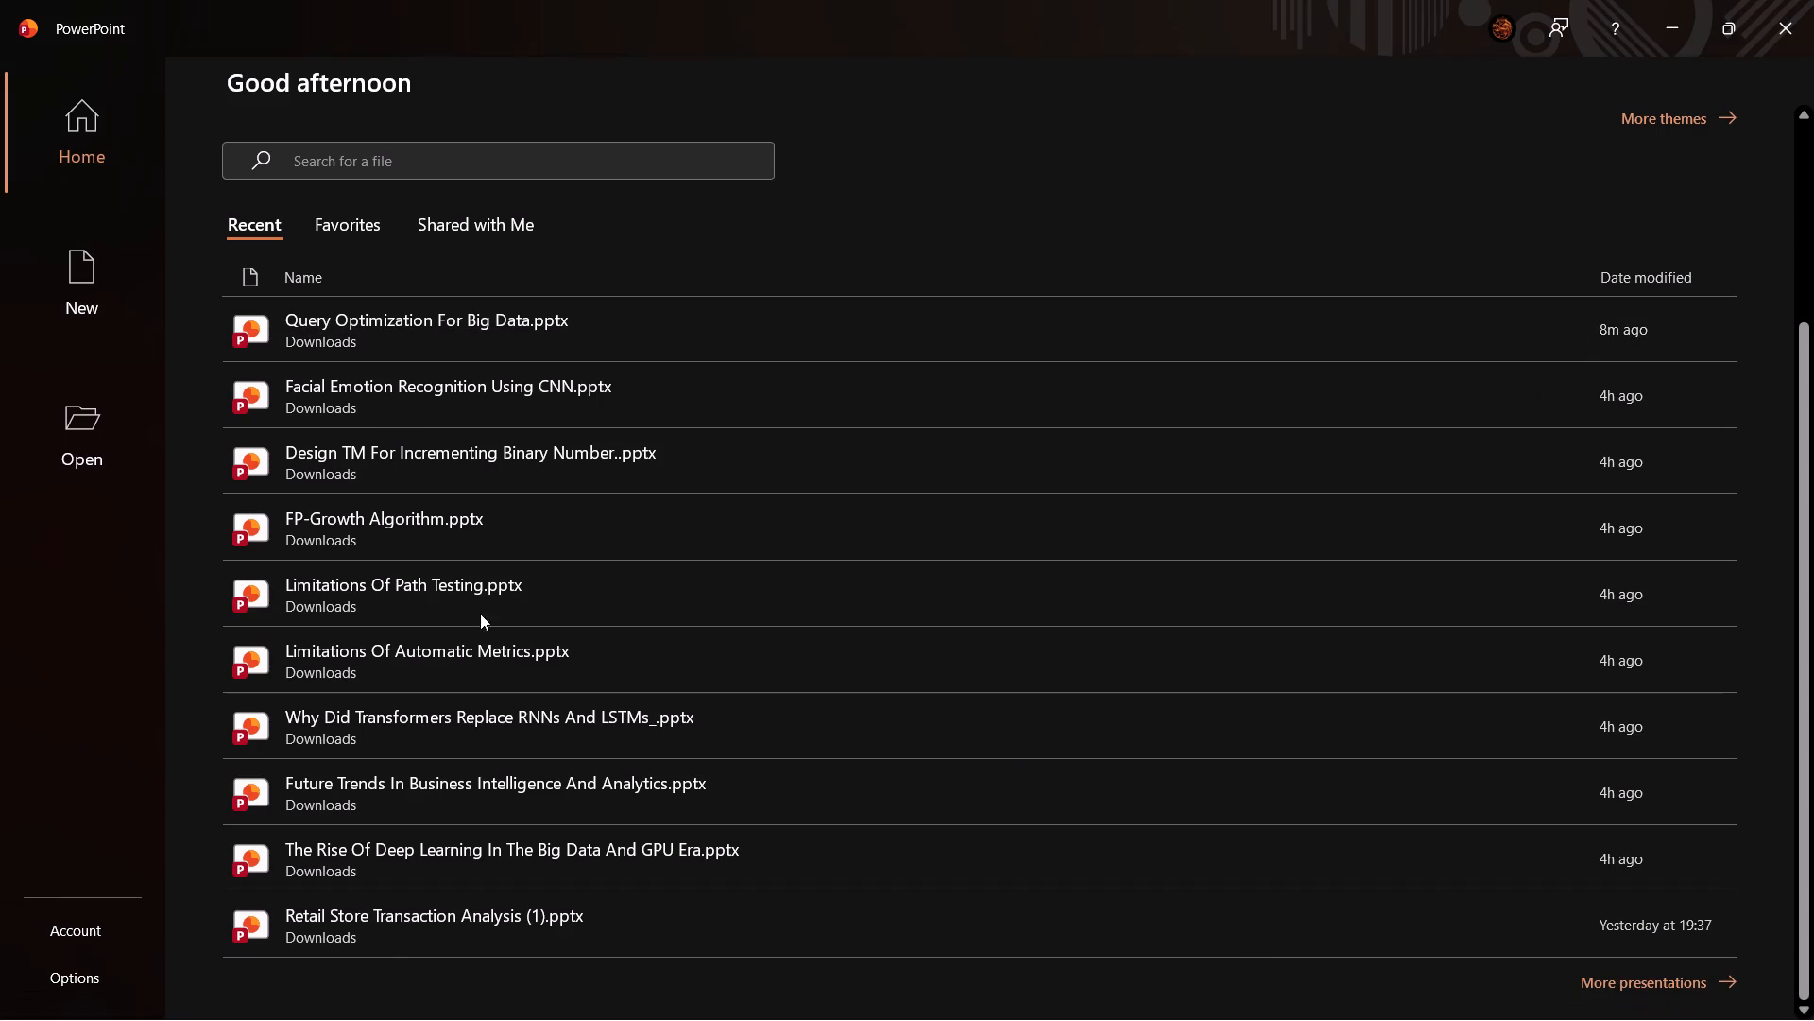
pyautogui.scroll(-5, 492, 623)
pyautogui.doubleClick(480, 923)
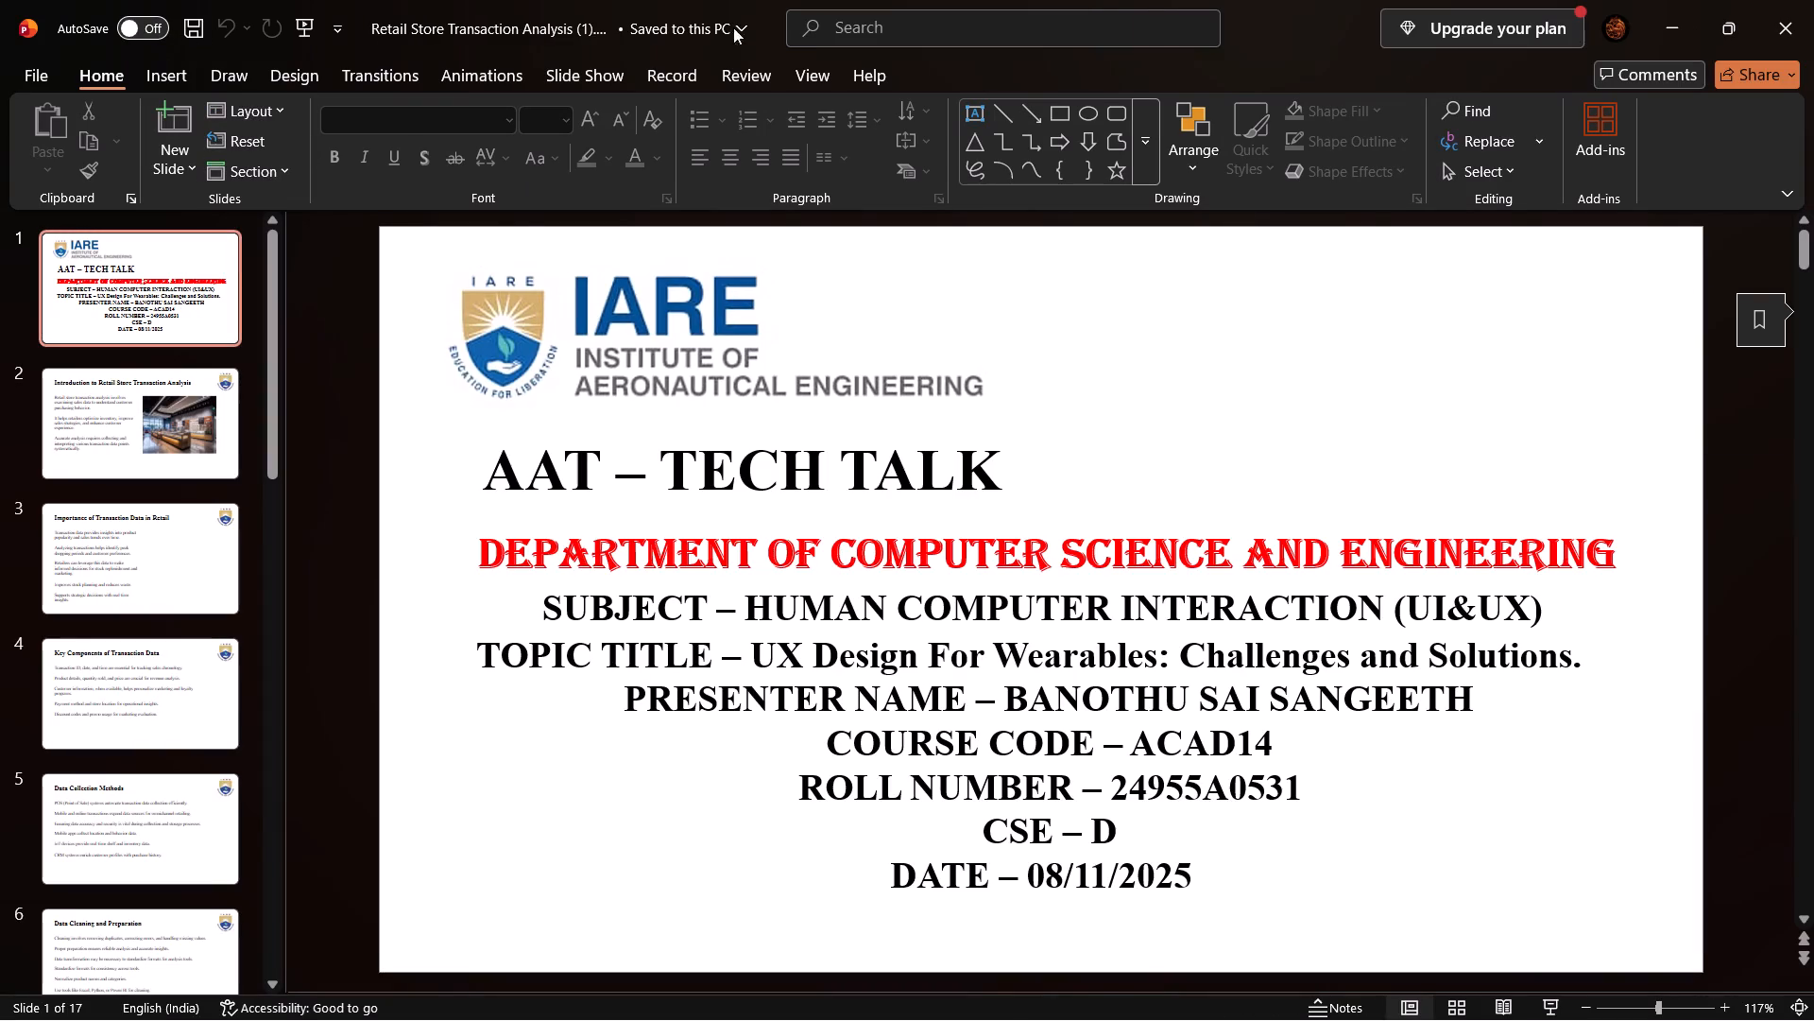
# Record from the beginning, retaking the video on all slides, stop after about 7 seconds on slide 1, and turn the camera on.
pyautogui.click(664, 71)
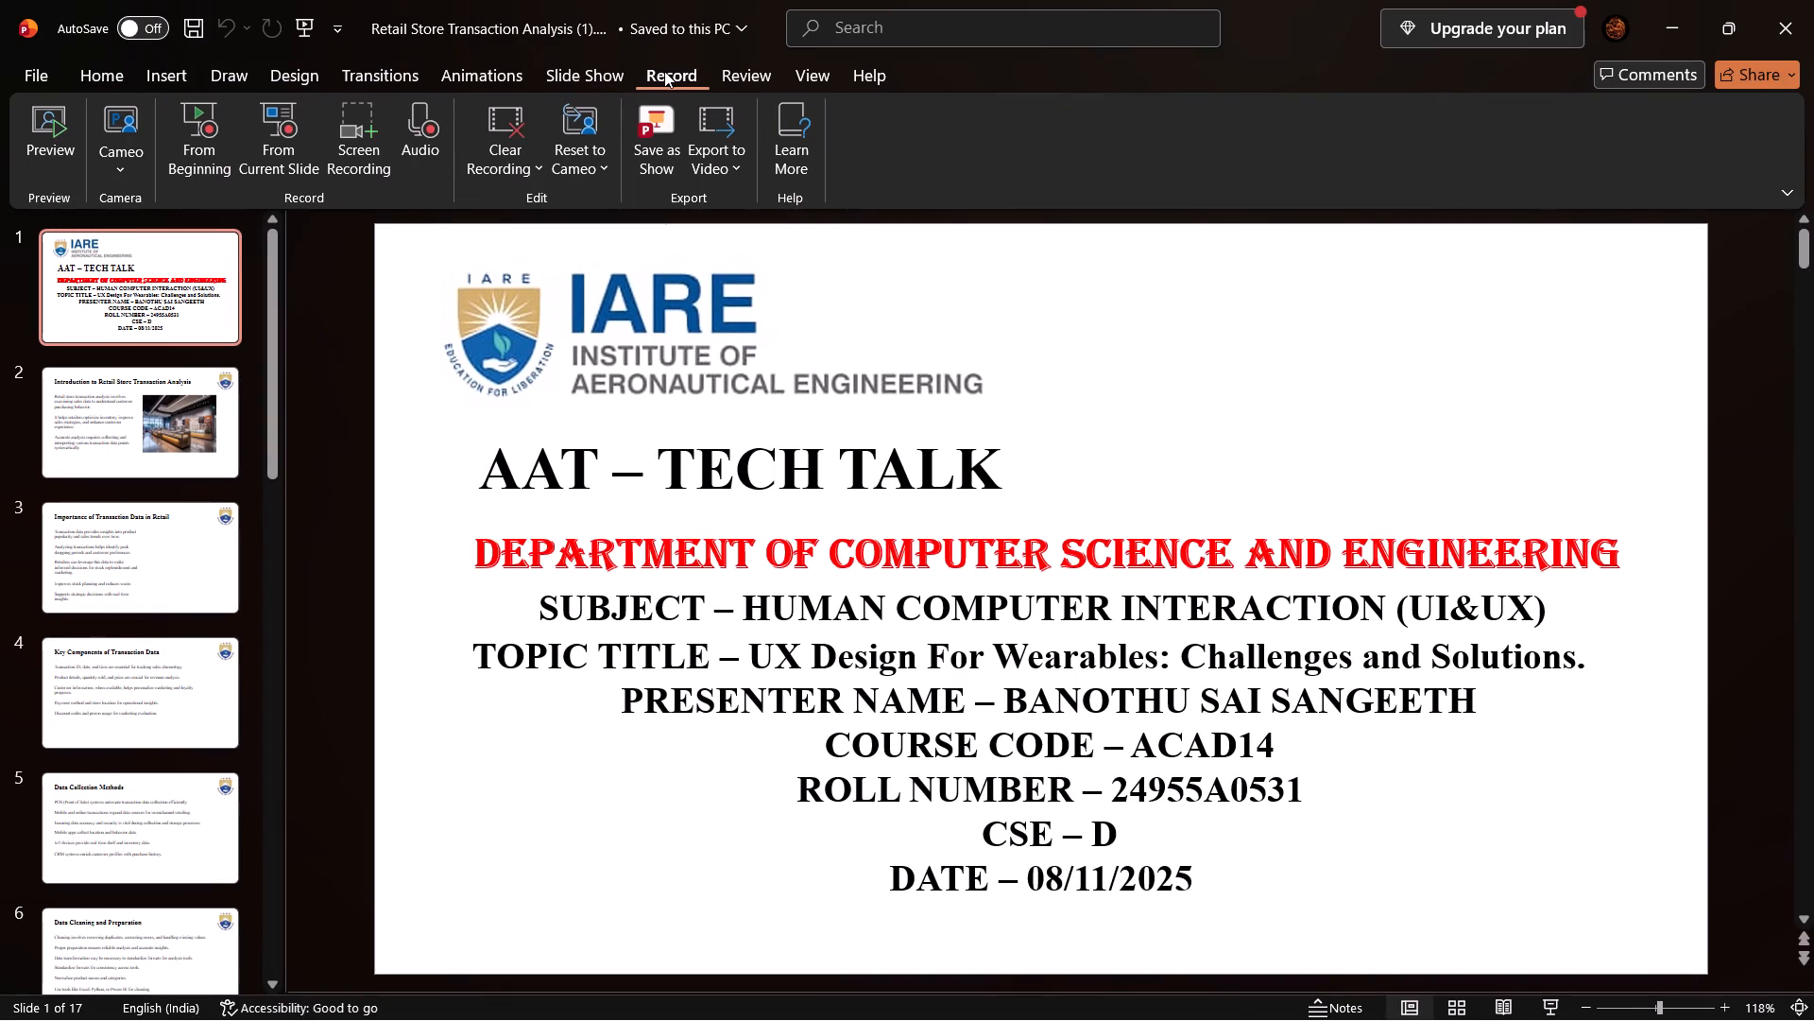
pyautogui.click(198, 120)
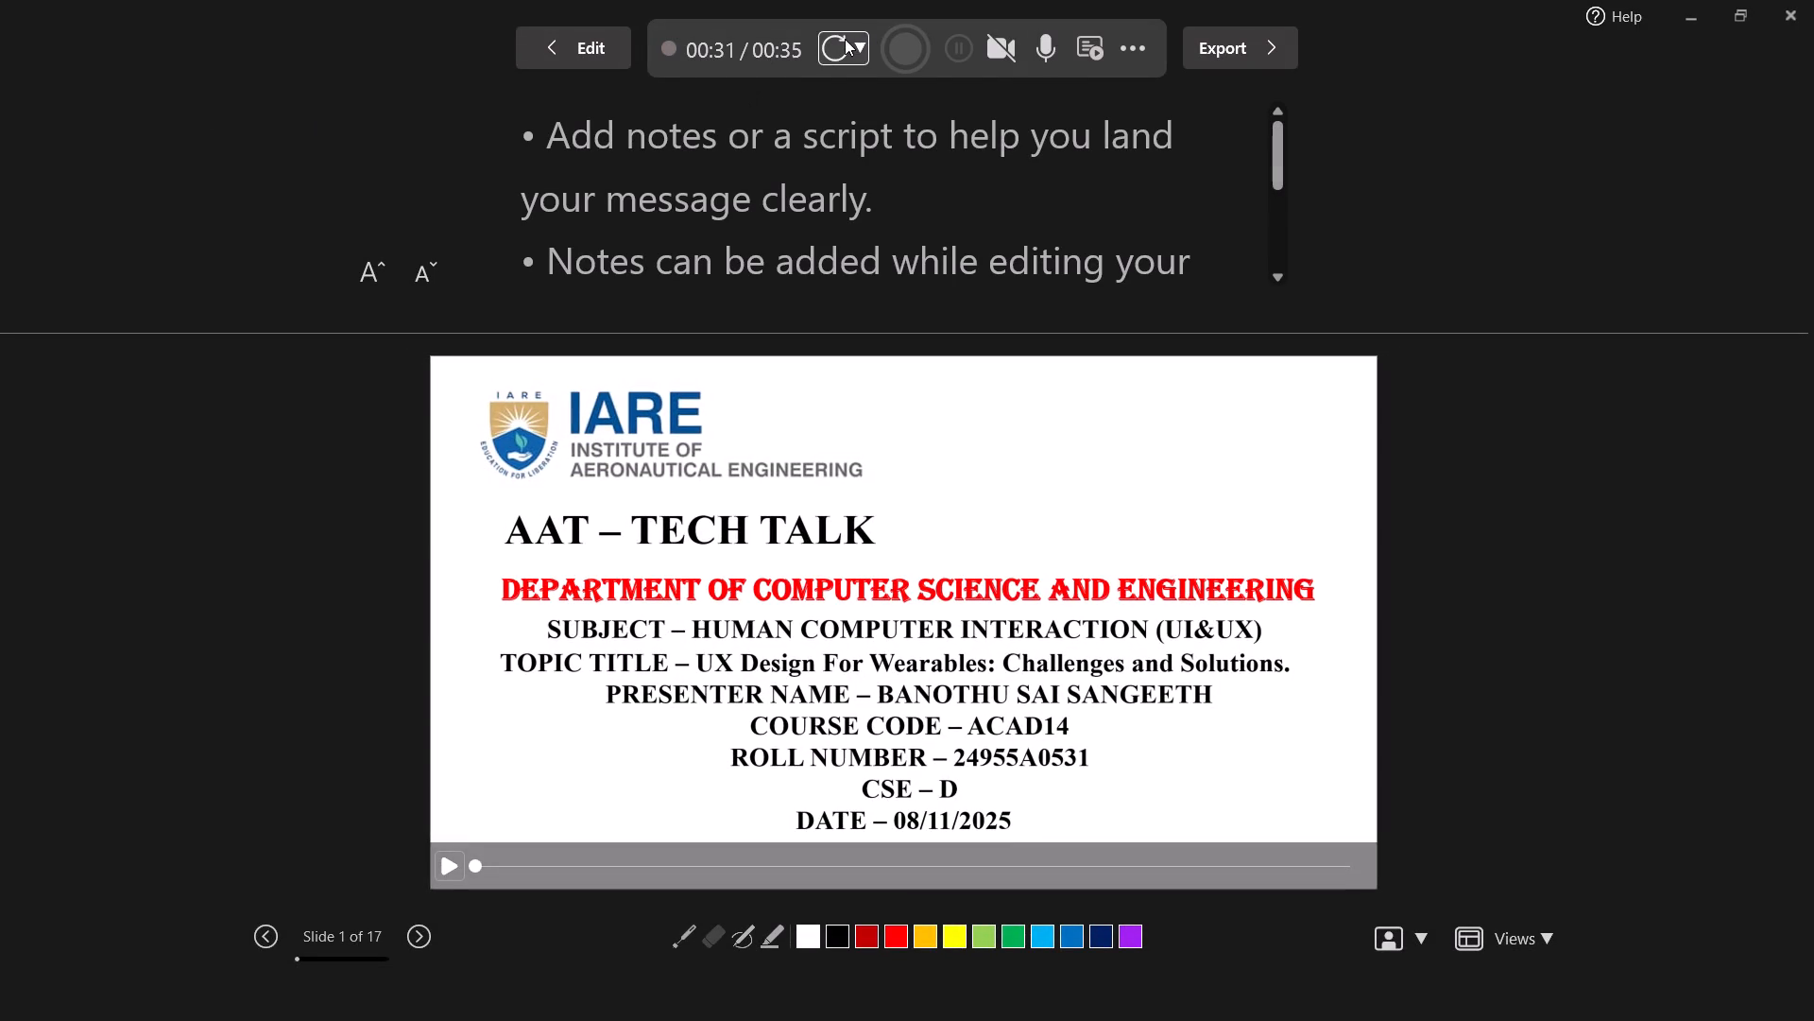
pyautogui.click(845, 39)
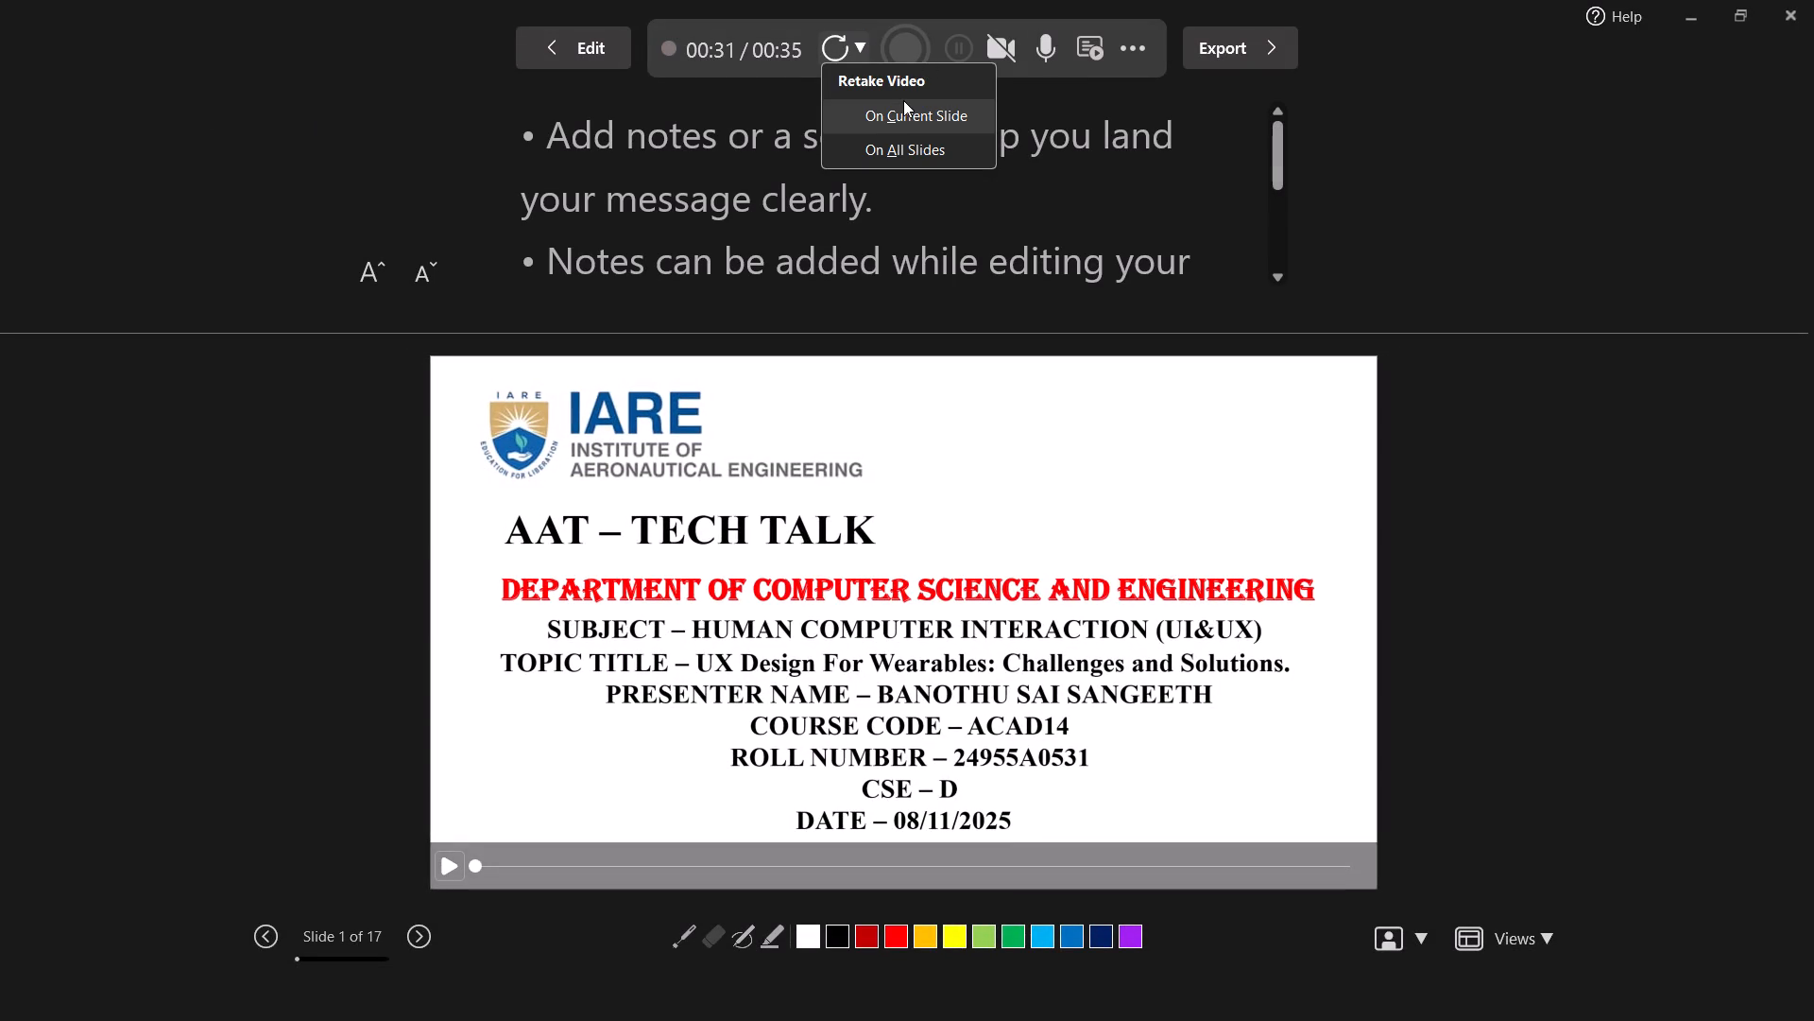
pyautogui.click(881, 141)
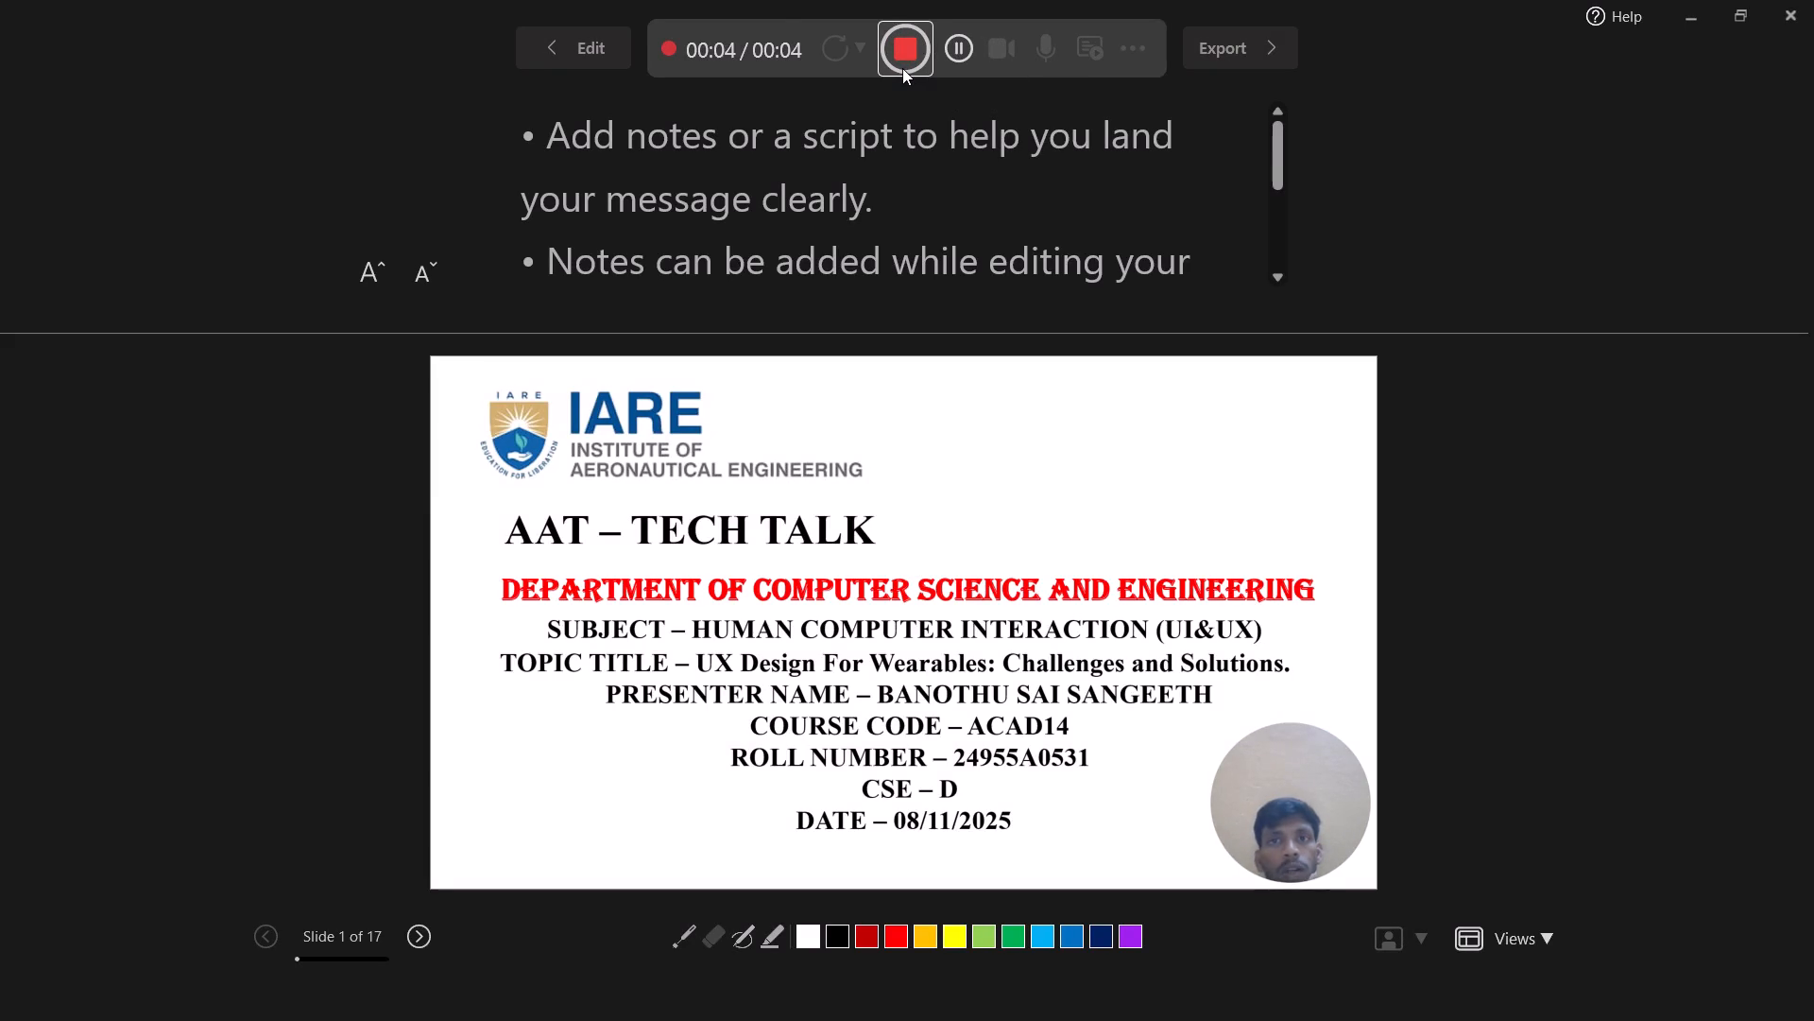
pyautogui.click(908, 56)
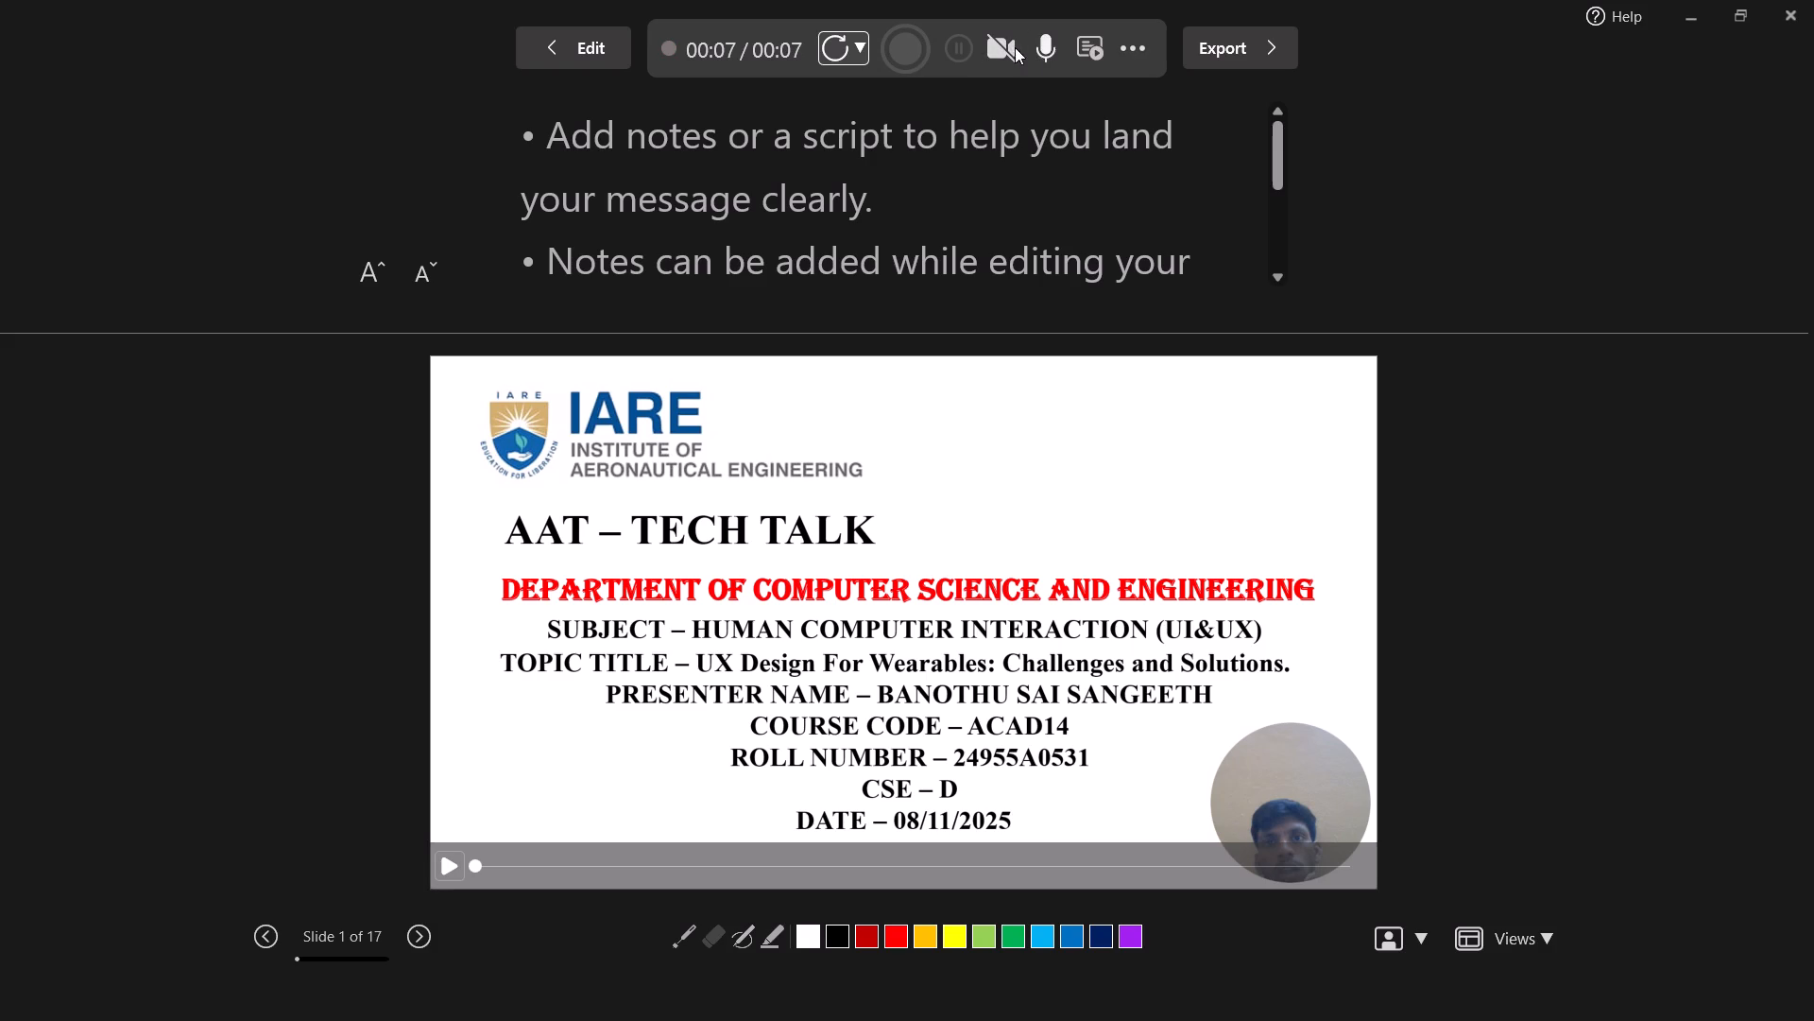
pyautogui.click(1003, 49)
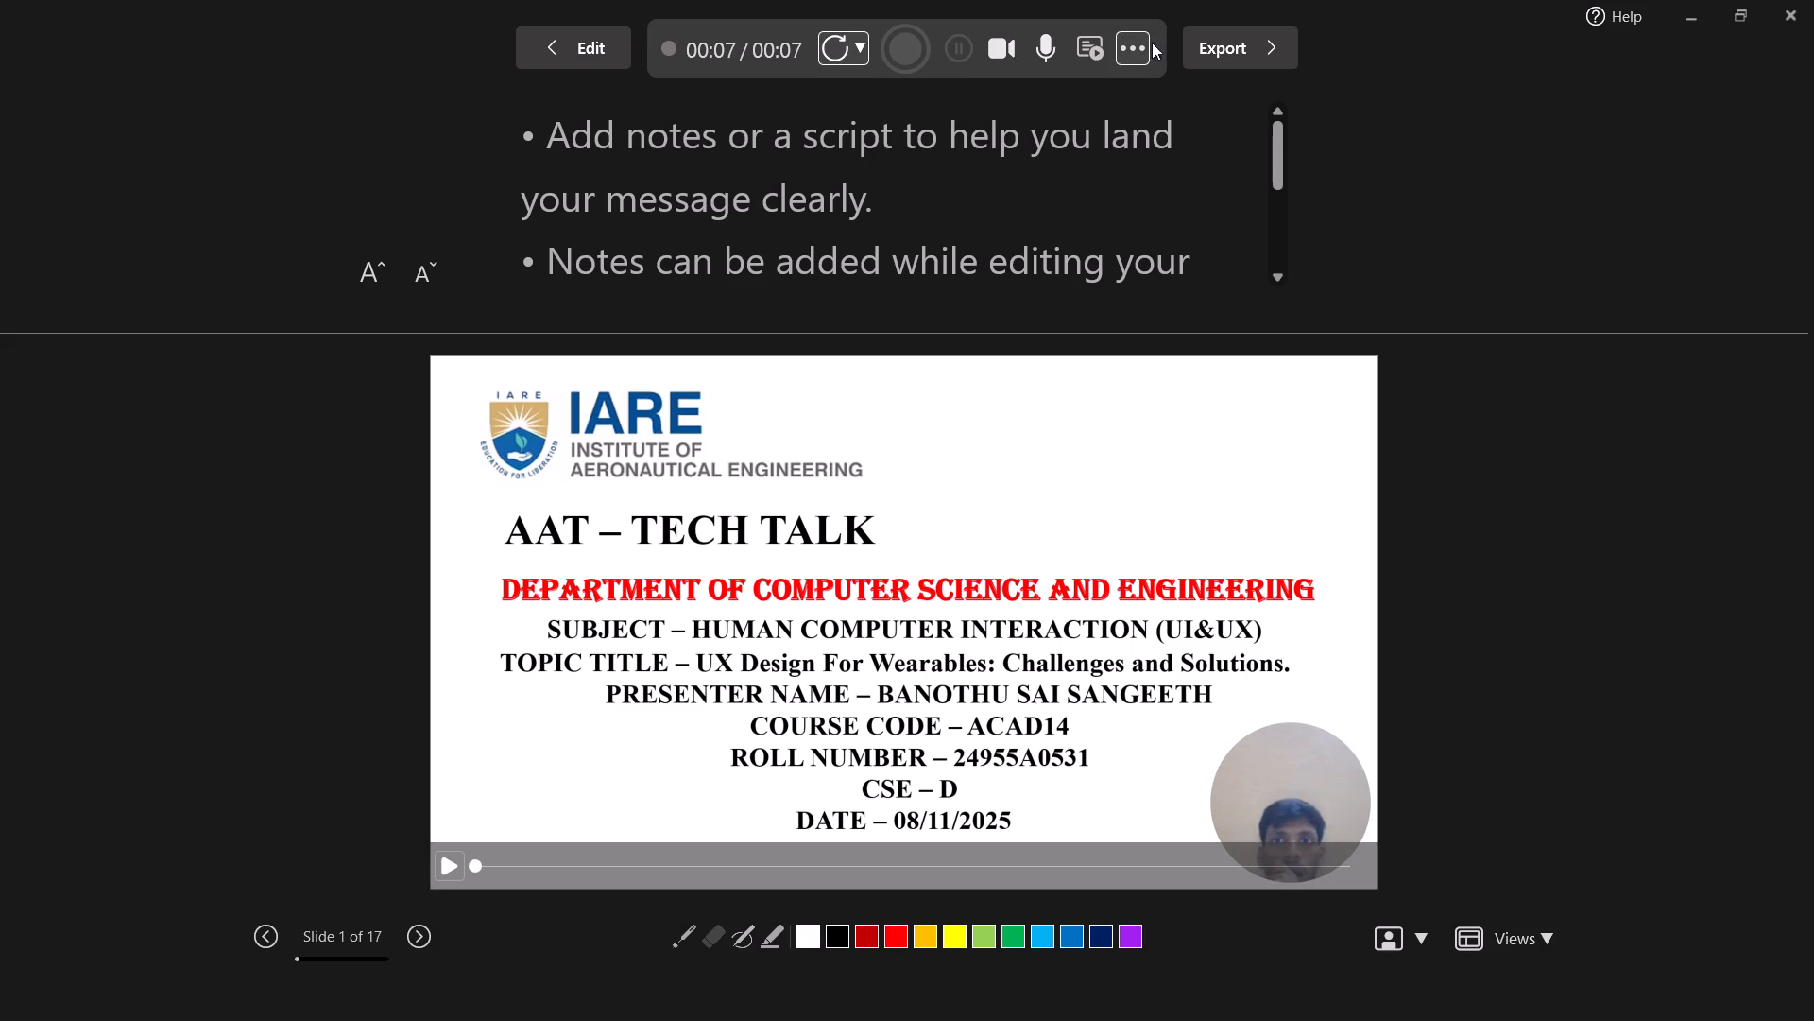
# Export the recorded presentation to Downloads as the Full HD (1080p) video Retail Store Transaction Analysis (1).mp4.
pyautogui.click(1229, 41)
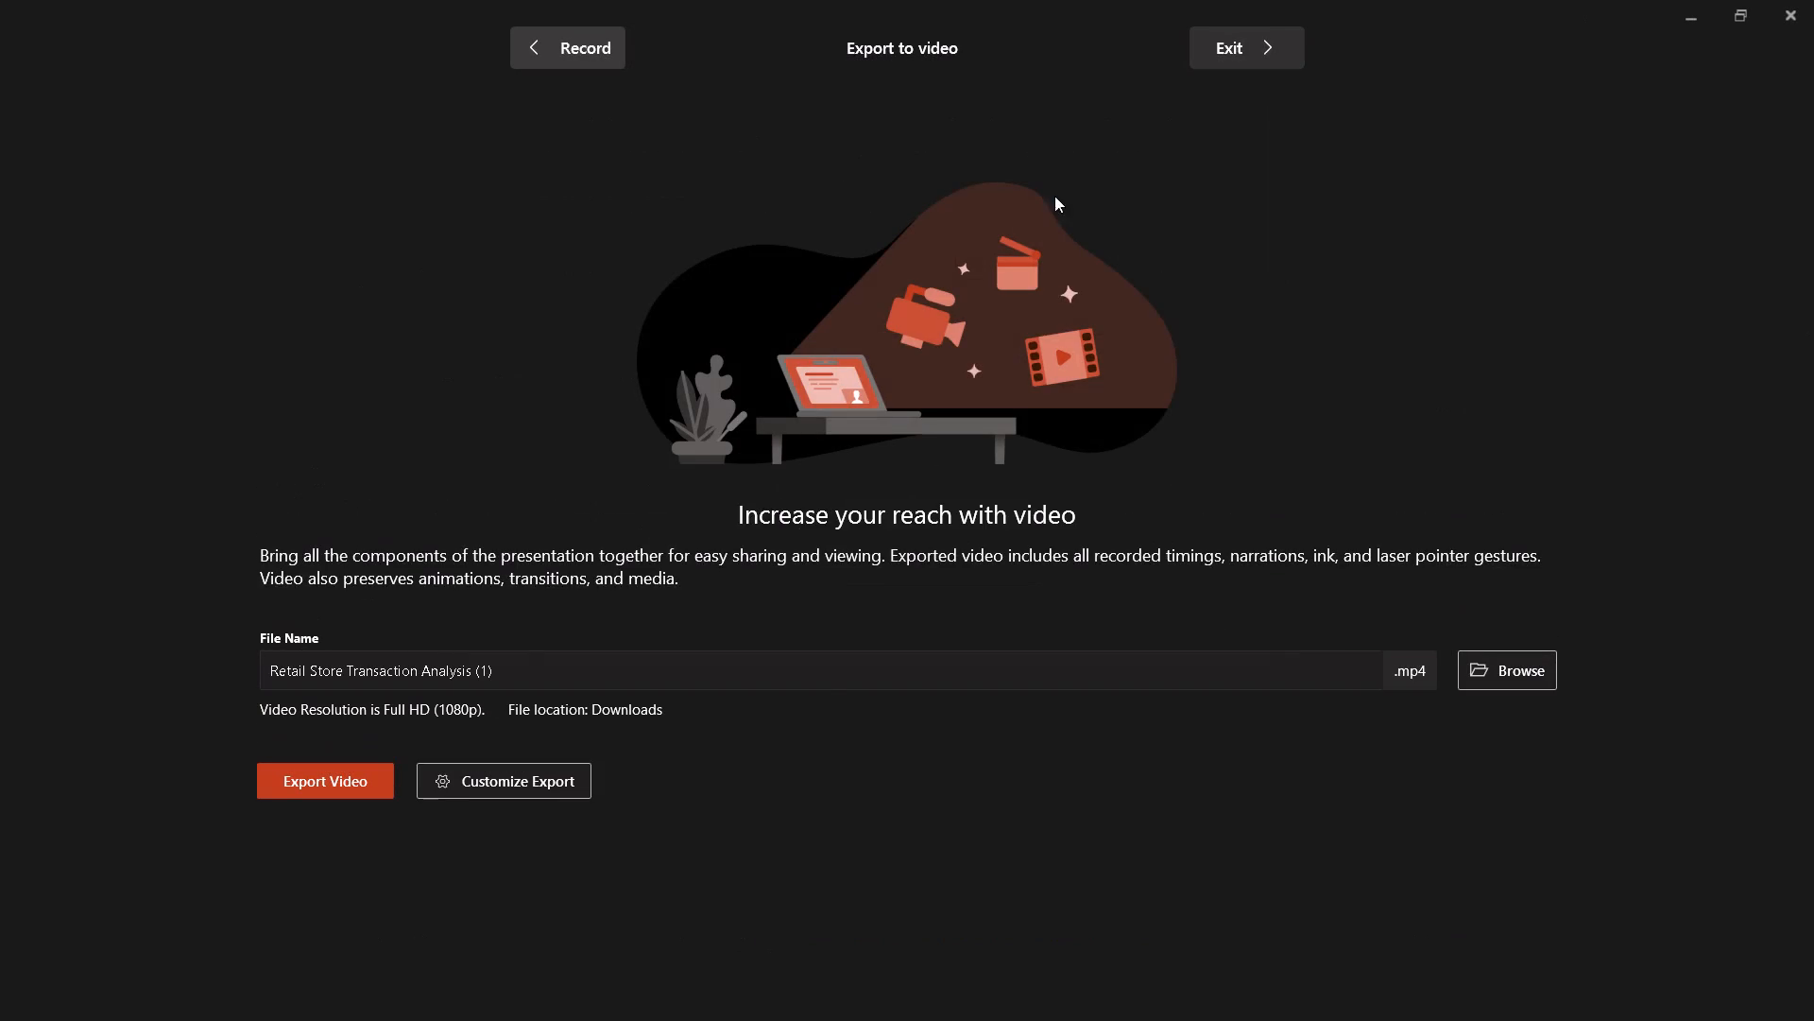
pyautogui.click(332, 781)
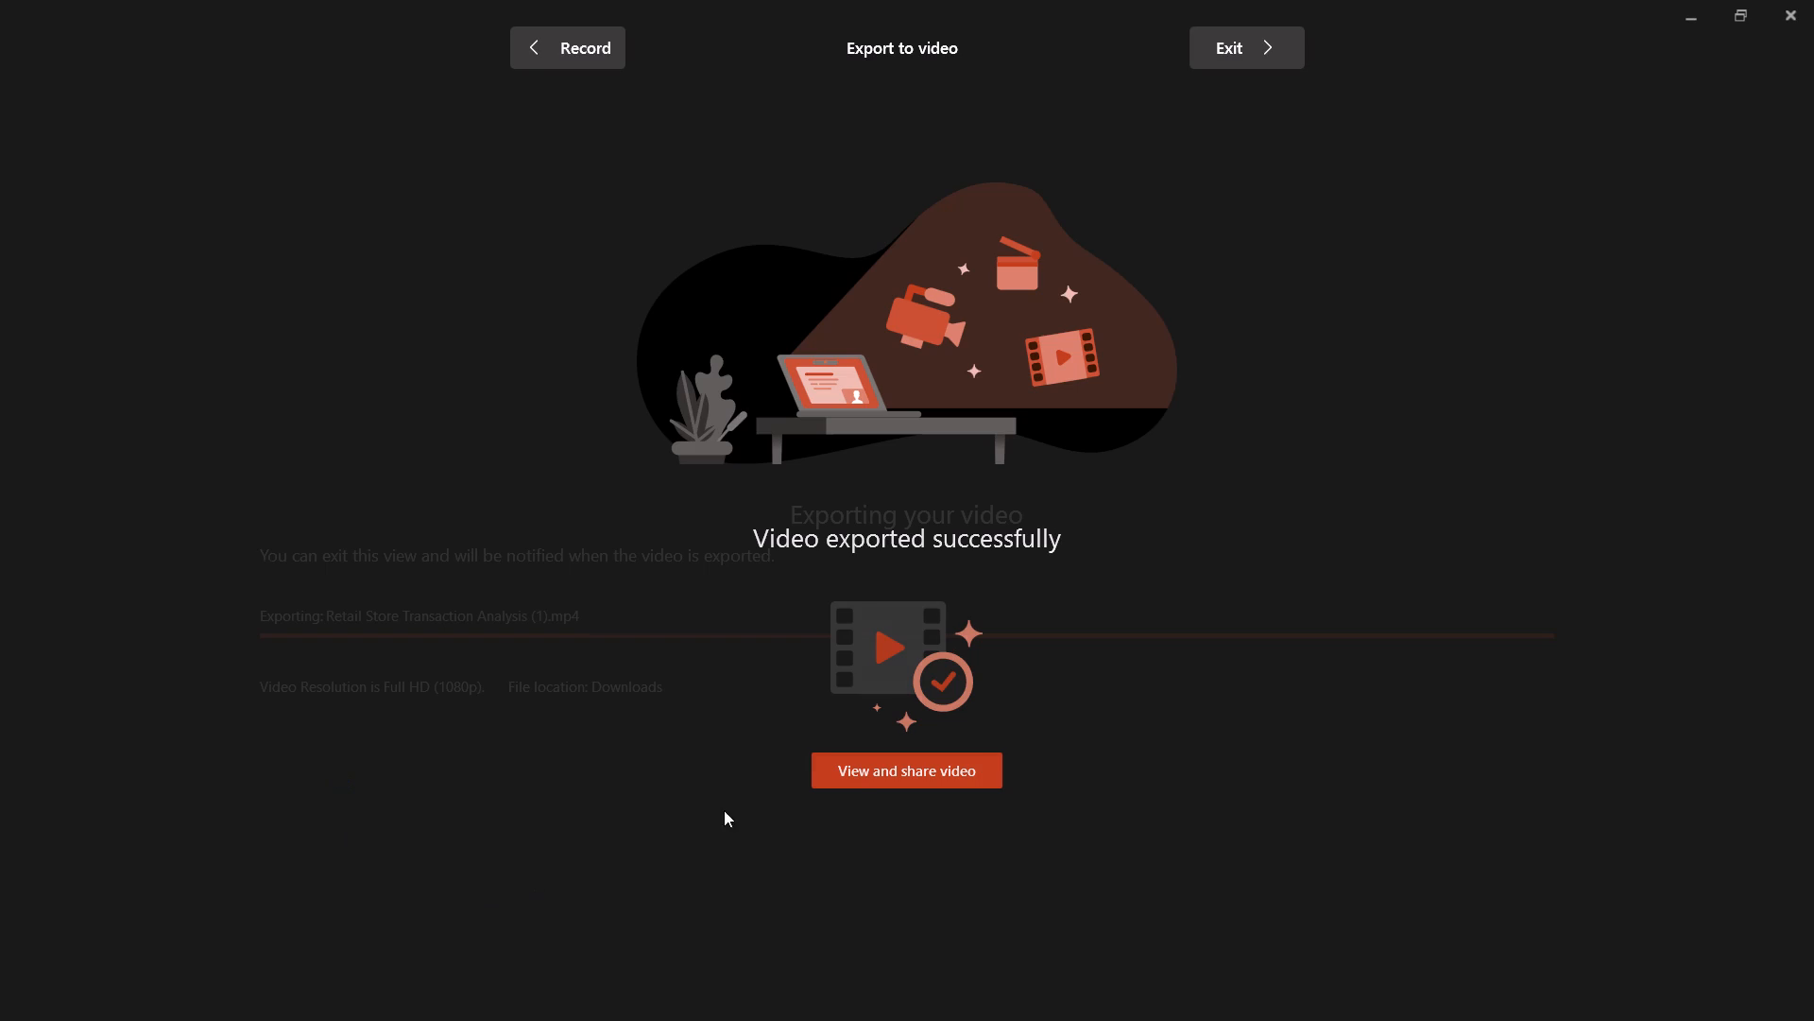
# Open the exported video for viewing, accepting the security notice.
pyautogui.click(896, 767)
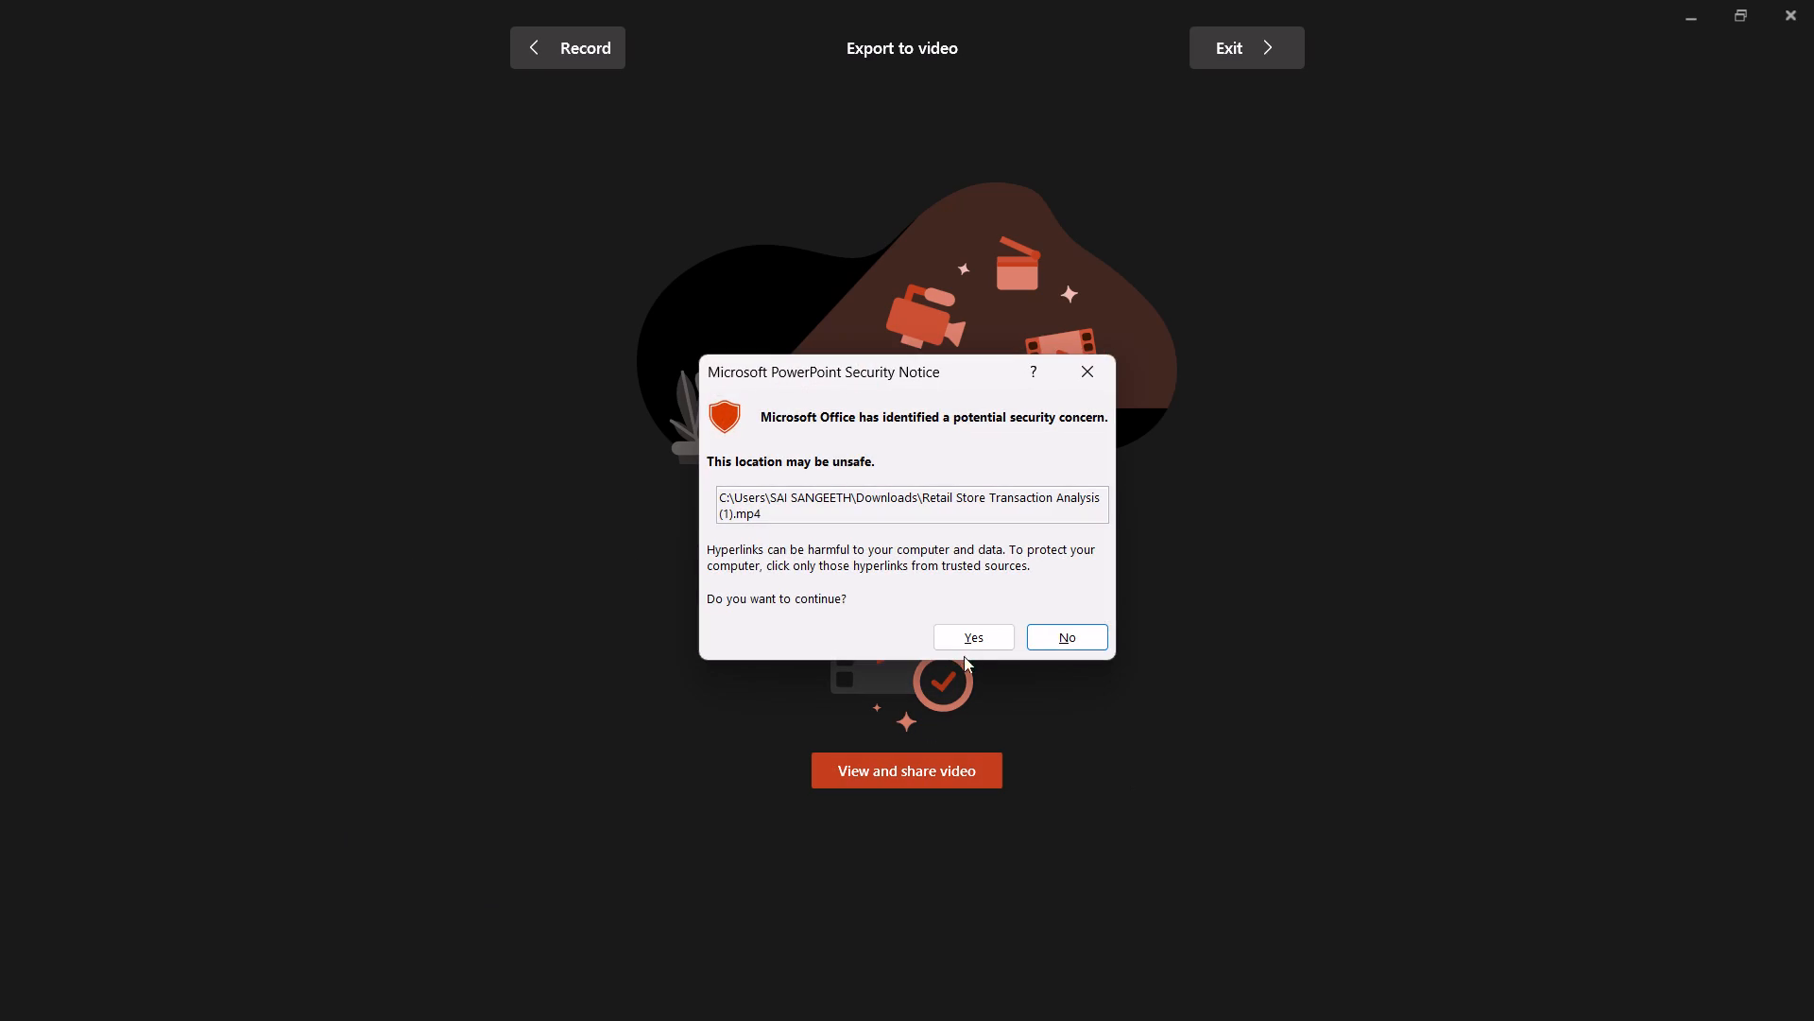
pyautogui.click(973, 632)
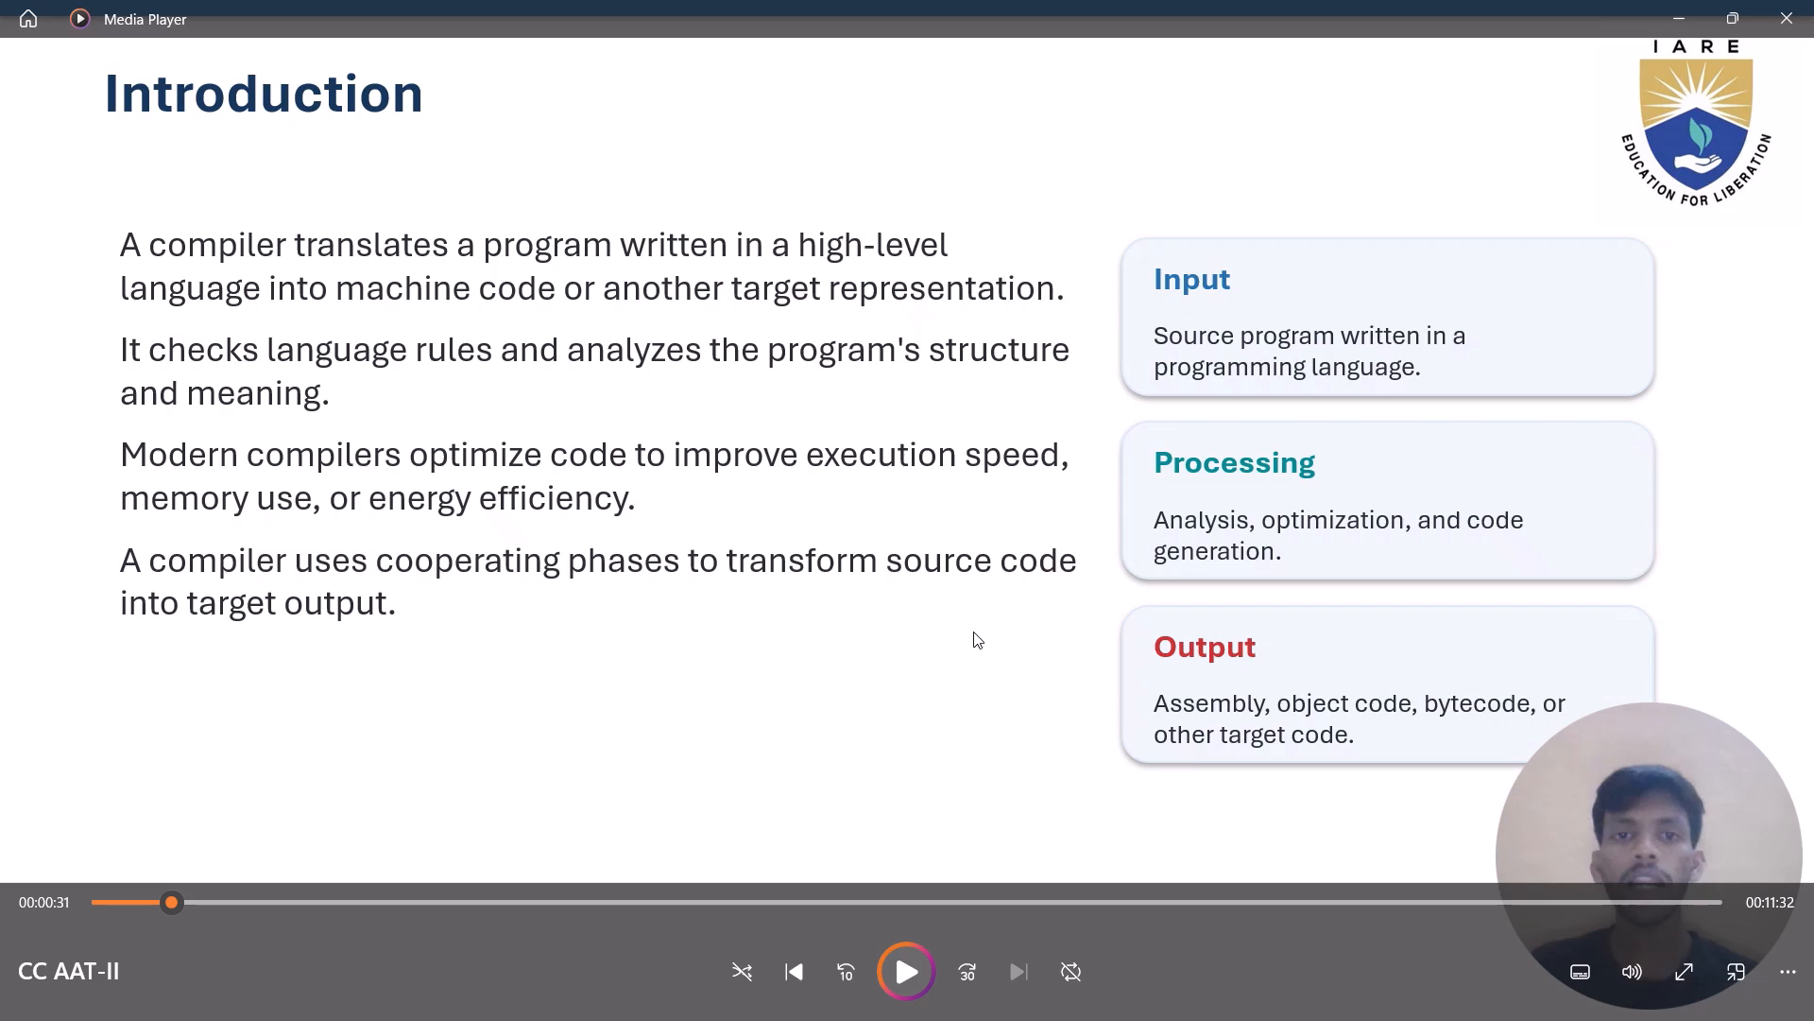
# Start playback of the video in the media player.
pyautogui.click(908, 961)
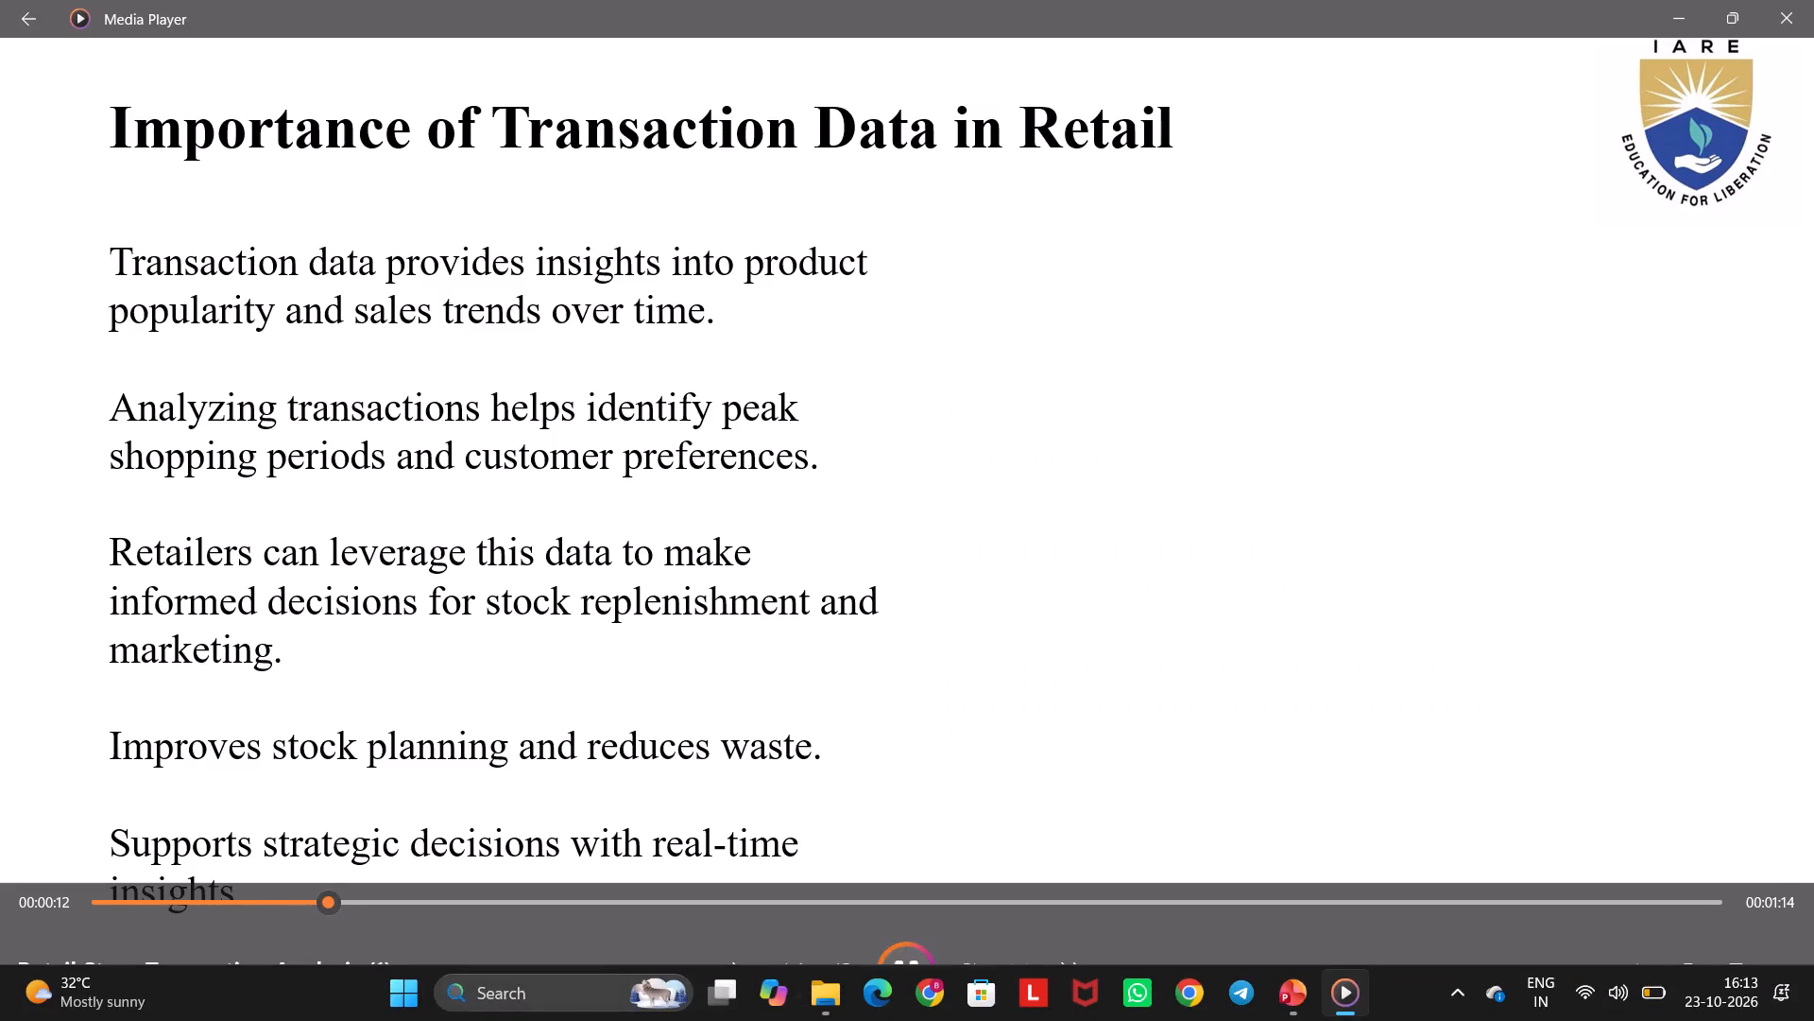
# Find and open Windows Settings and go to the system's Sound settings.
pyautogui.click(595, 997)
pyautogui.write('settings')
pyautogui.press('Return')
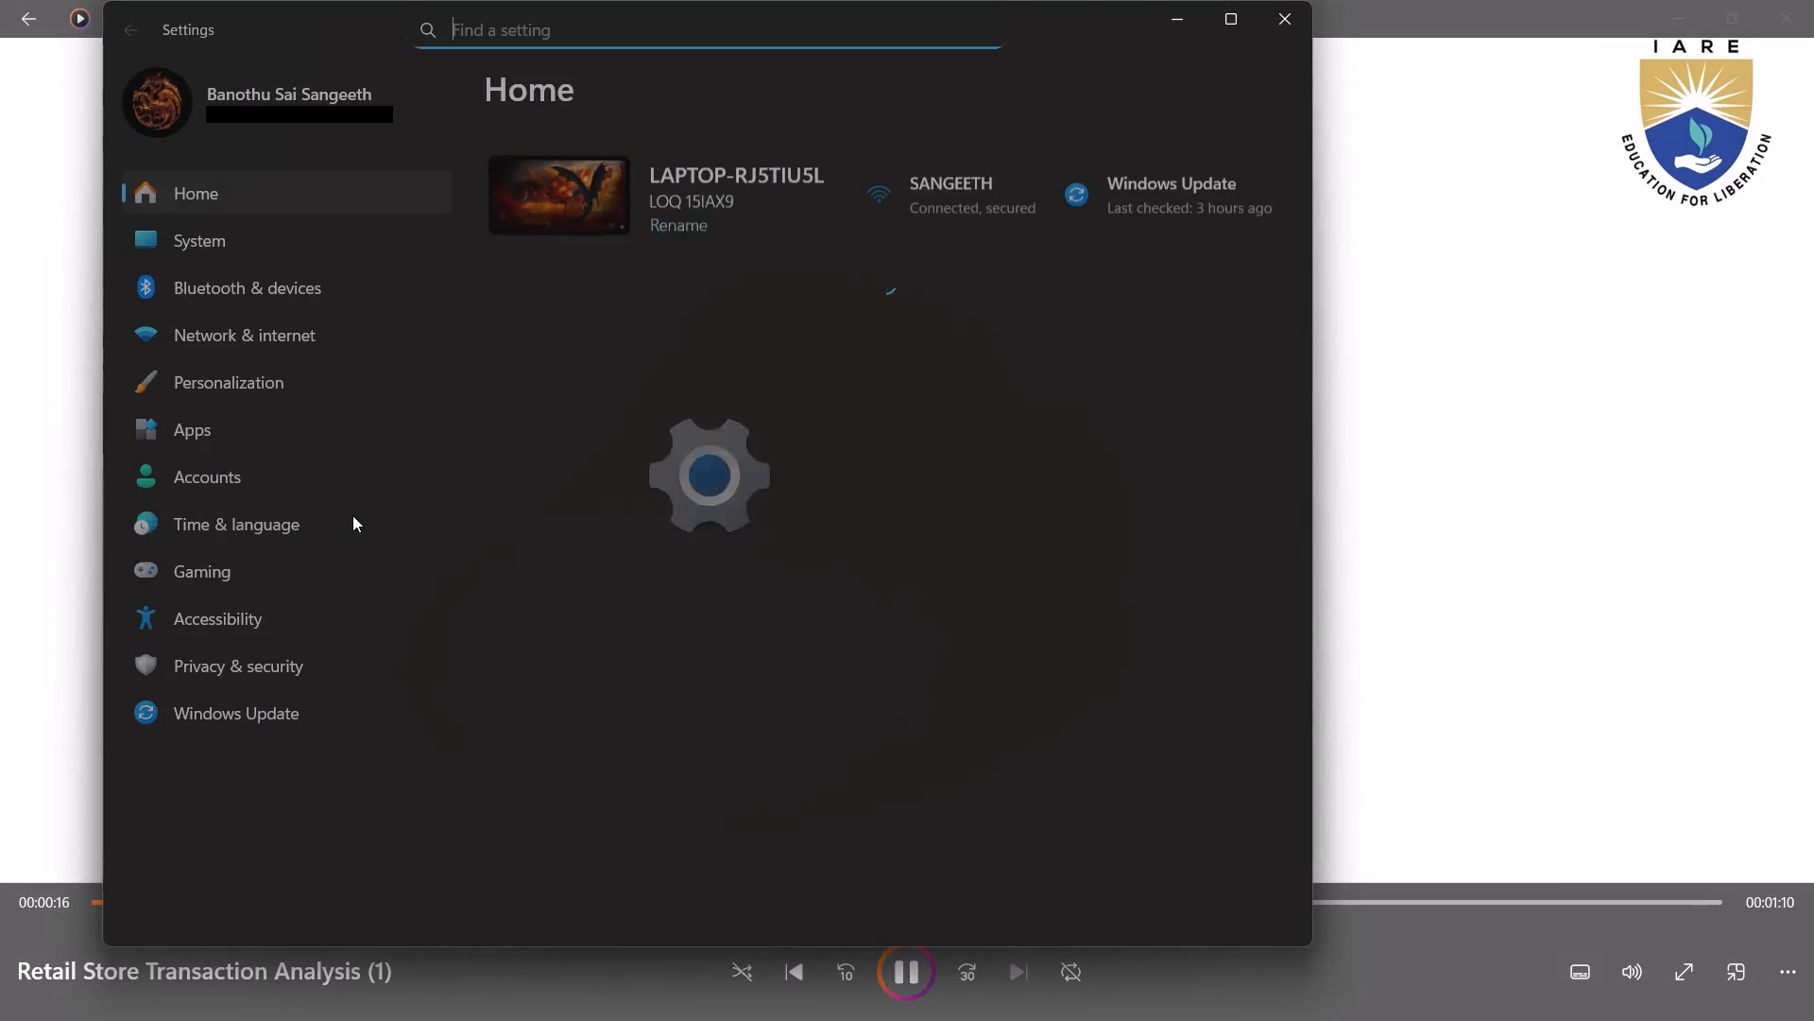
pyautogui.doubleClick(191, 243)
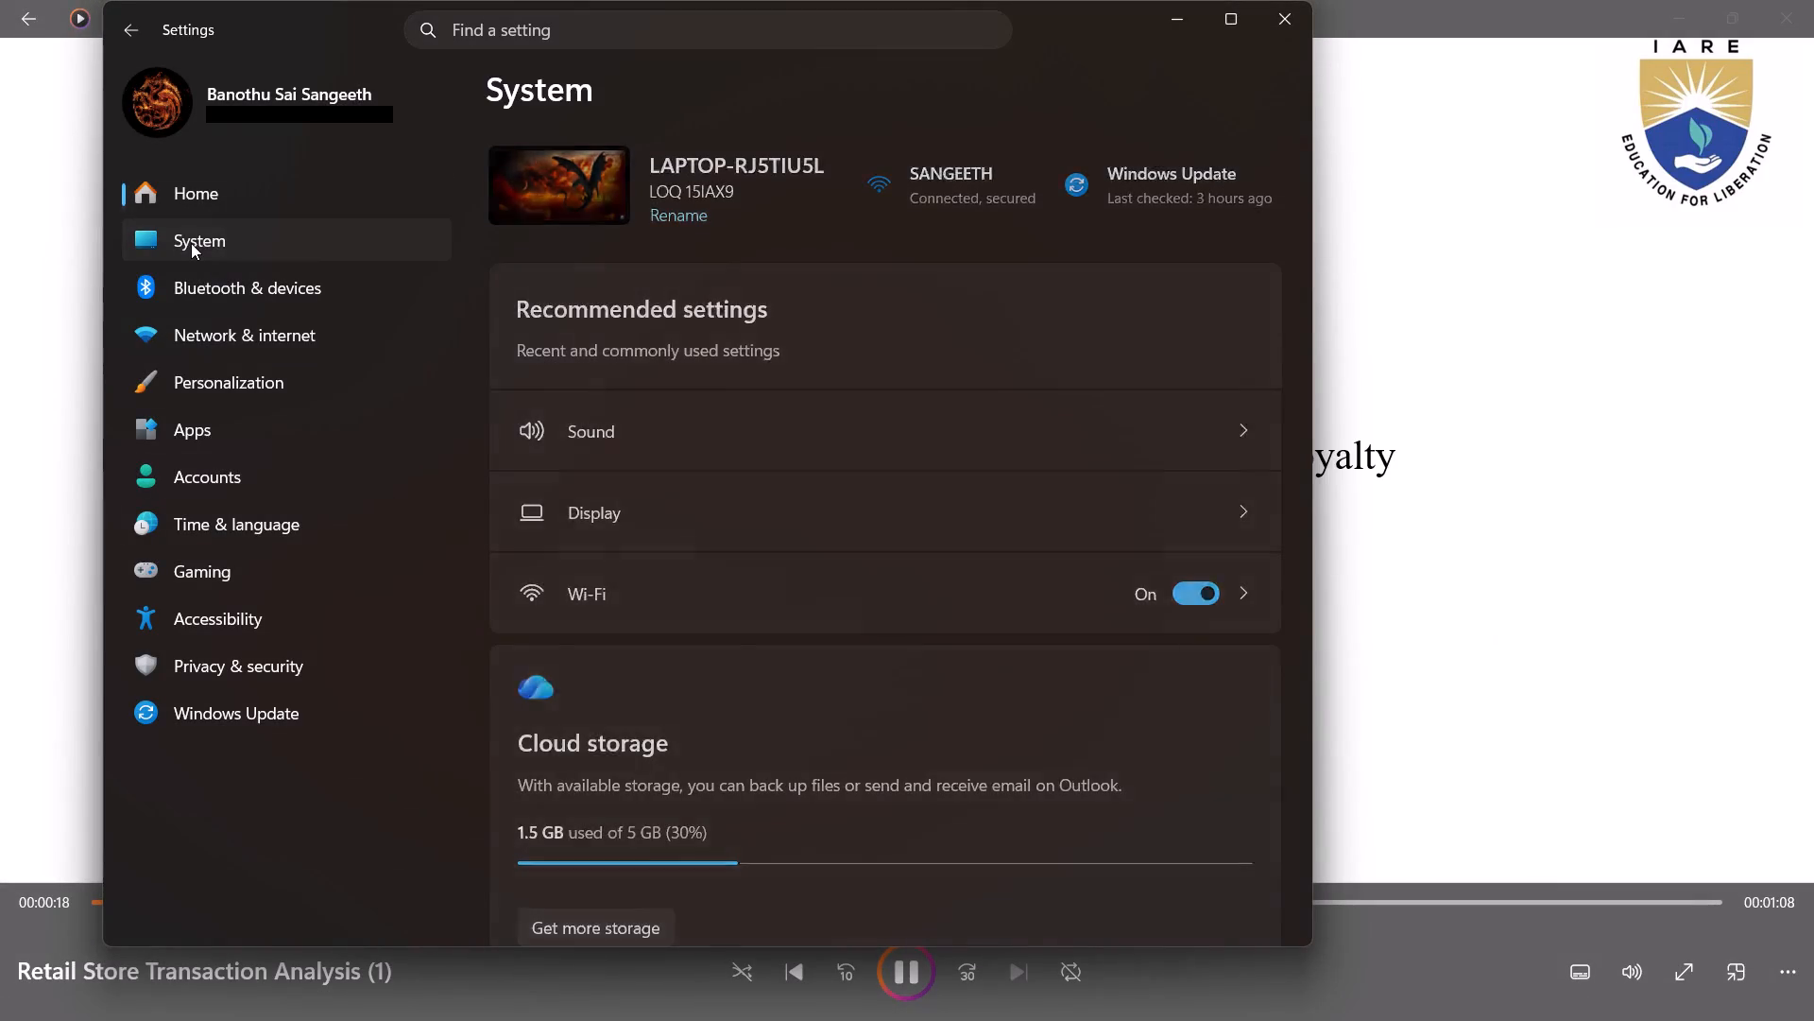
pyautogui.doubleClick(743, 402)
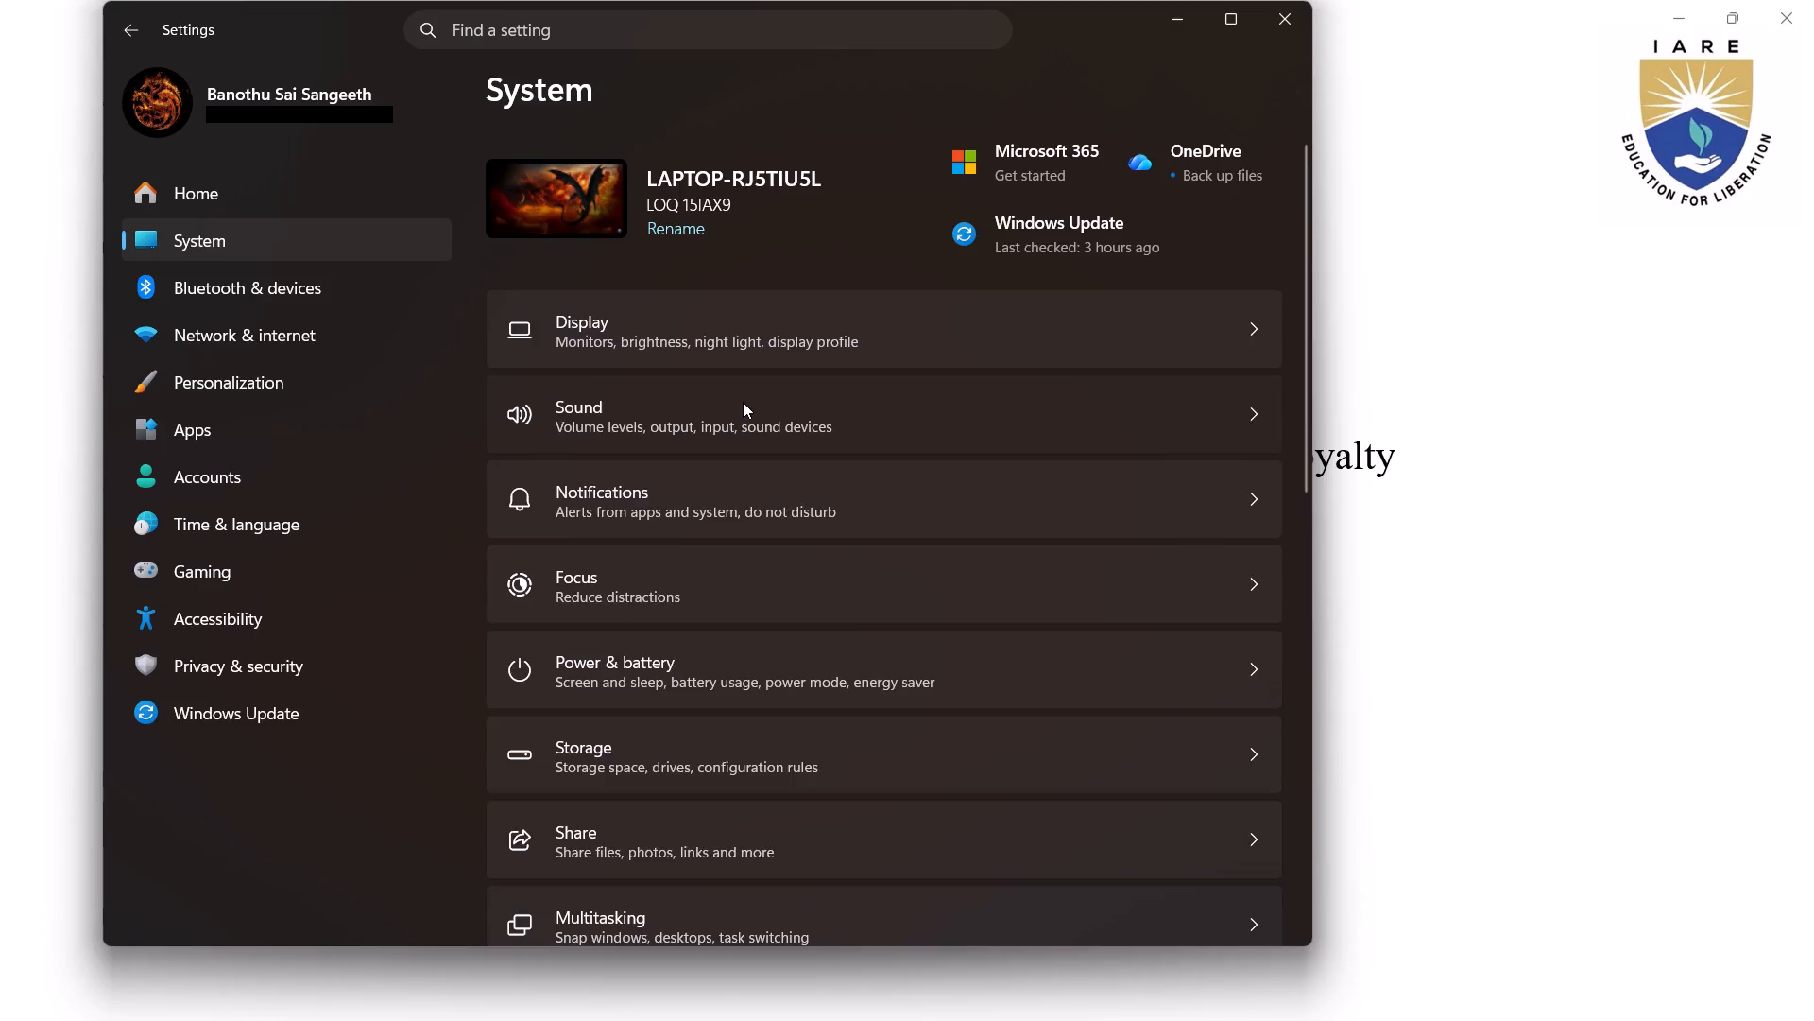
# Examine the properties of the Realtek speakers output device, including its format, volume and enhancement settings, and return to the Sound settings.
pyautogui.scroll(-1, 859, 490)
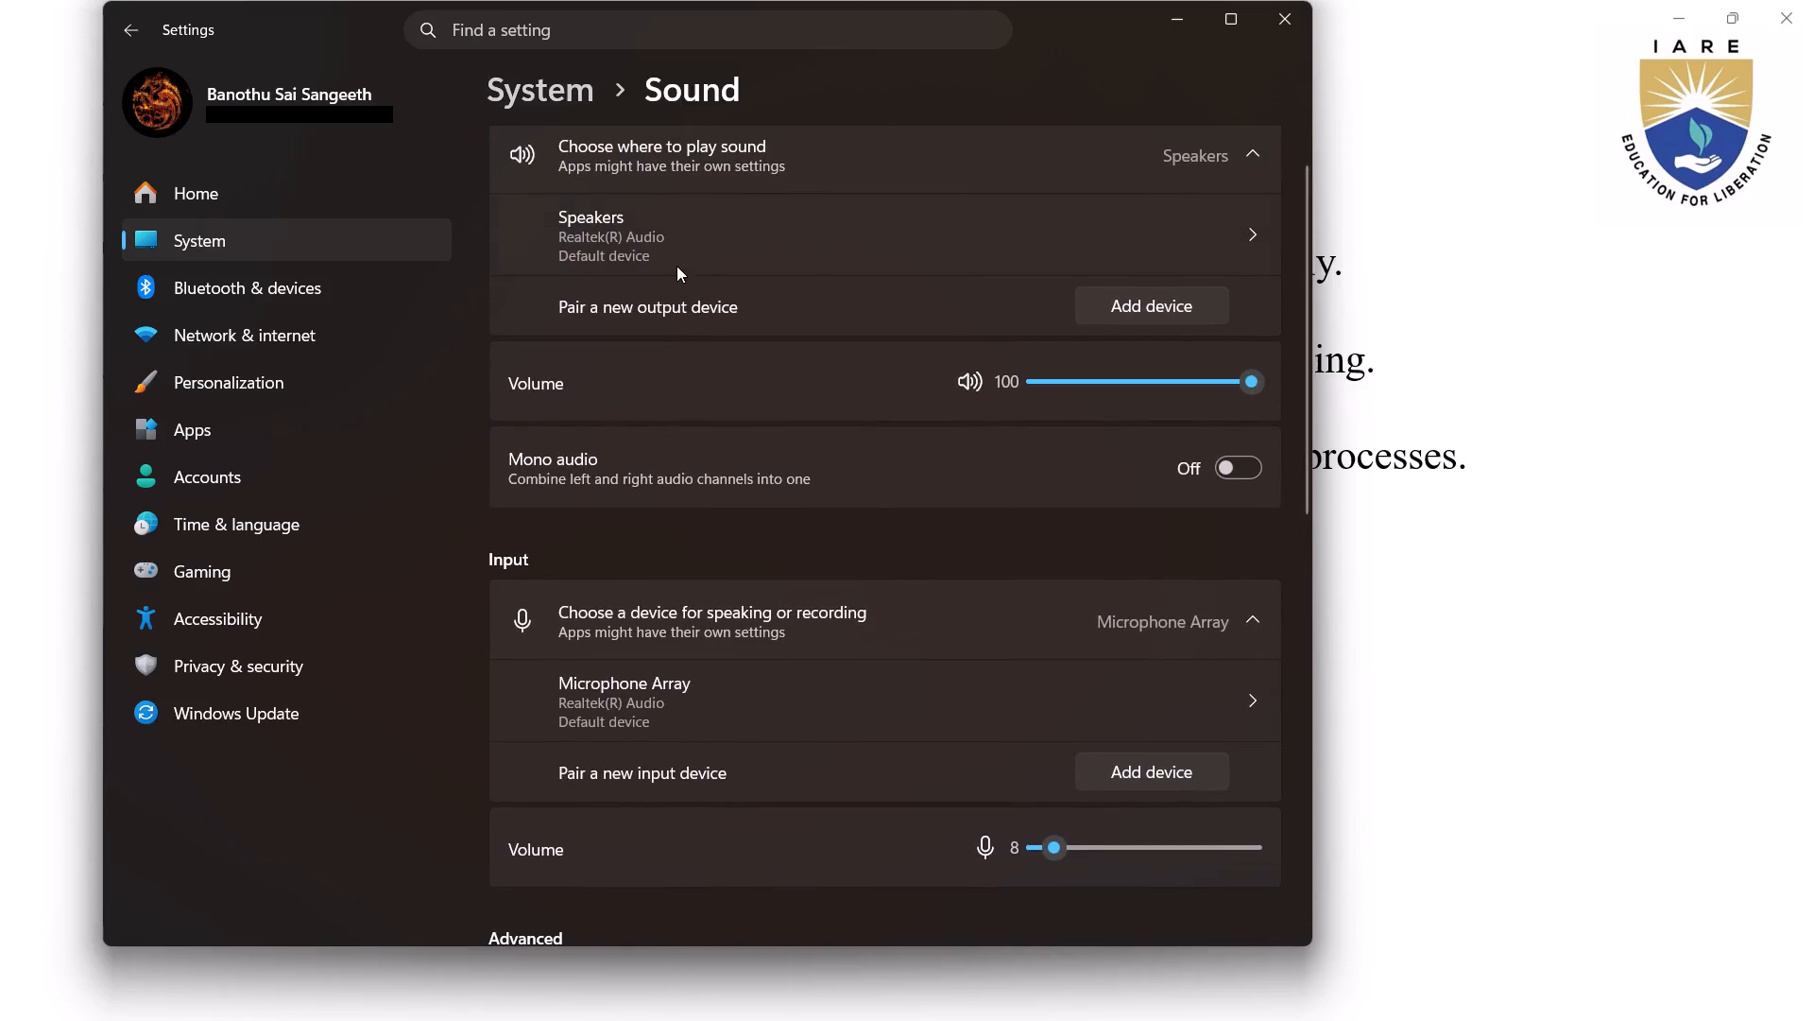
pyautogui.click(674, 263)
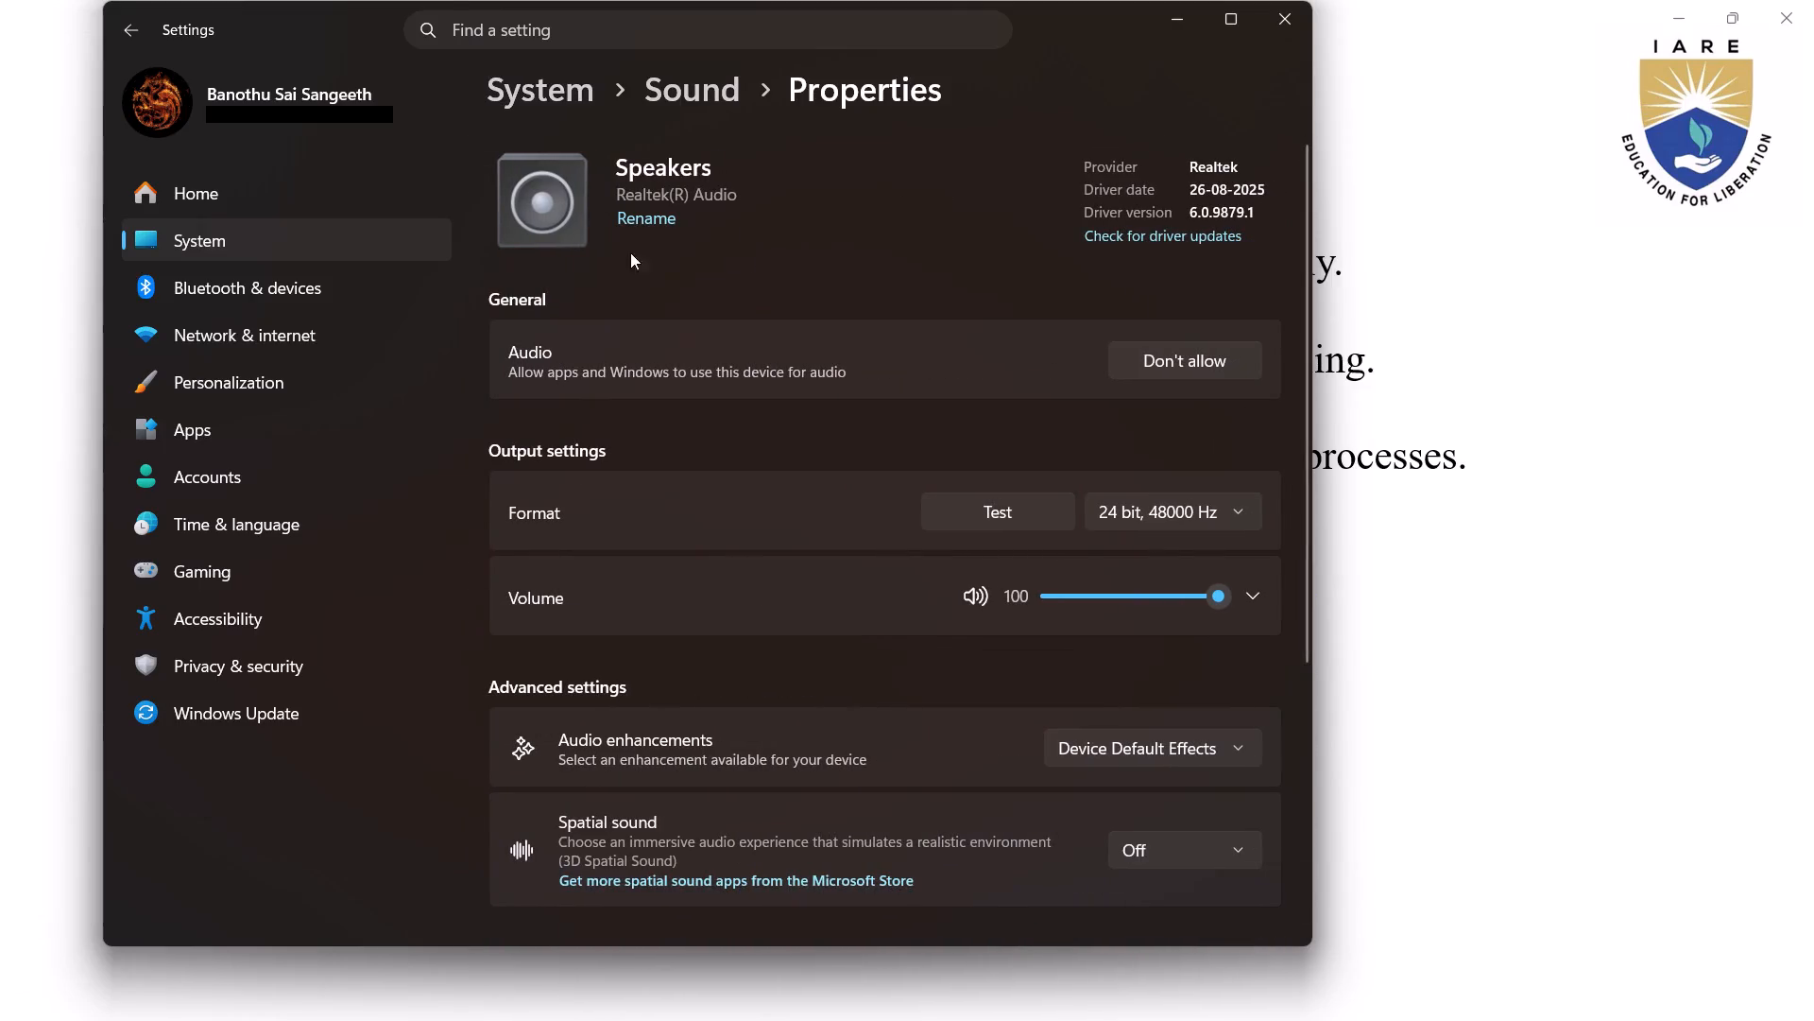
pyautogui.scroll(-1, 638, 377)
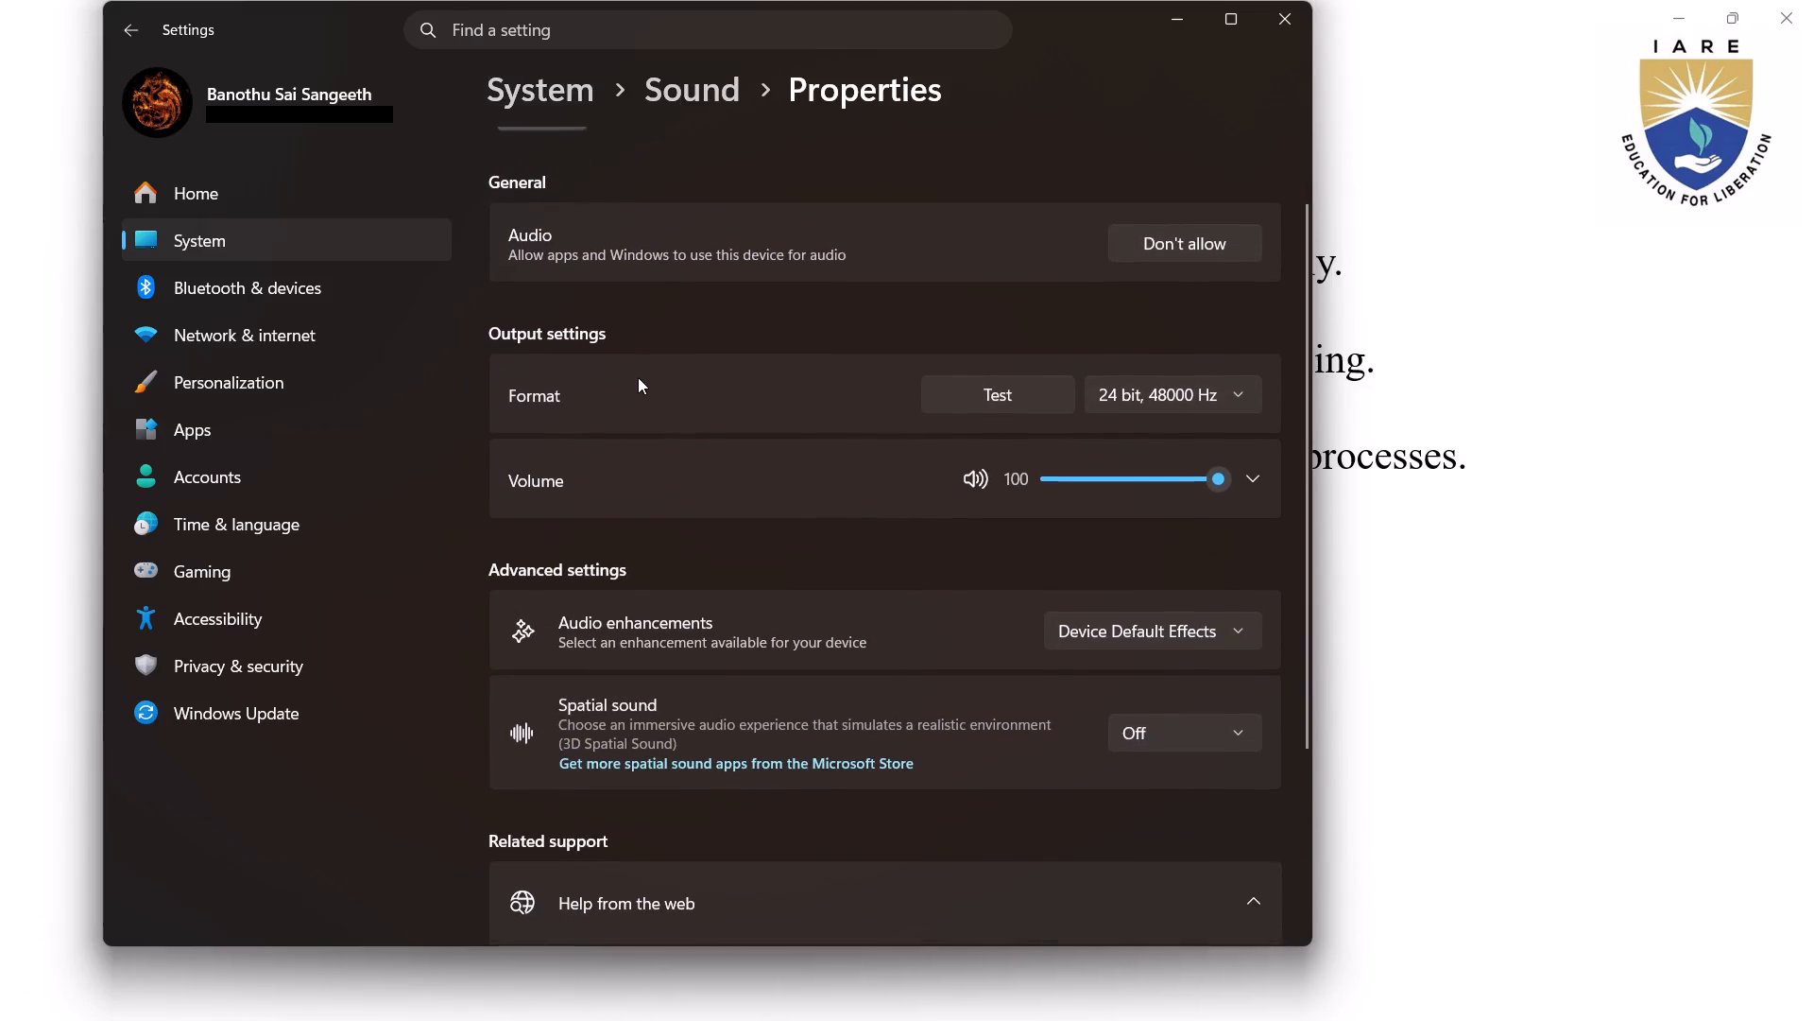
pyautogui.scroll(-1, 1006, 424)
pyautogui.scroll(-4, 805, 409)
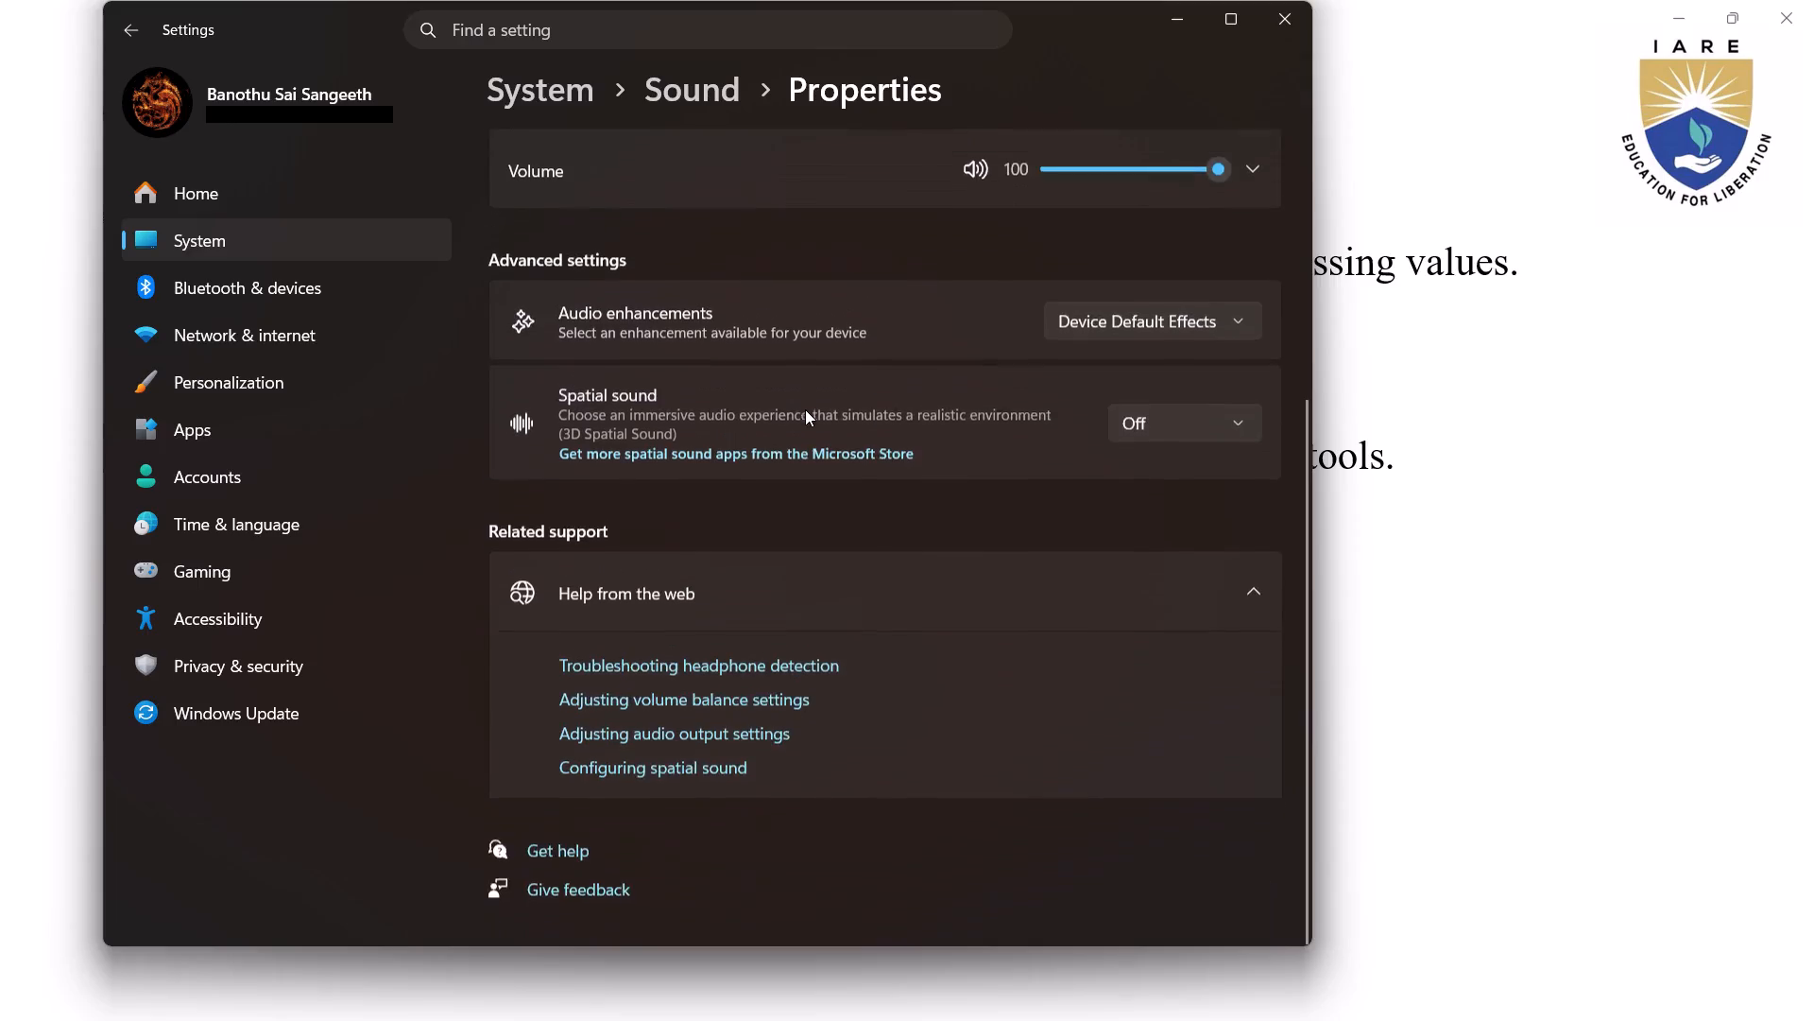
pyautogui.scroll(5, 805, 409)
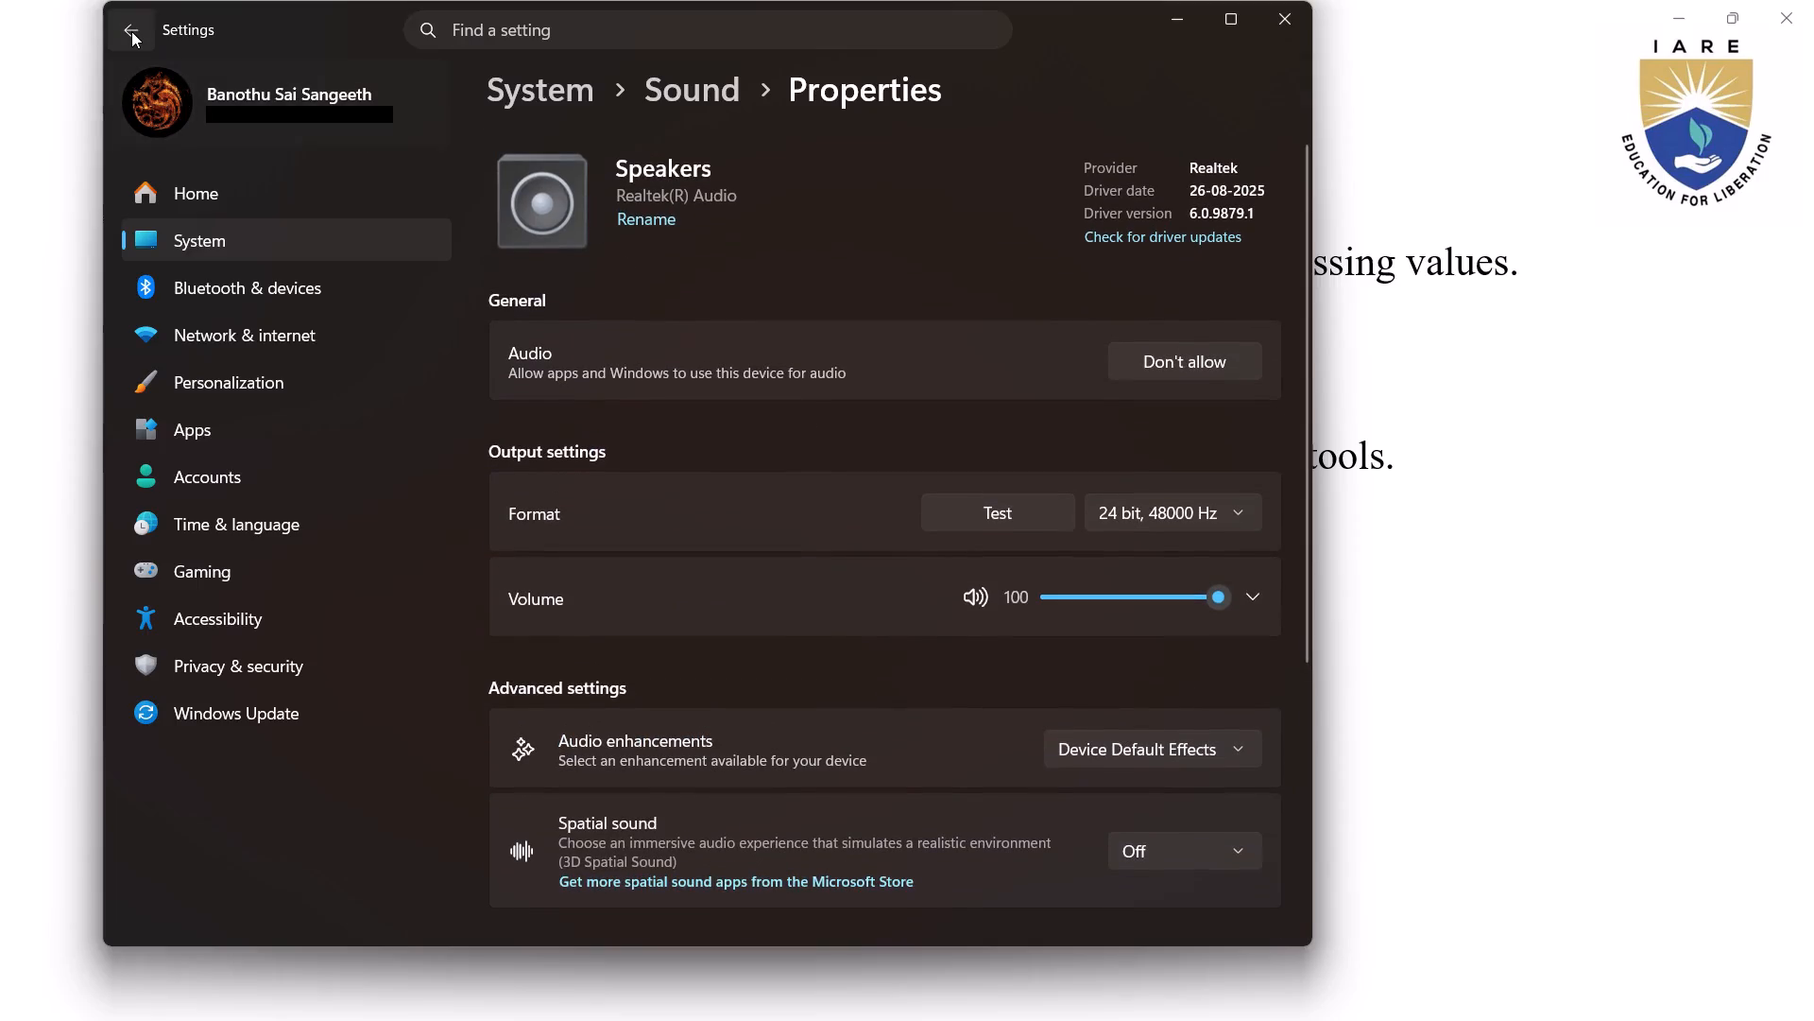
pyautogui.click(129, 30)
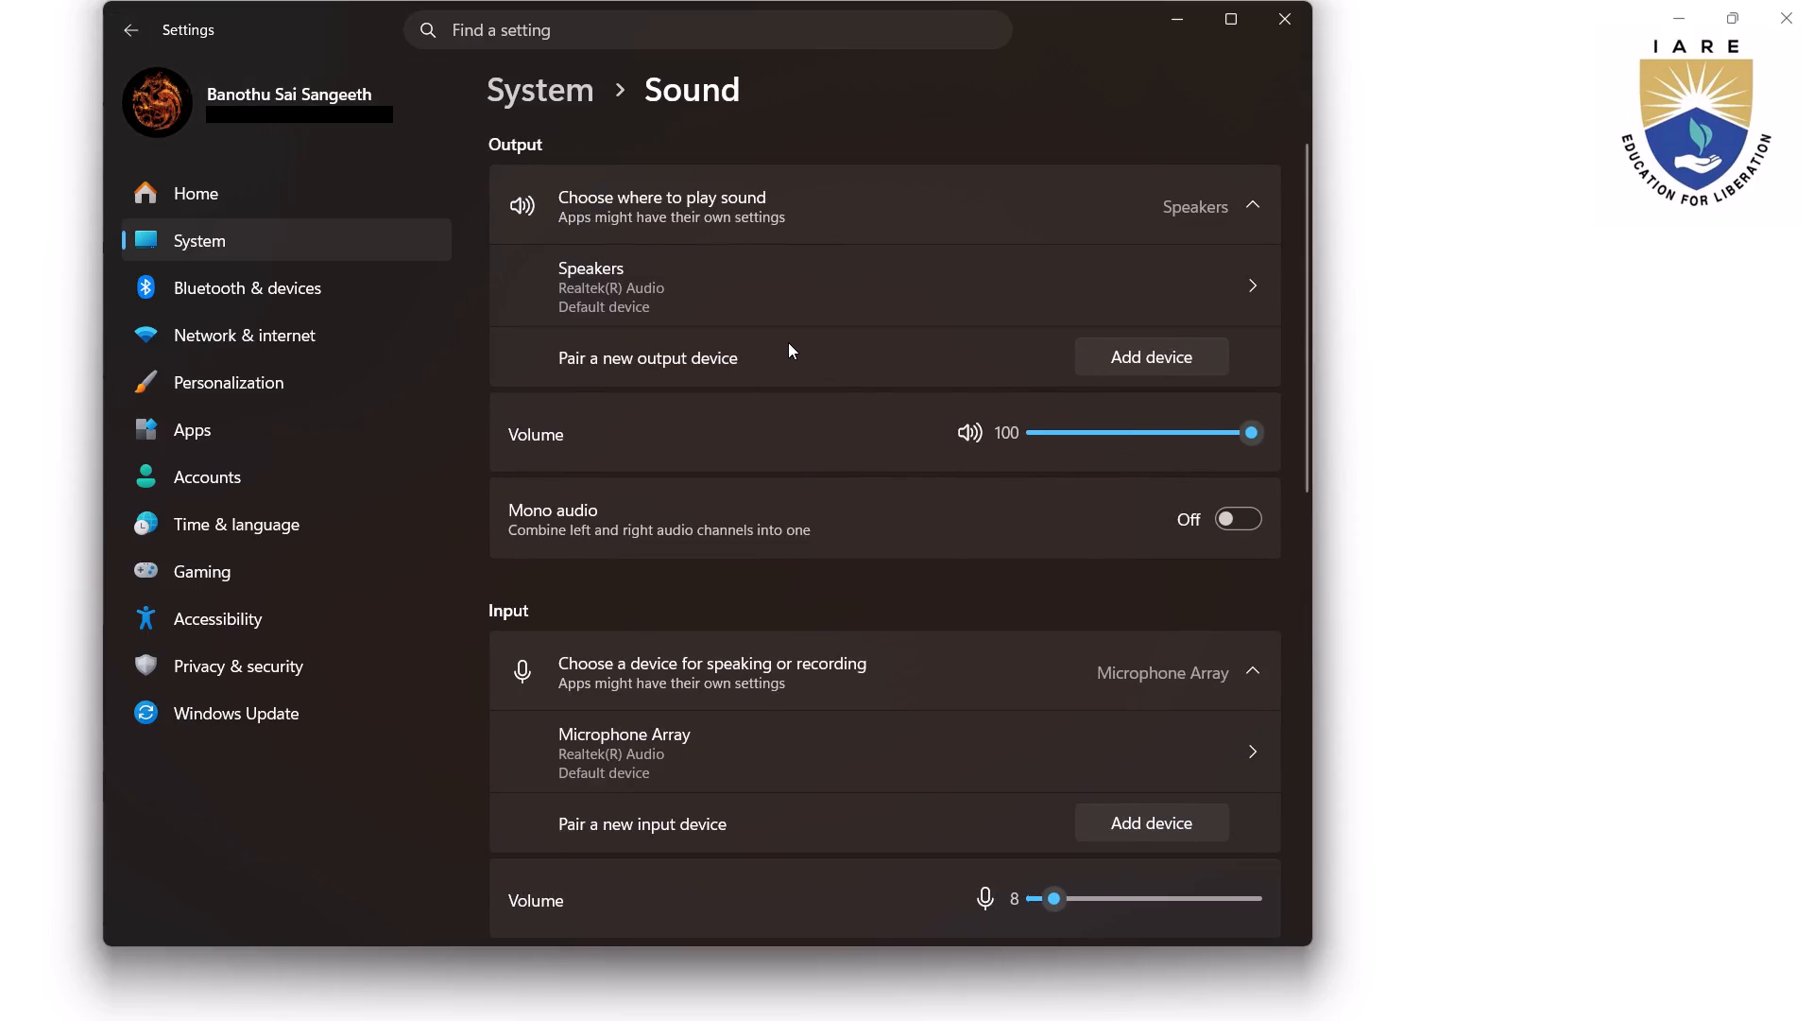
pyautogui.scroll(1, 759, 213)
pyautogui.click(628, 279)
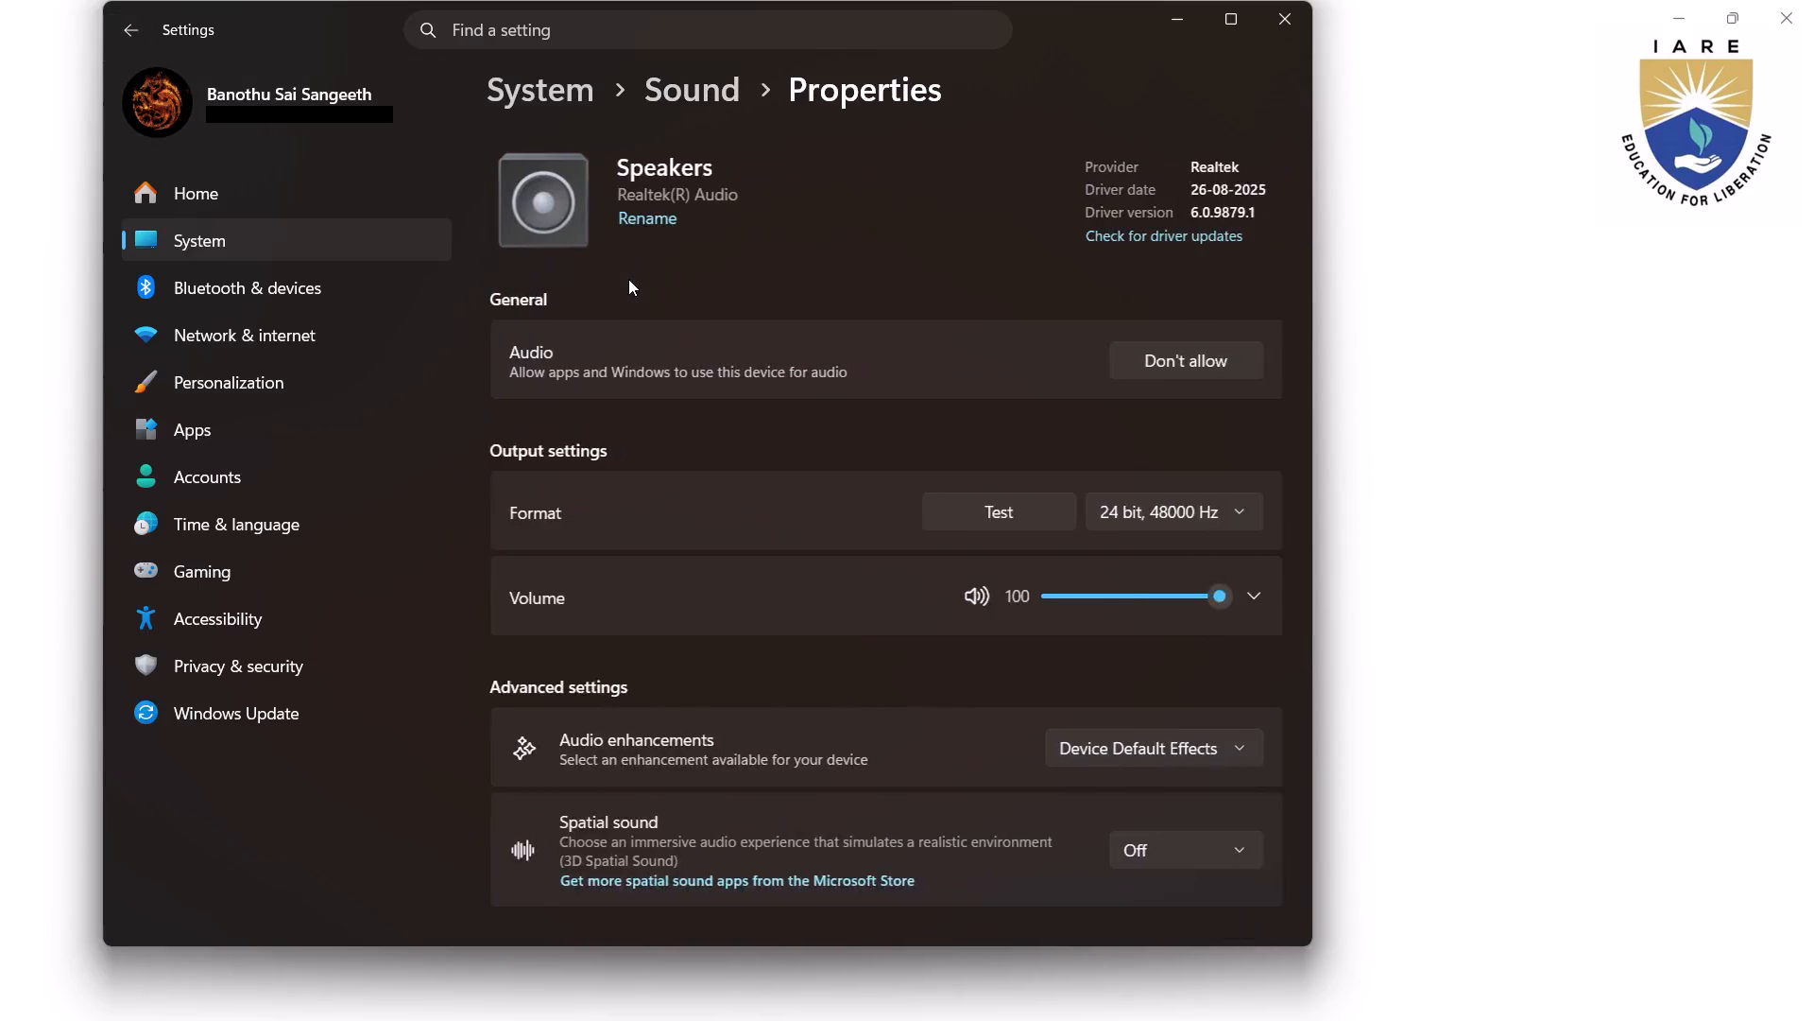
pyautogui.click(135, 42)
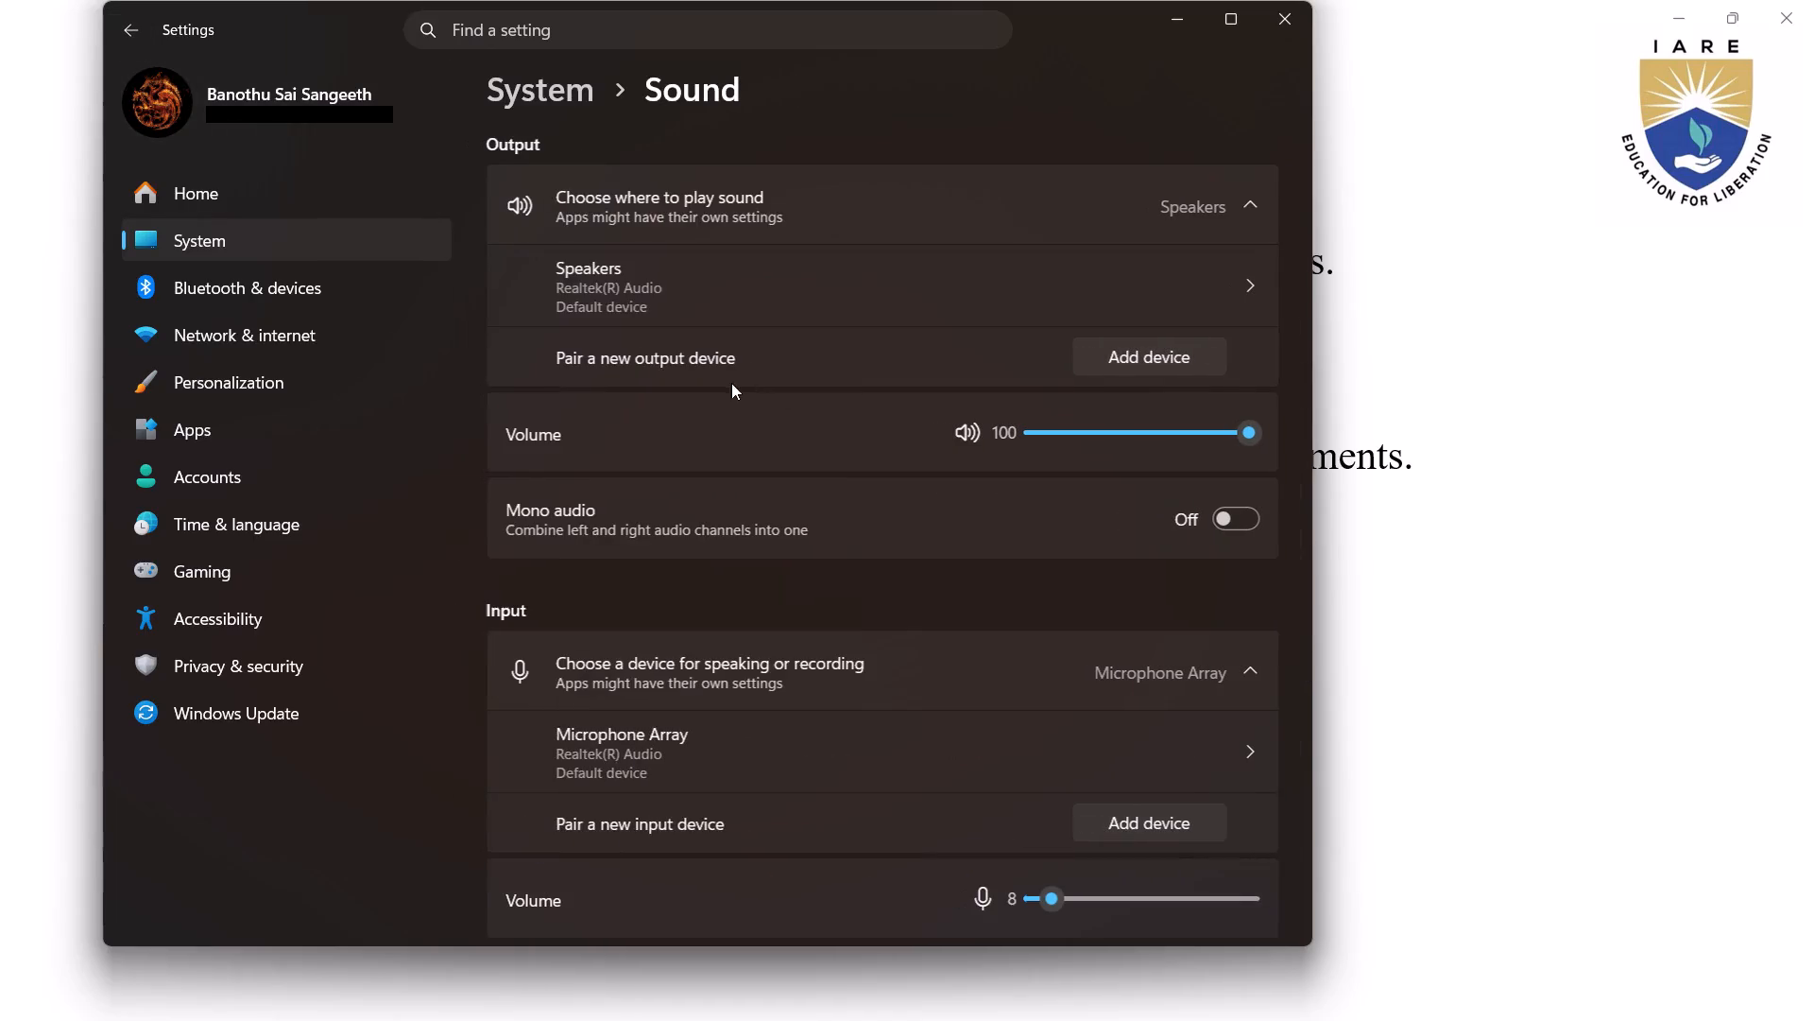
# Set the input volume of the Microphone Array to 100.
pyautogui.scroll(-2, 598, 339)
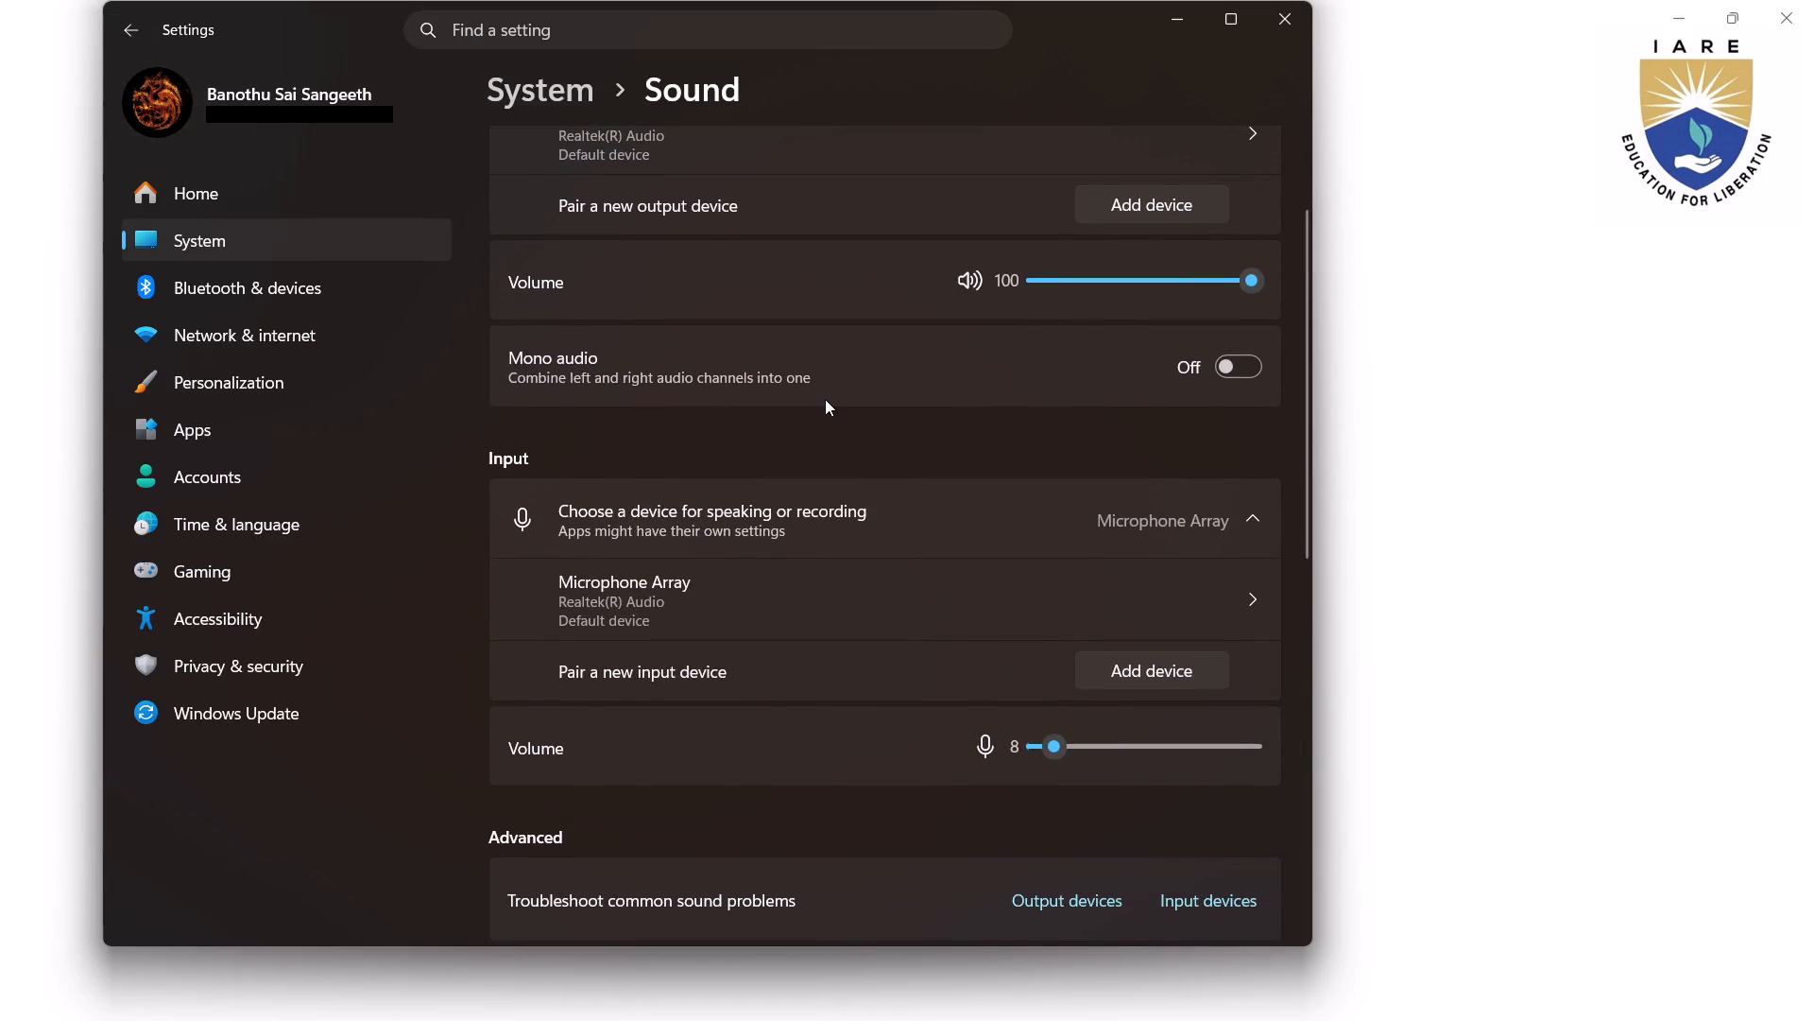
pyautogui.scroll(-1, 791, 483)
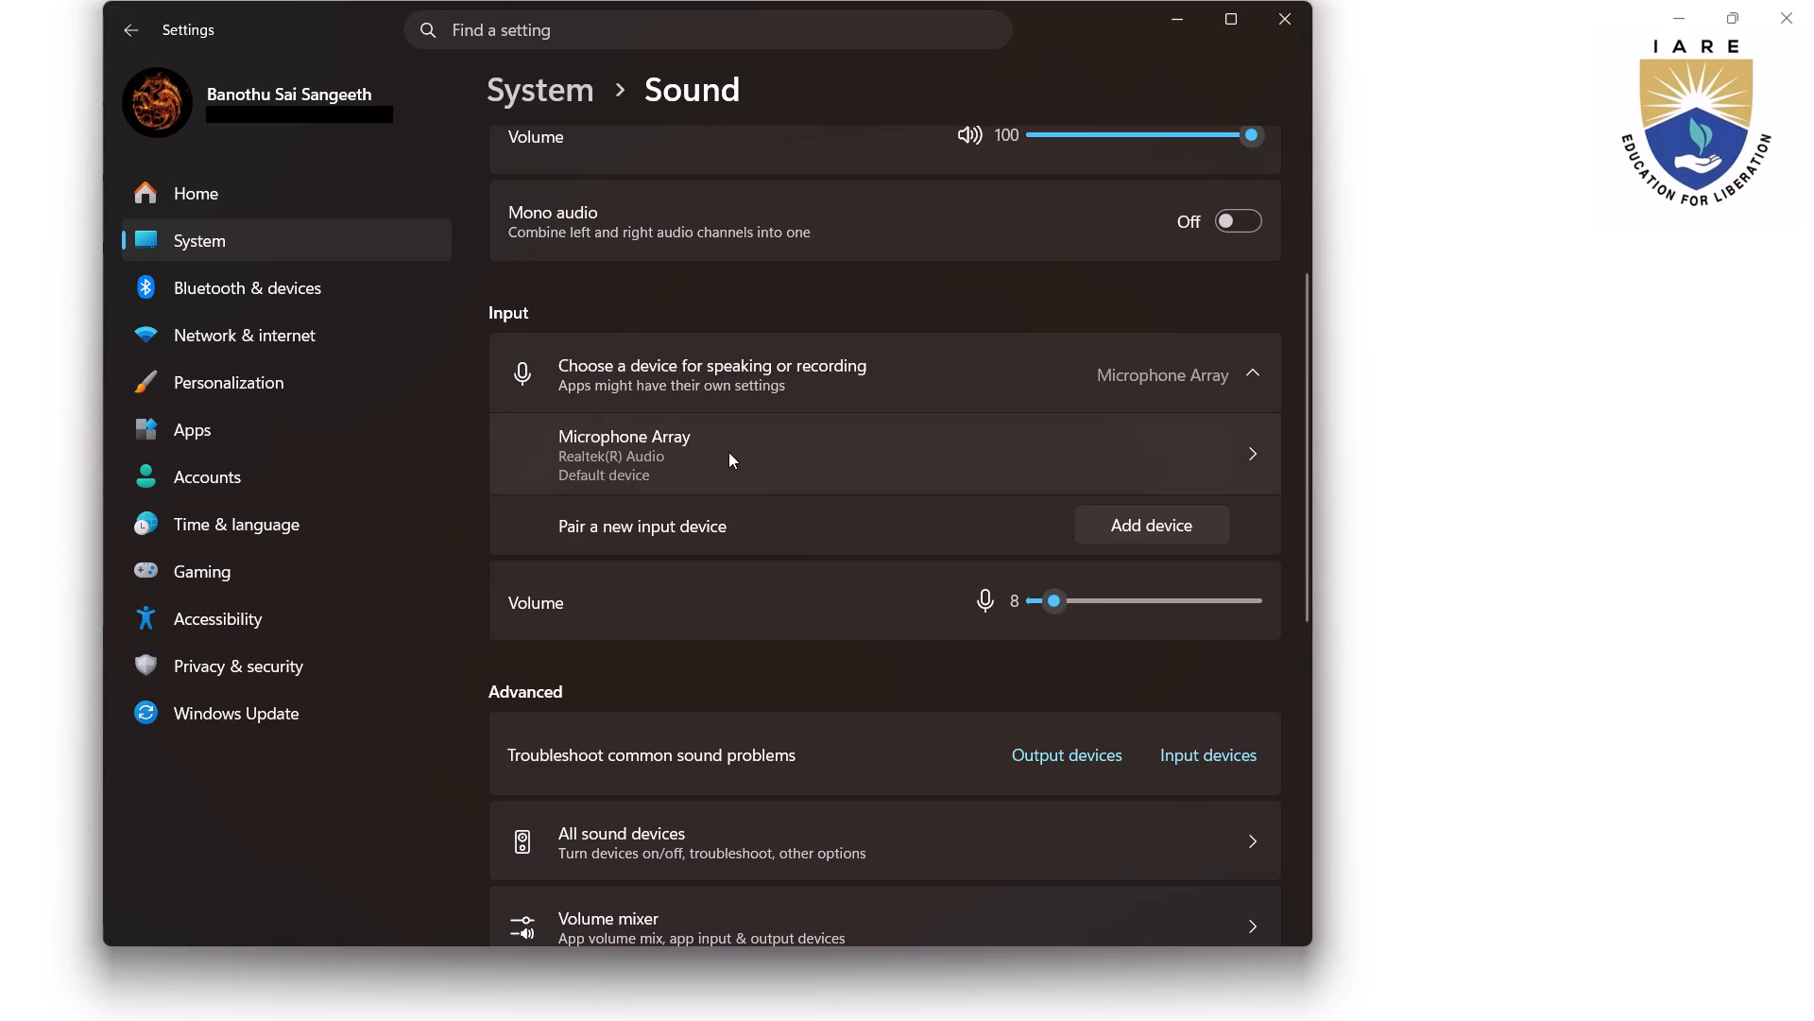
pyautogui.moveTo(1054, 602); pyautogui.dragTo(1414, 588)
# Return to the exported Retail Store Transaction Analysis (1) video, replay it from the beginning and close the player.
pyautogui.click(1526, 633)
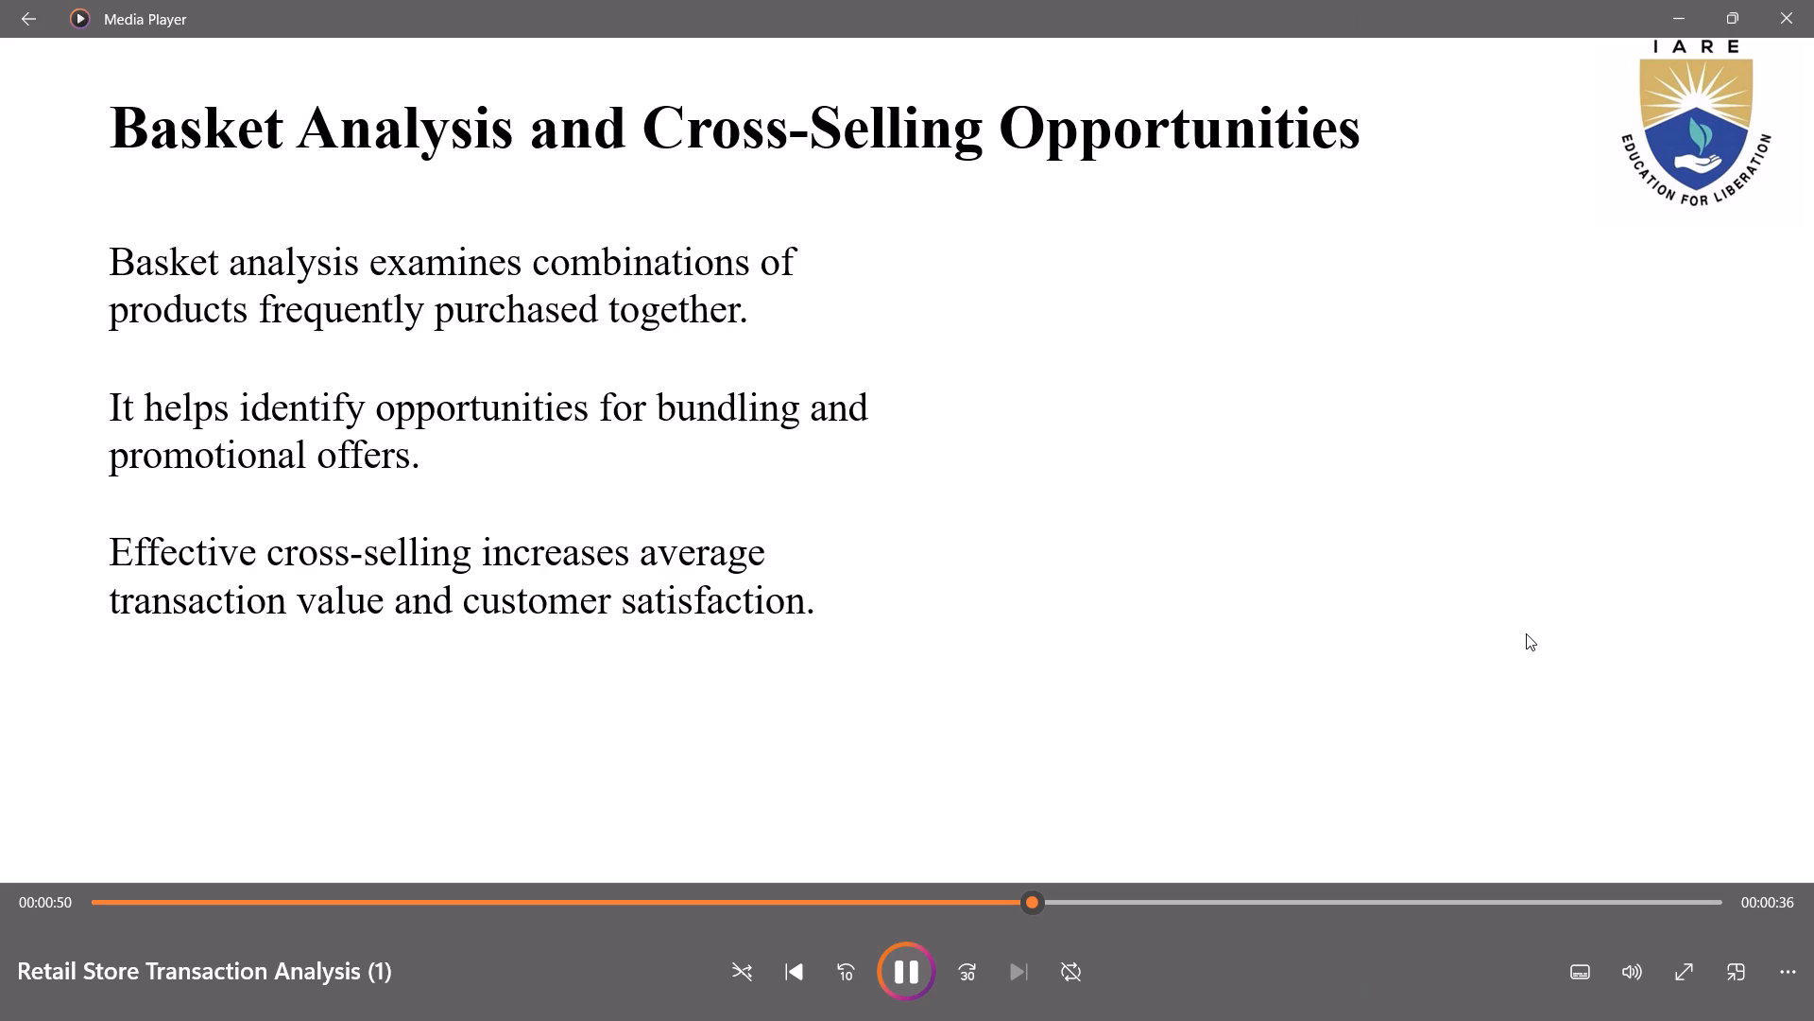
pyautogui.click(910, 976)
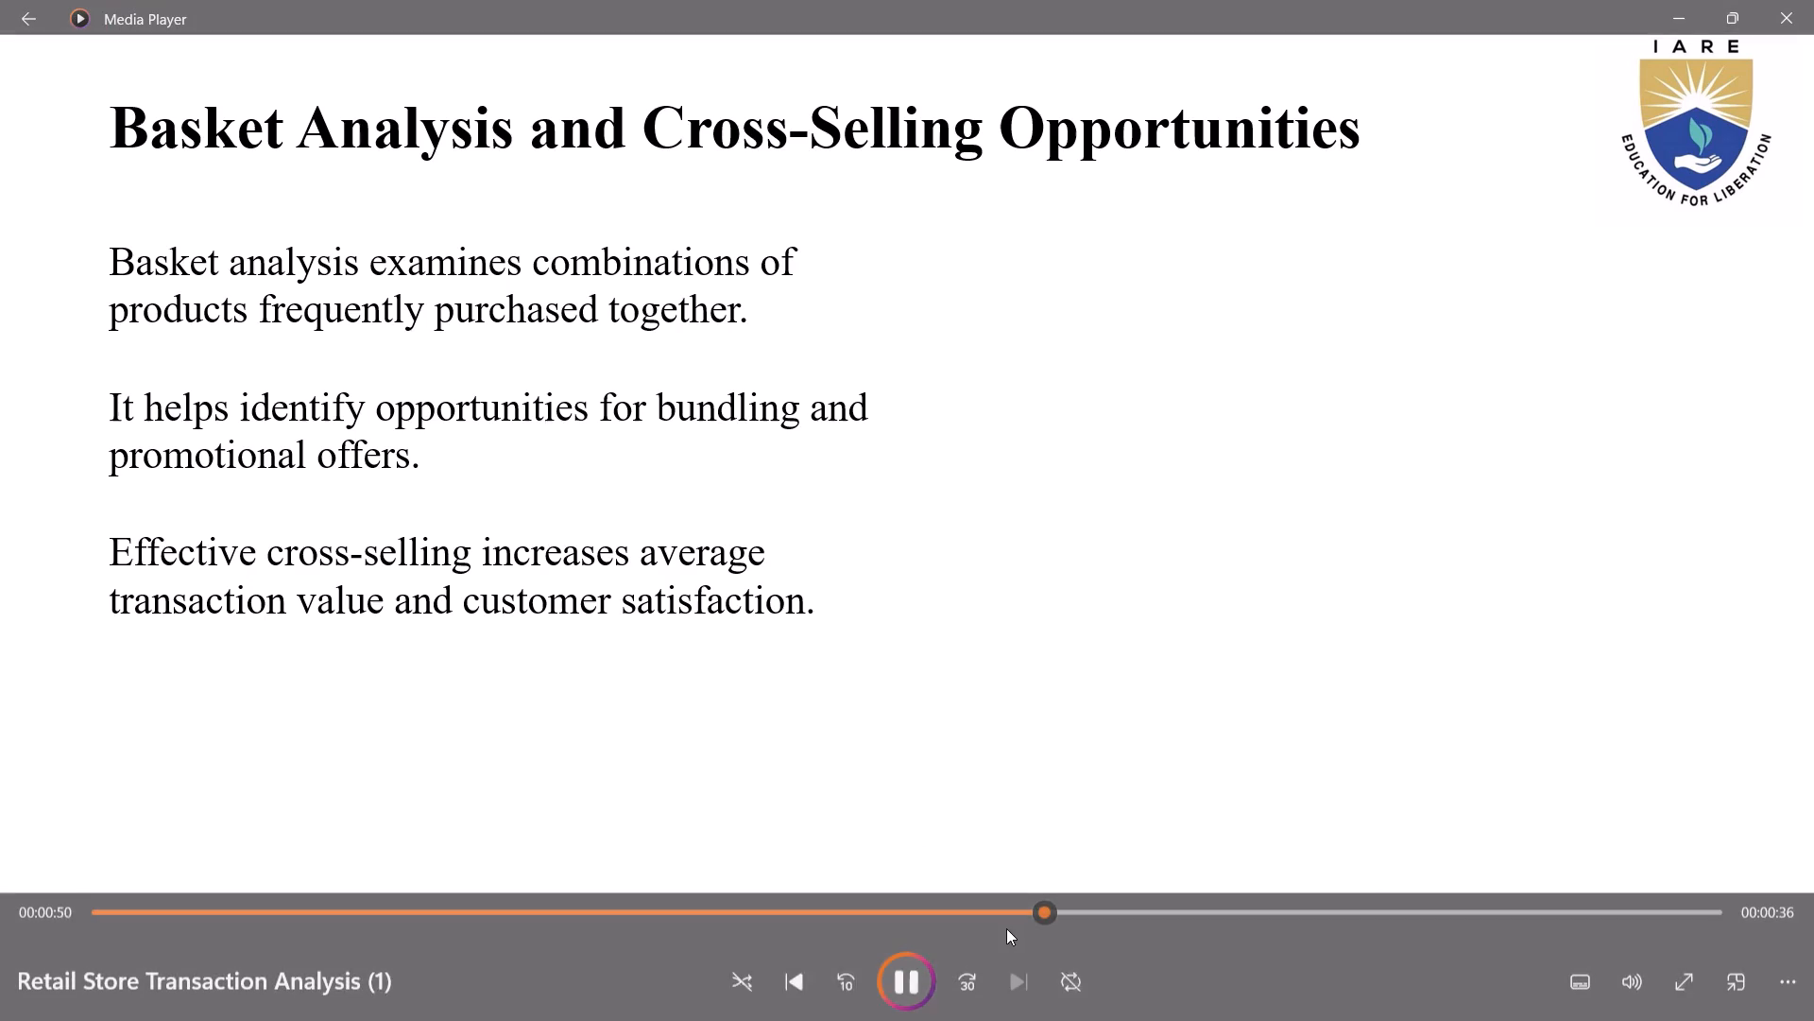
pyautogui.moveTo(1046, 906); pyautogui.dragTo(246, 908)
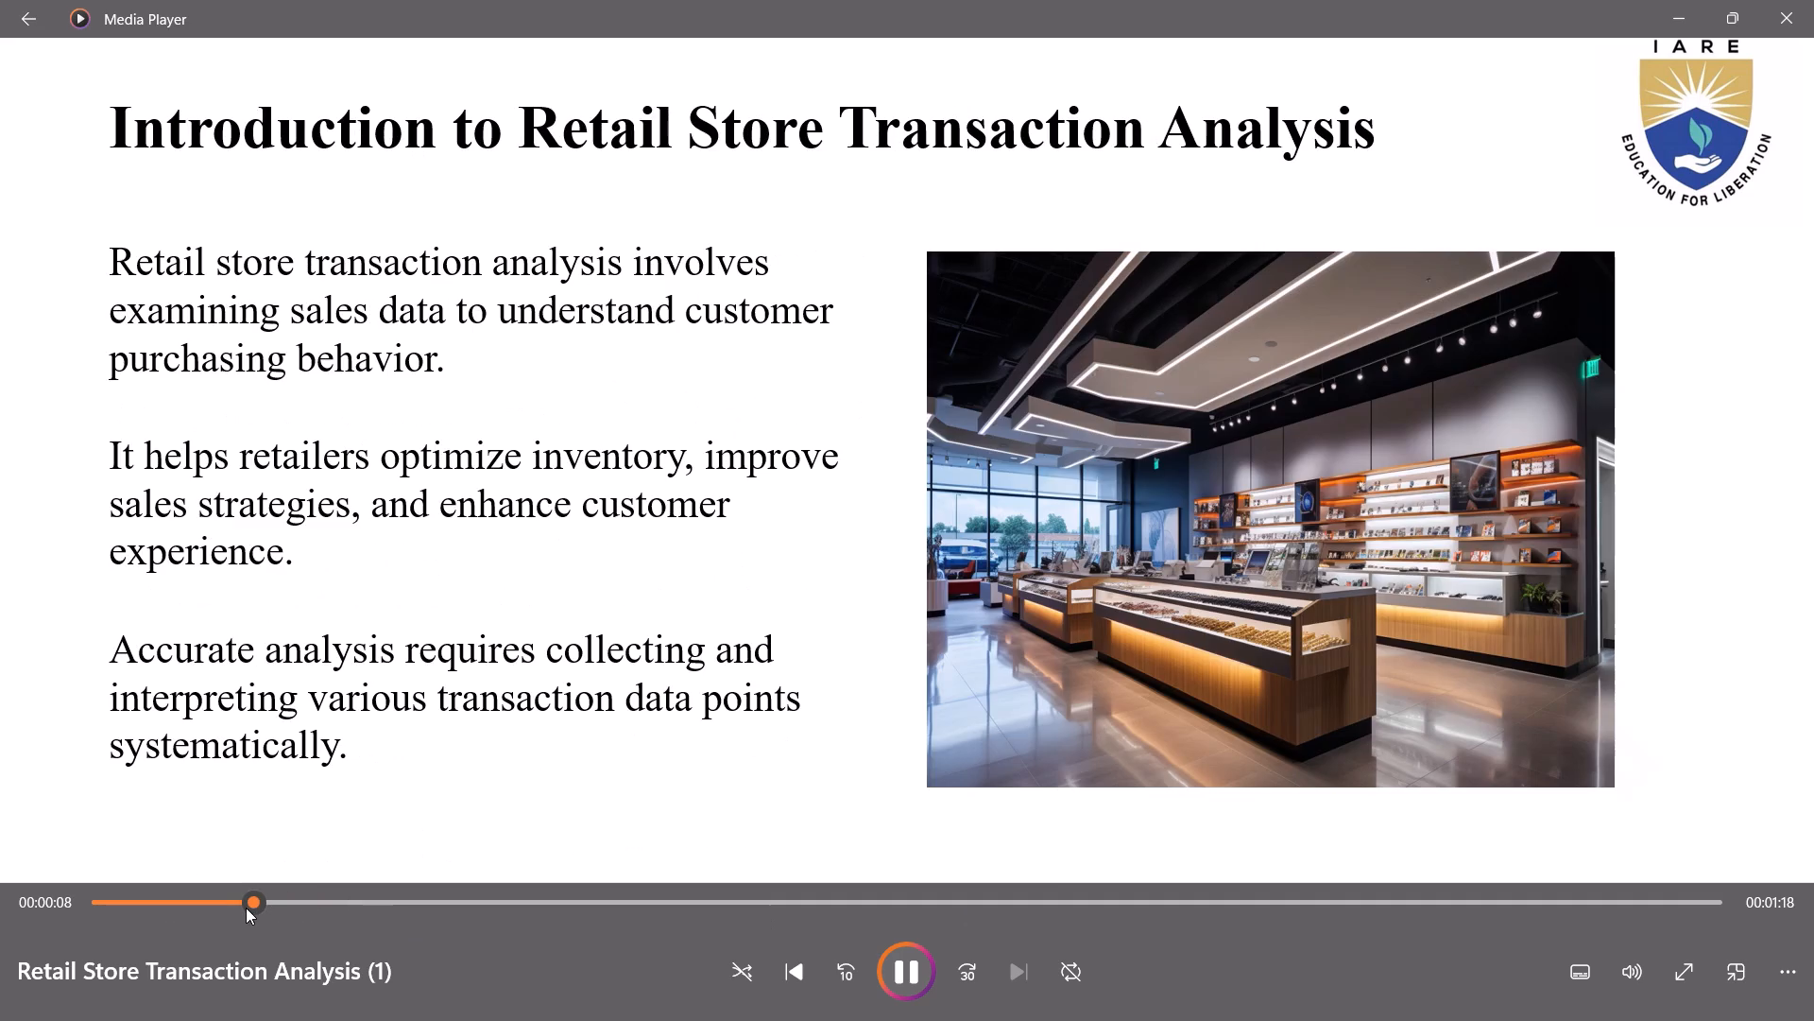
pyautogui.moveTo(281, 907); pyautogui.dragTo(92, 903)
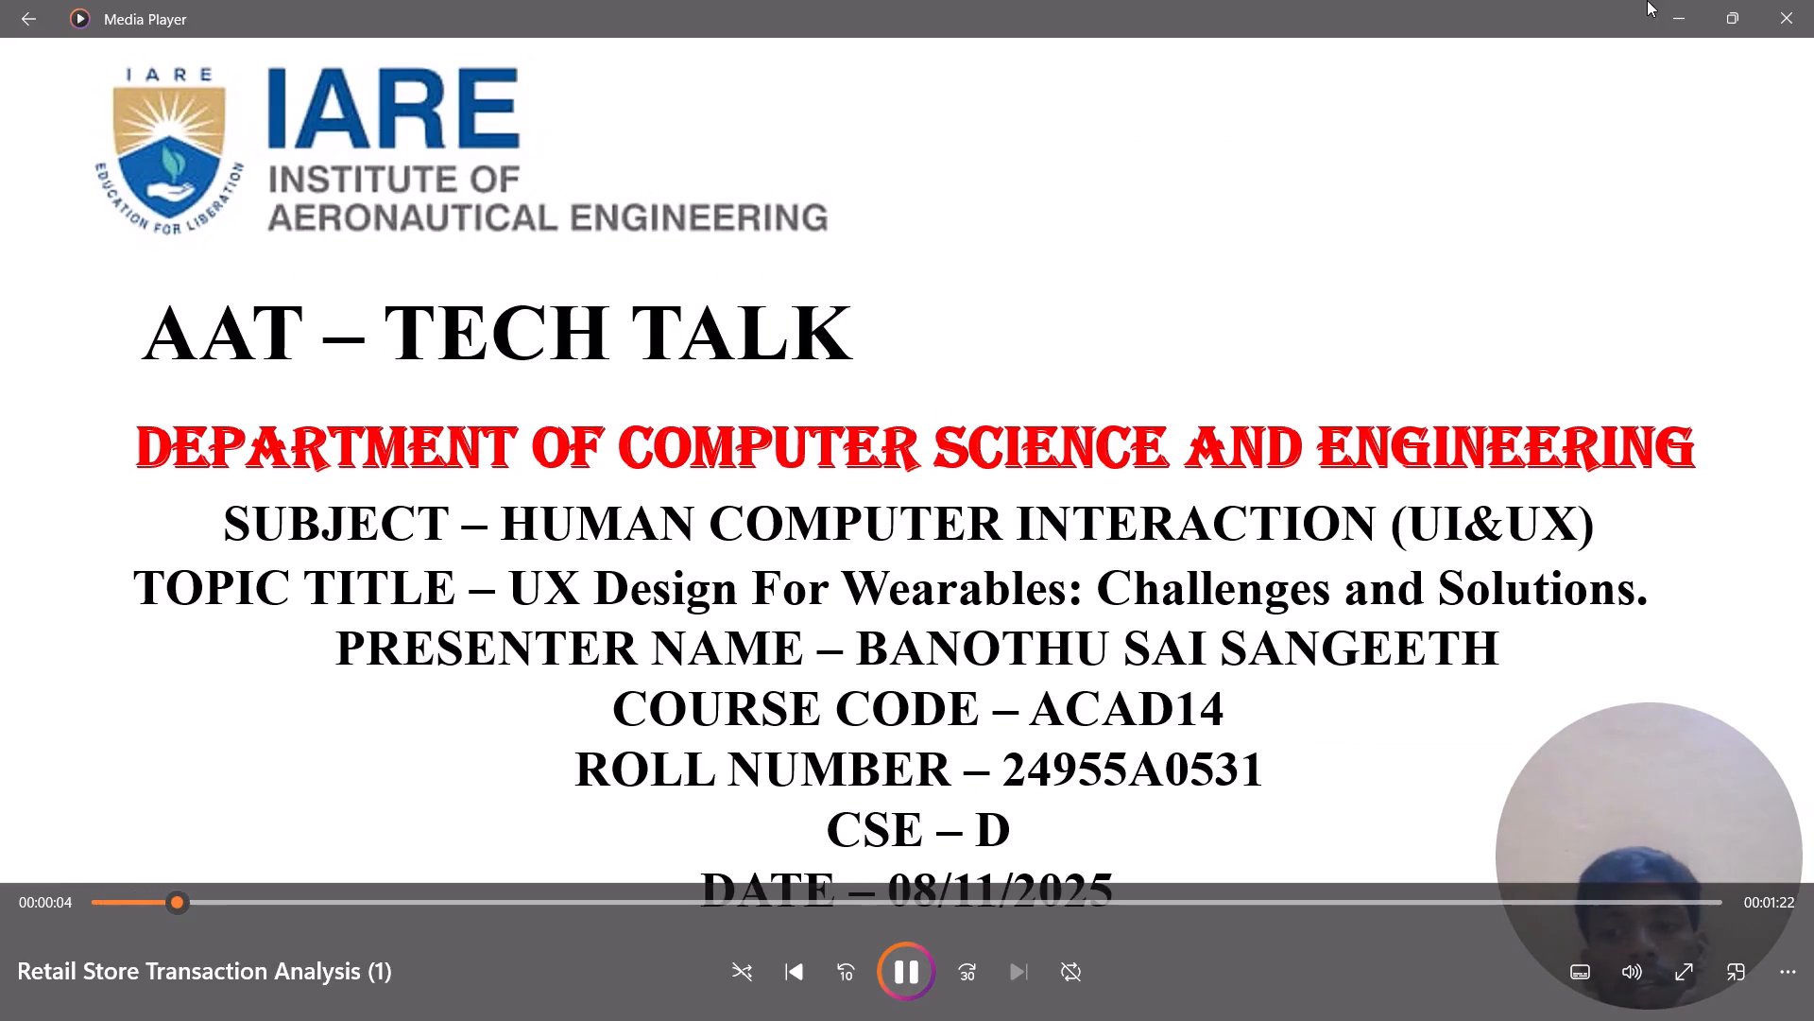
pyautogui.click(1766, 26)
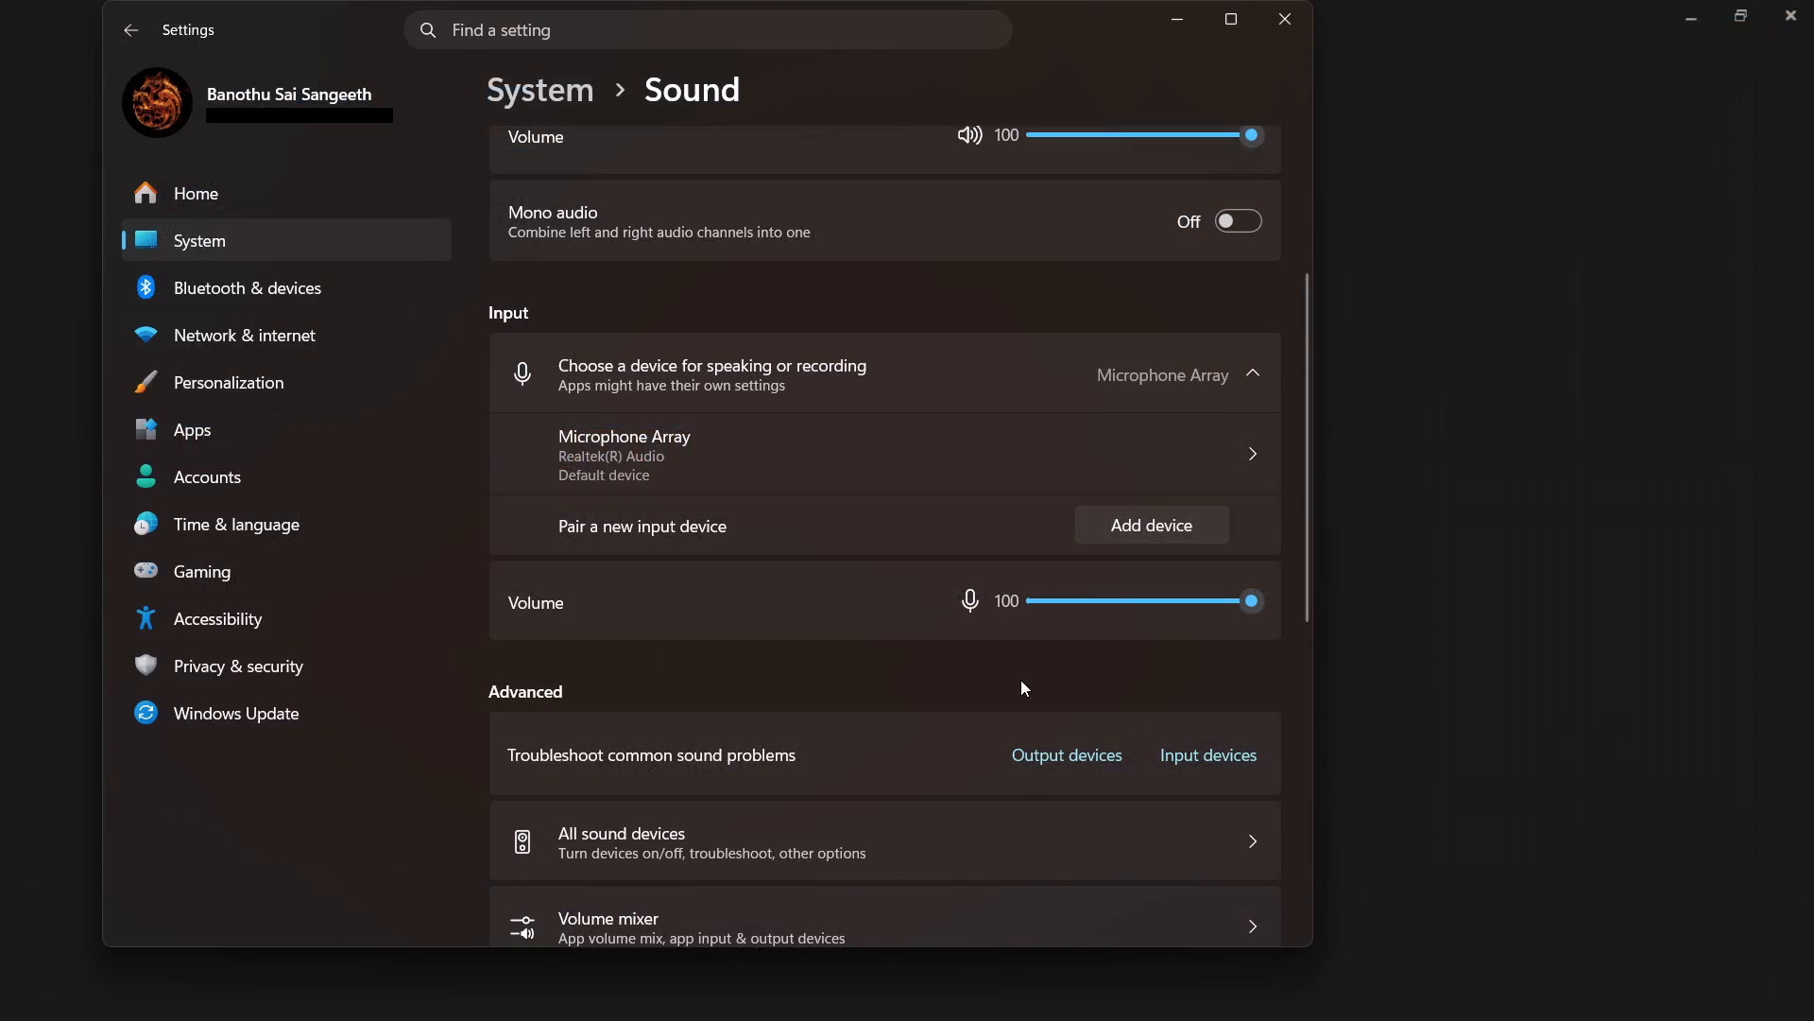
# Review the remaining sound settings, the list of all sound devices and the Realtek speakers' properties, and close Settings.
pyautogui.scroll(-1, 790, 592)
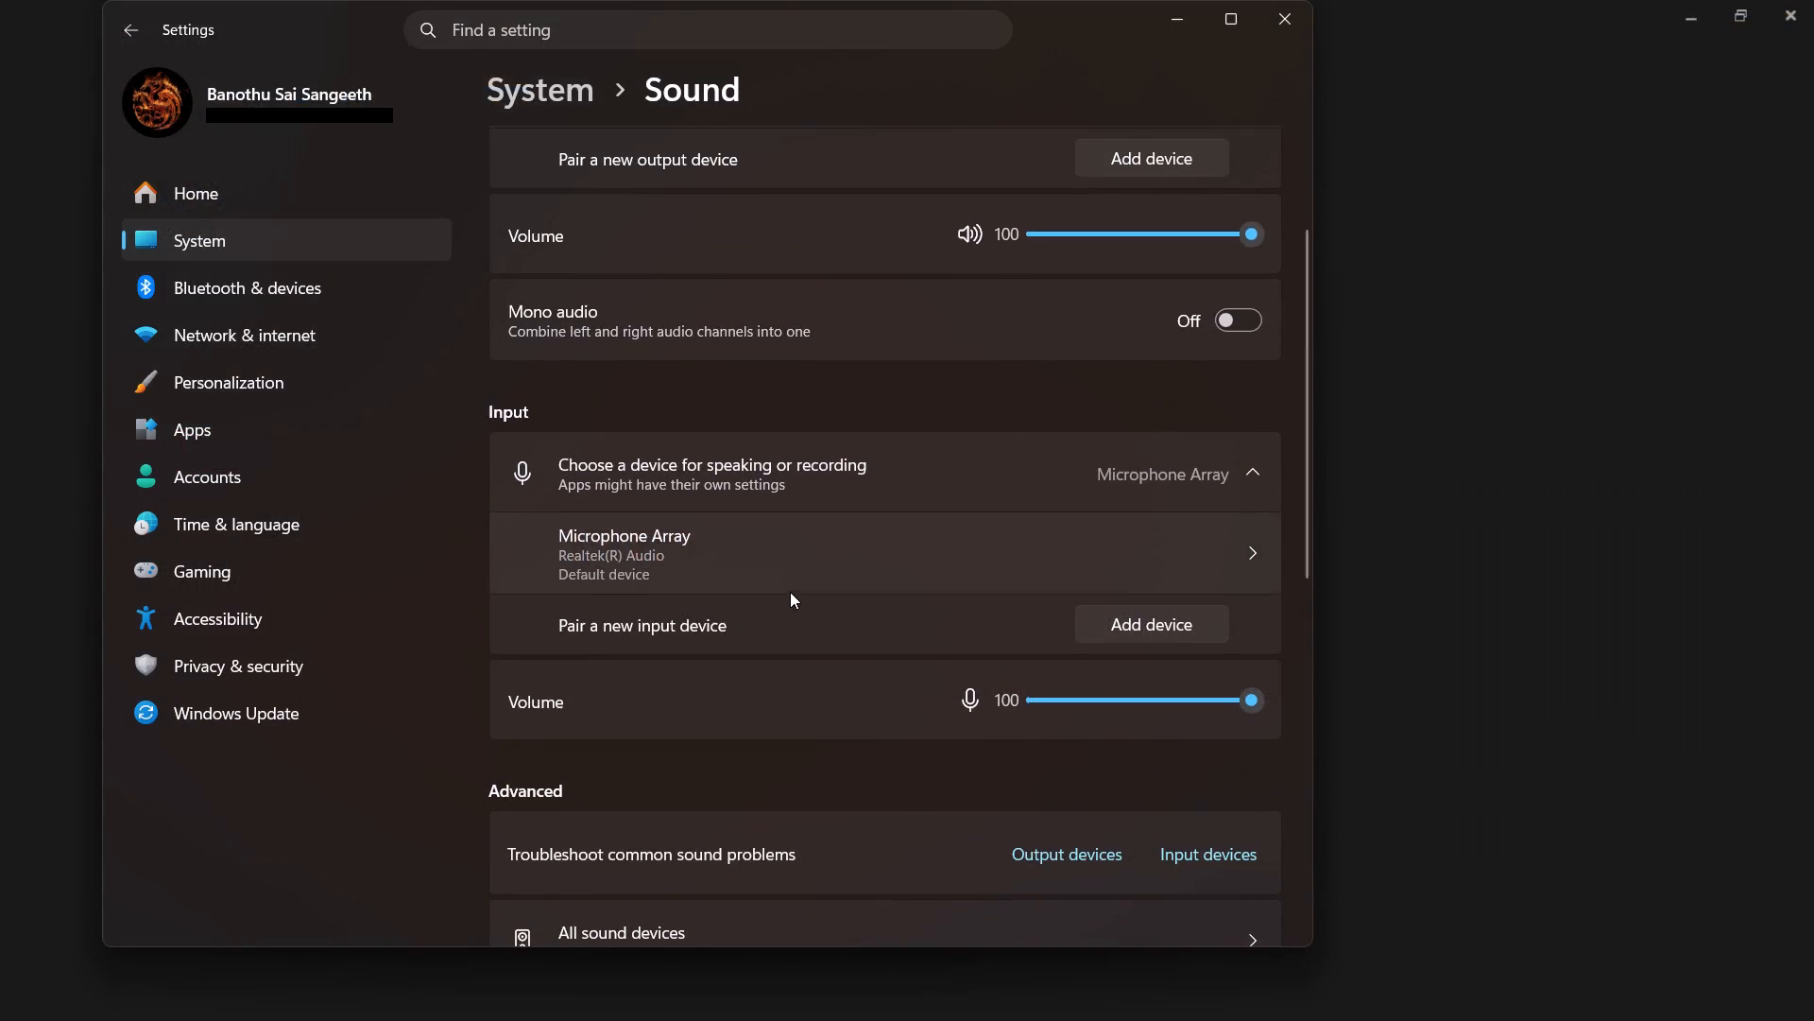
pyautogui.scroll(-3, 790, 592)
pyautogui.scroll(1, 790, 592)
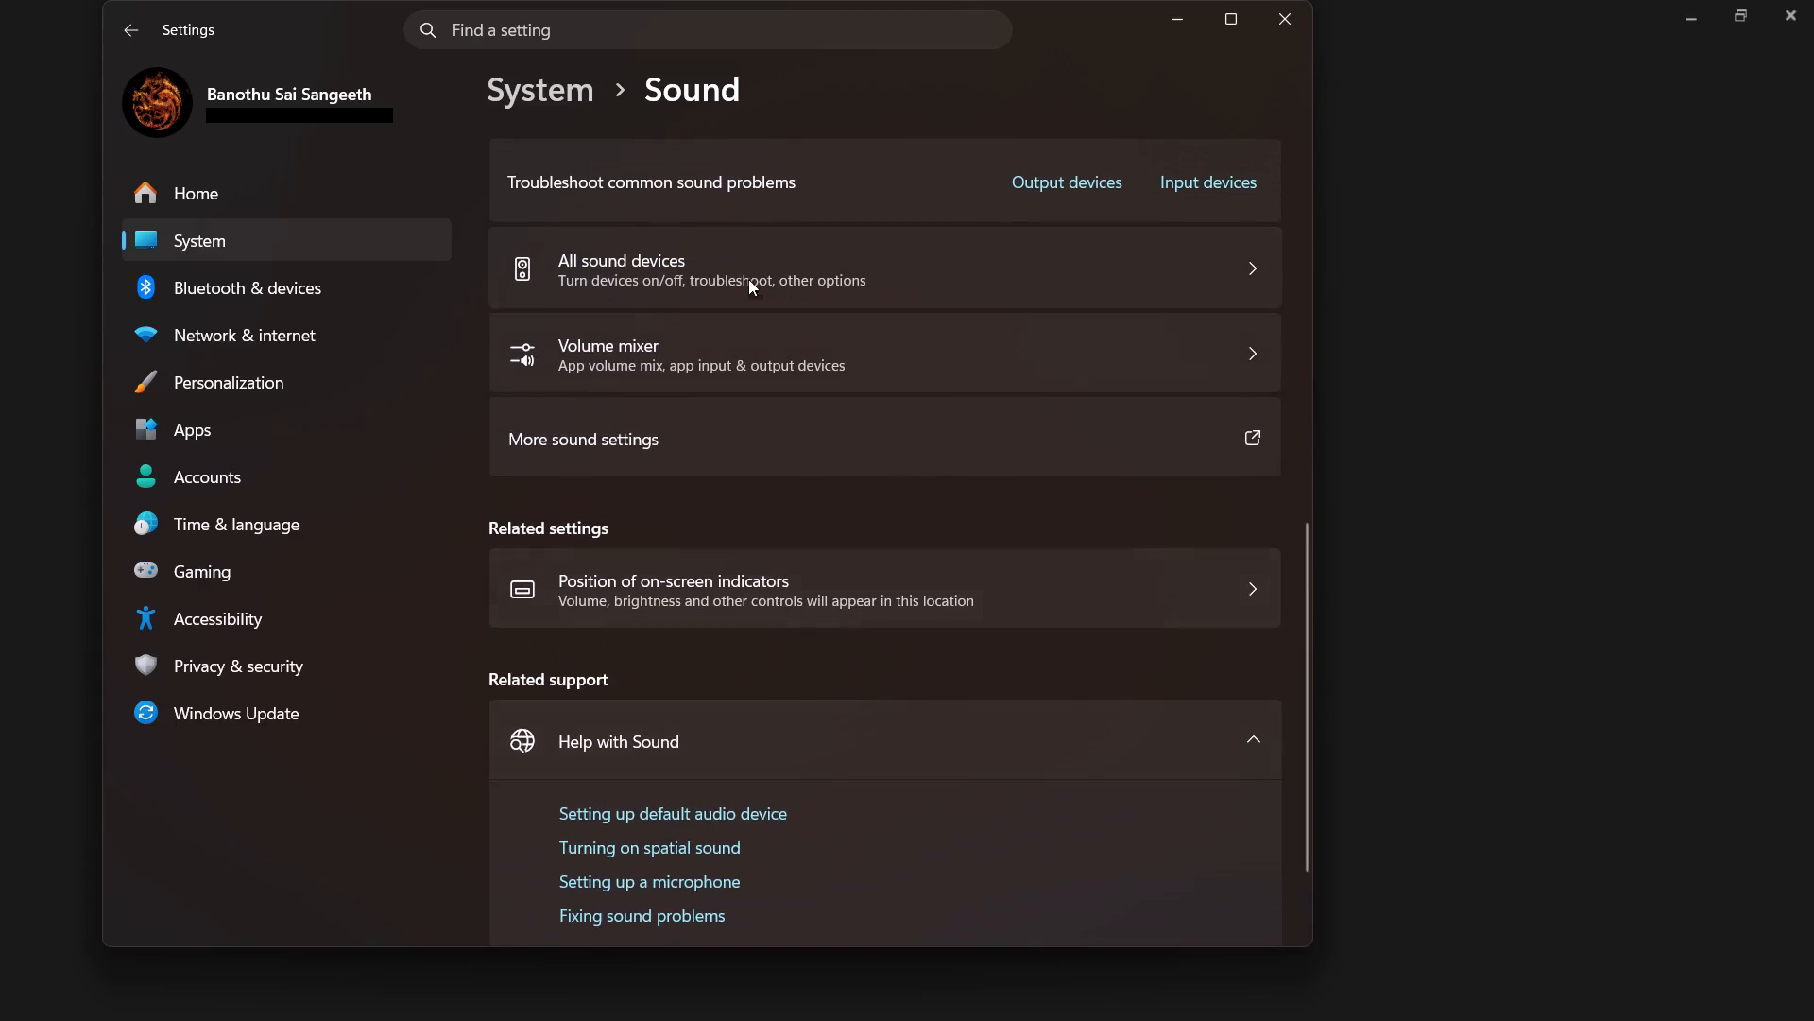
pyautogui.click(844, 241)
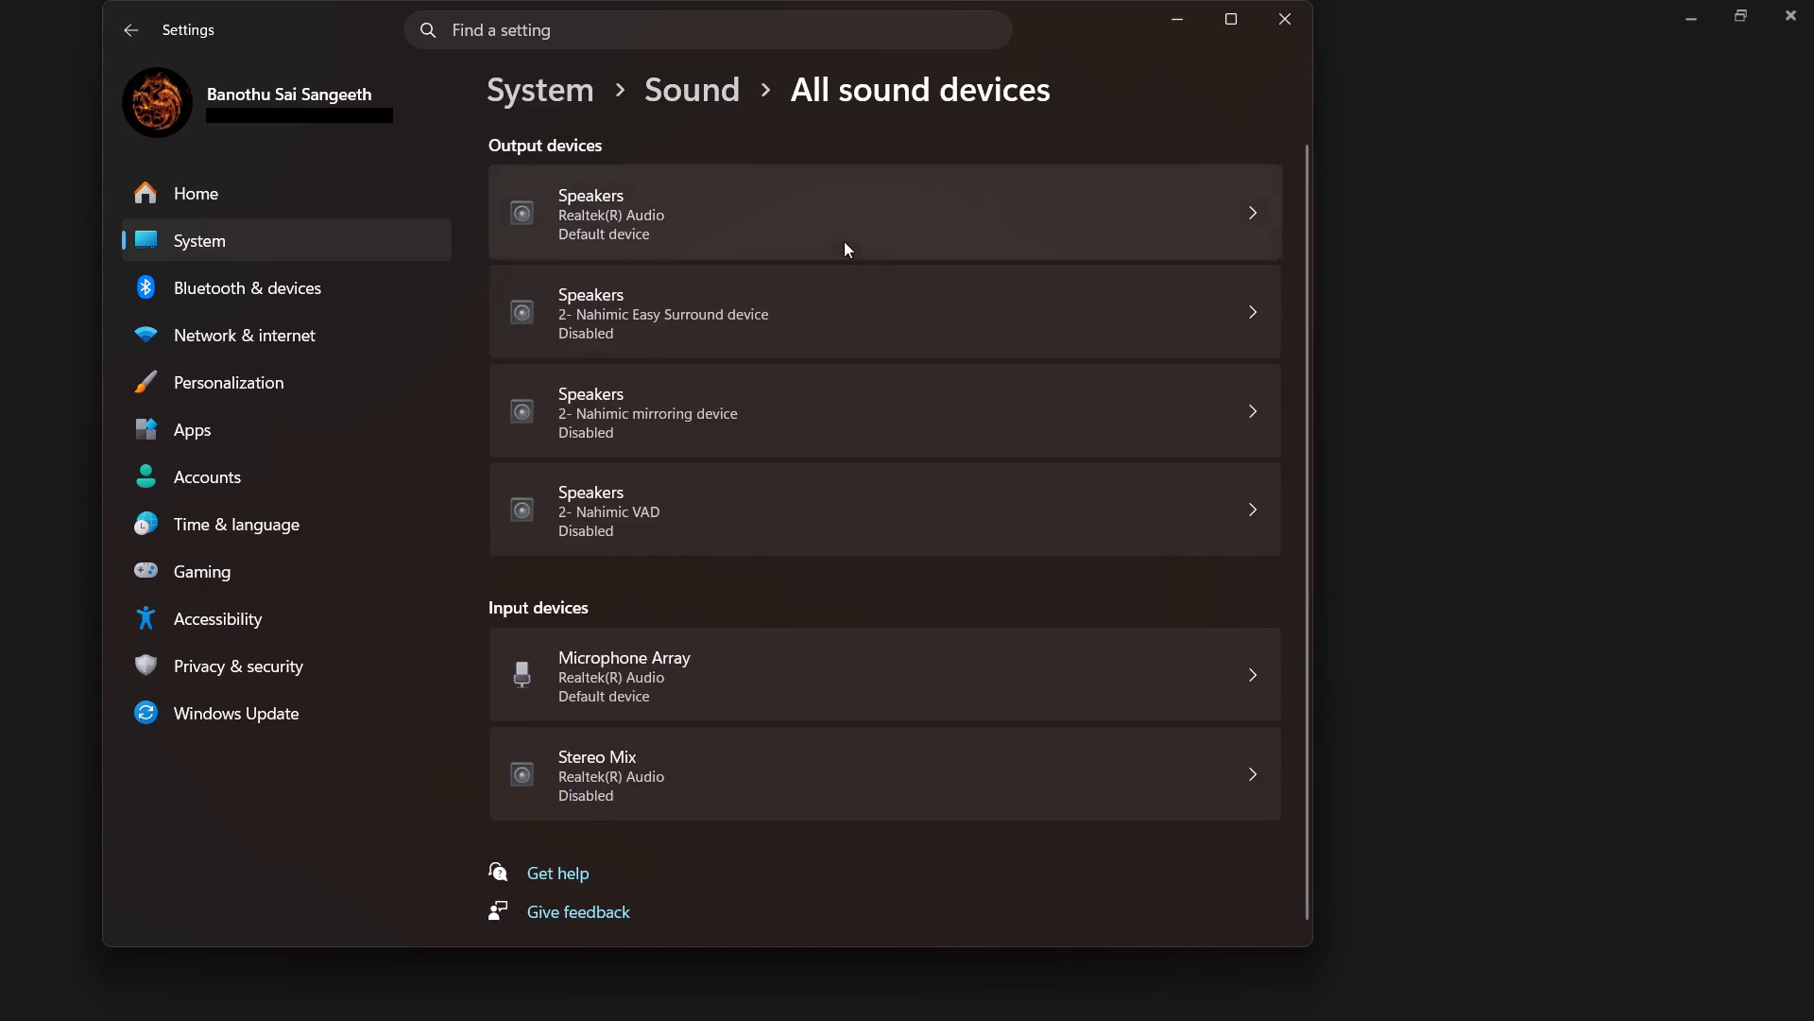
pyautogui.click(901, 219)
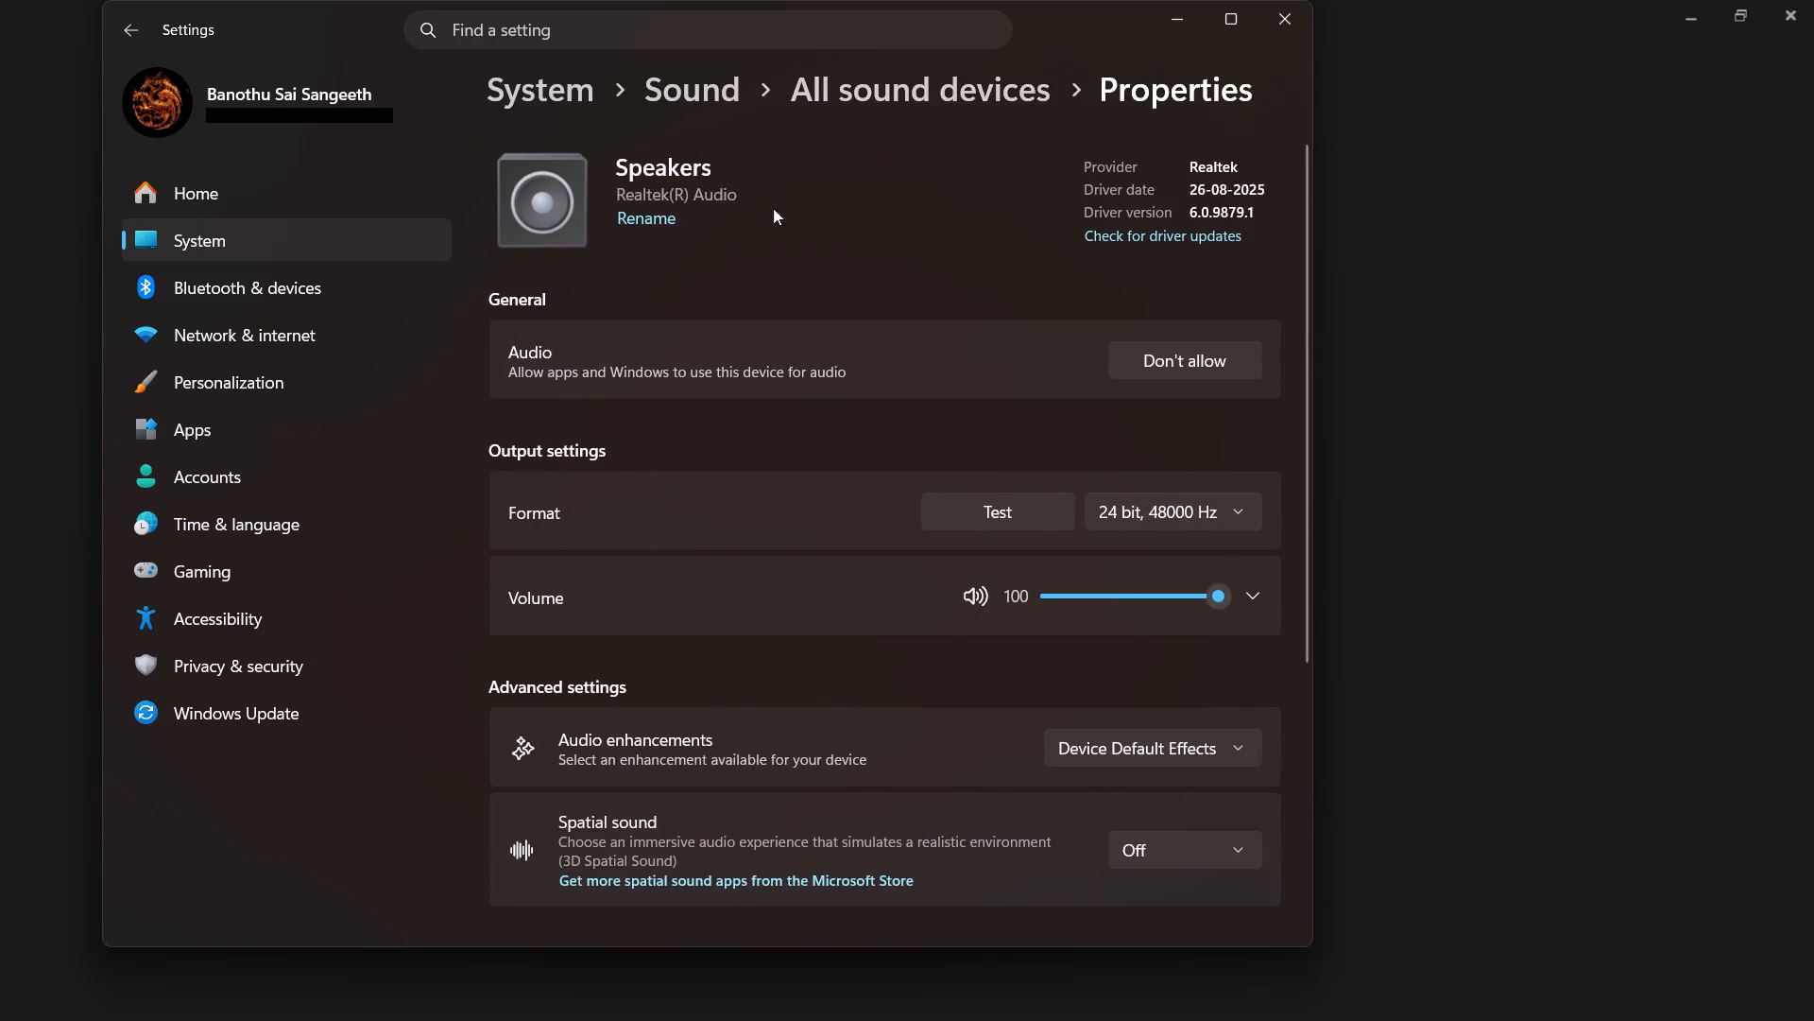
pyautogui.scroll(-1, 919, 415)
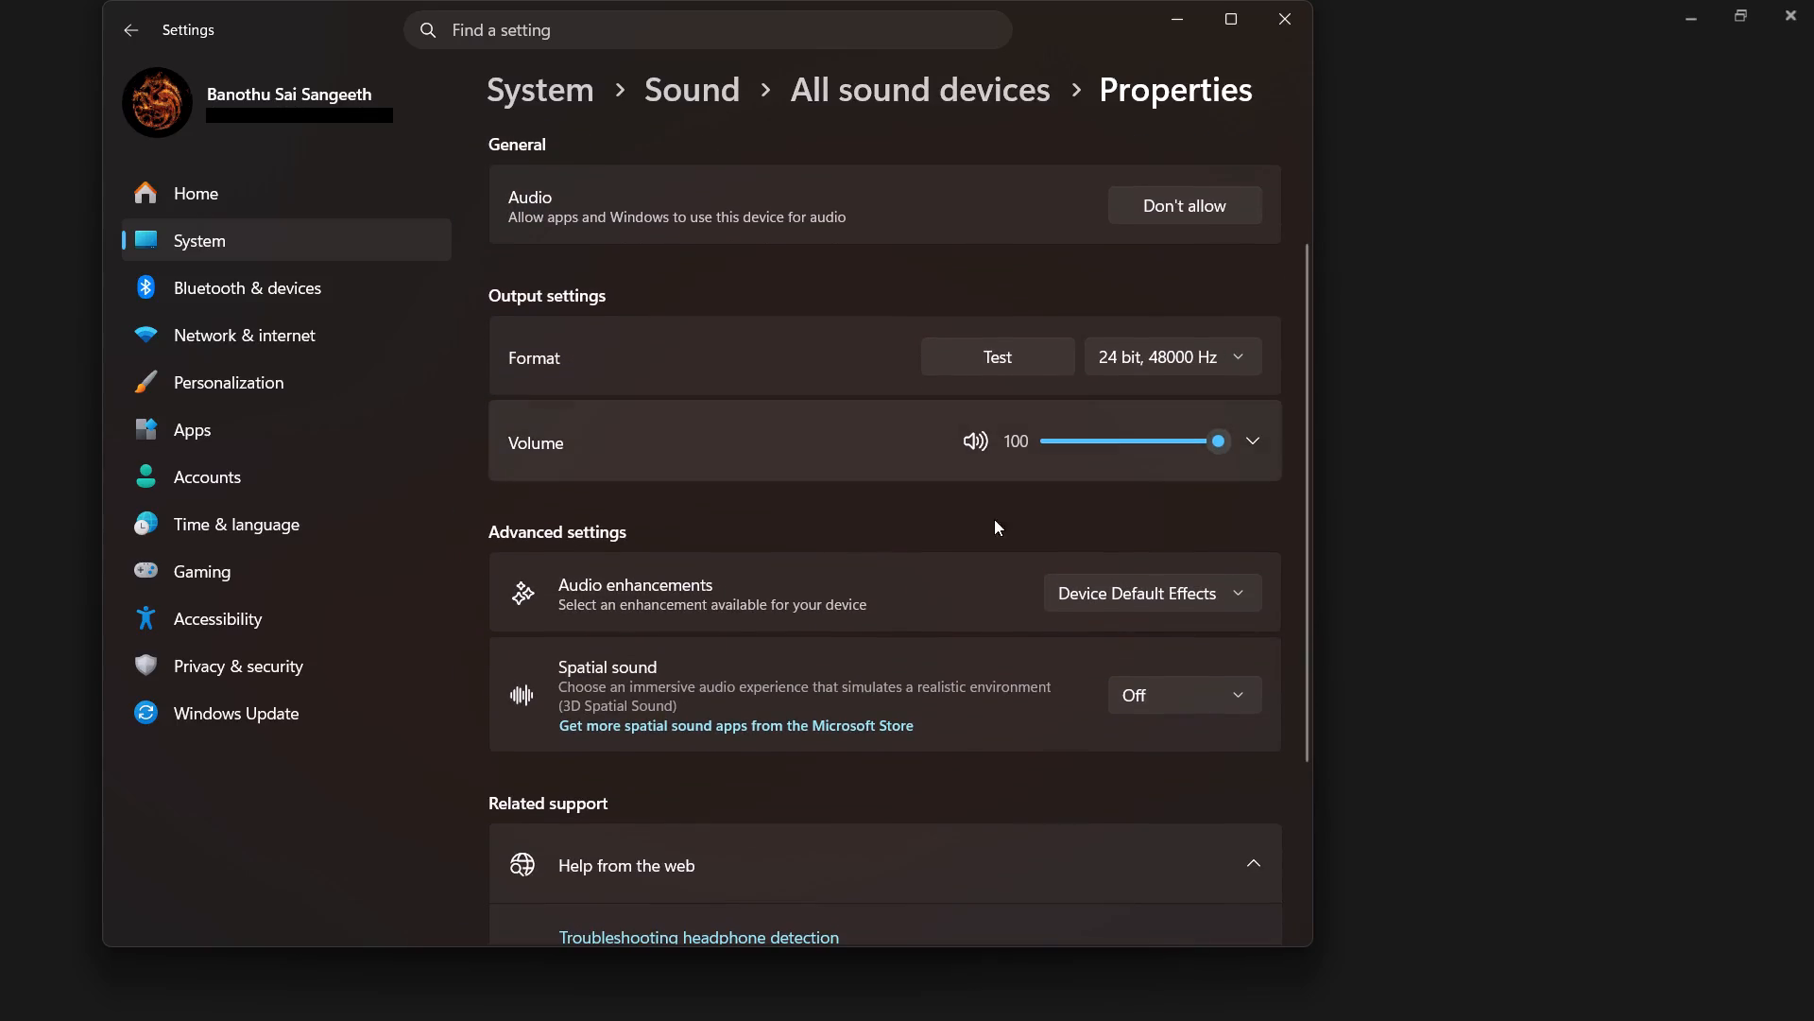
pyautogui.scroll(3, 888, 477)
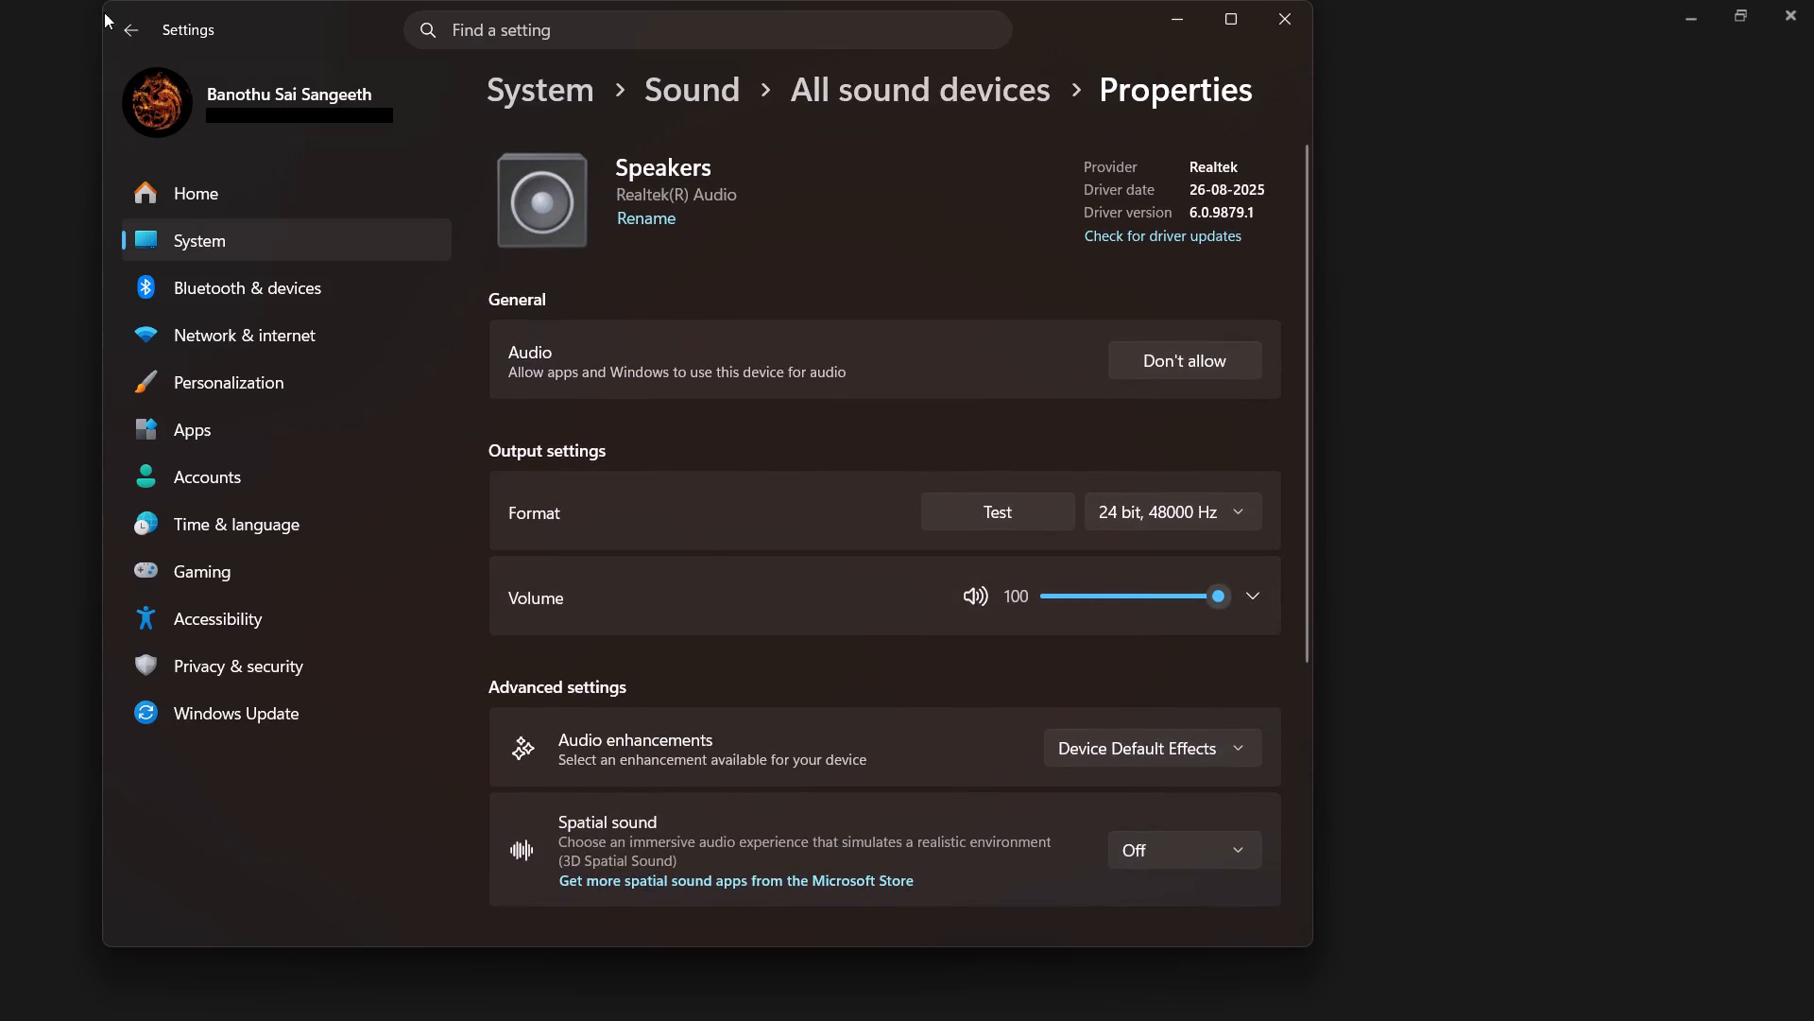
pyautogui.click(125, 12)
pyautogui.scroll(-1, 782, 465)
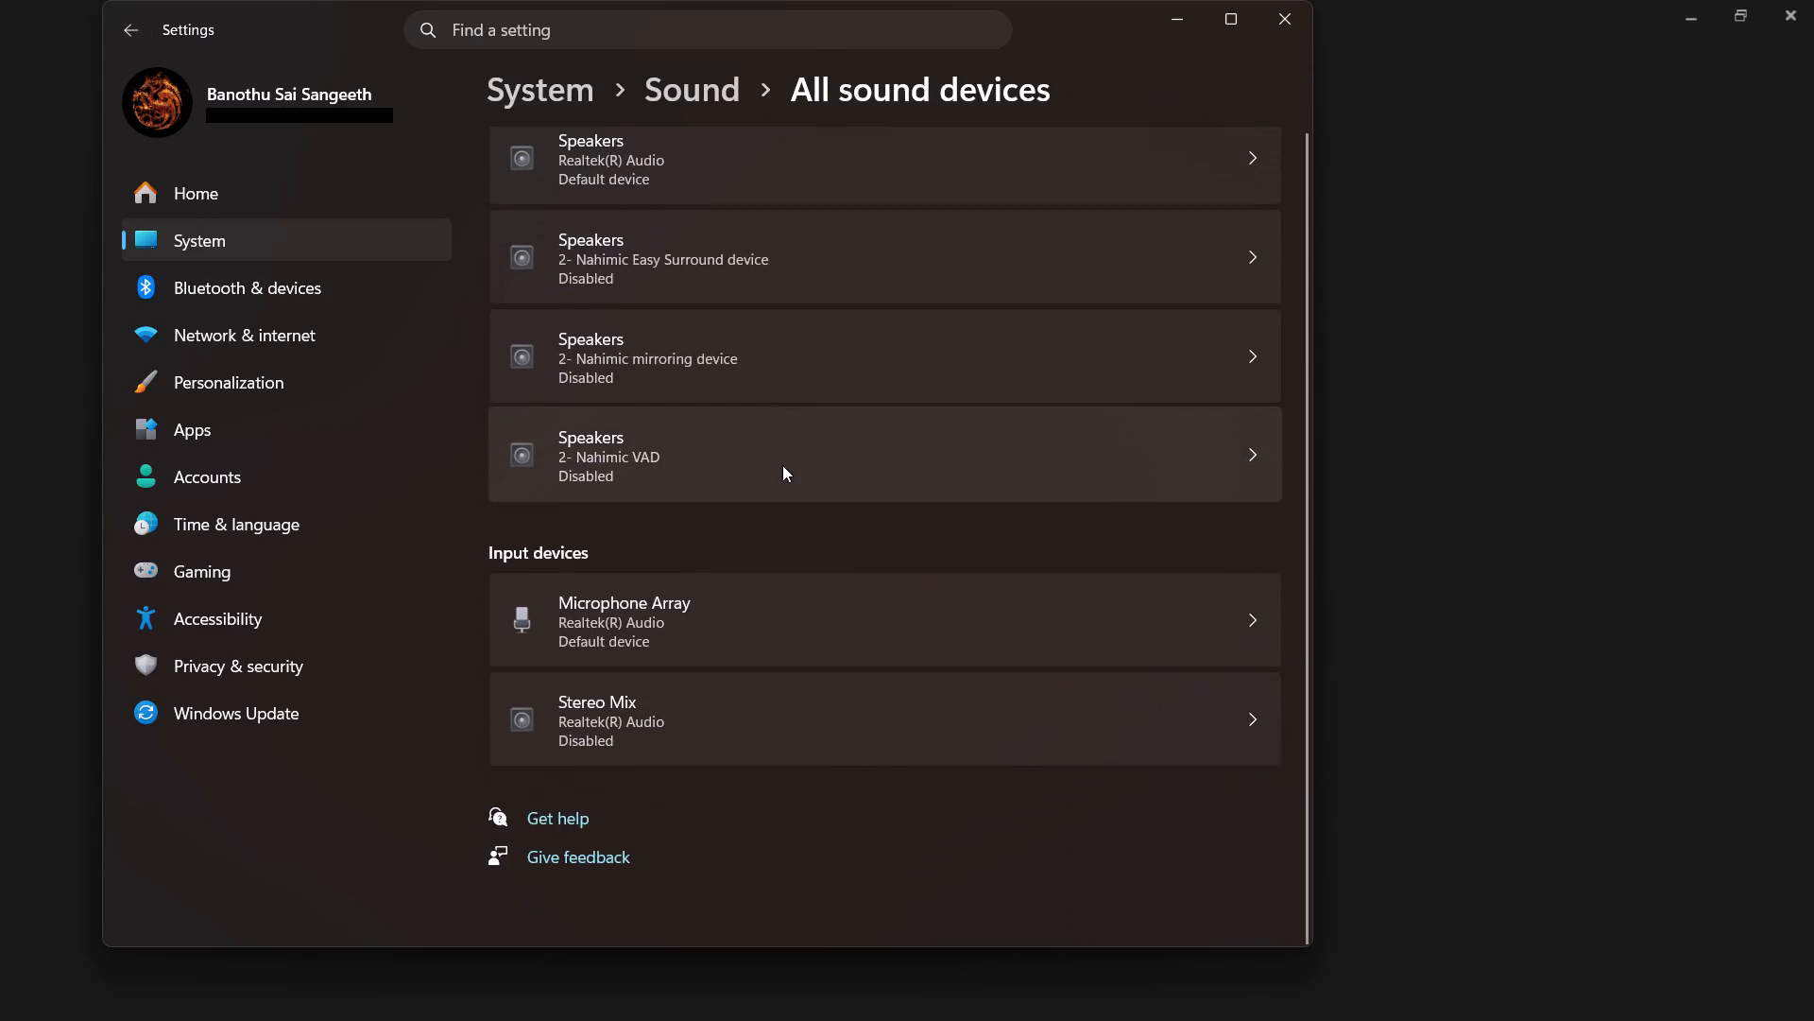
pyautogui.scroll(-1, 782, 465)
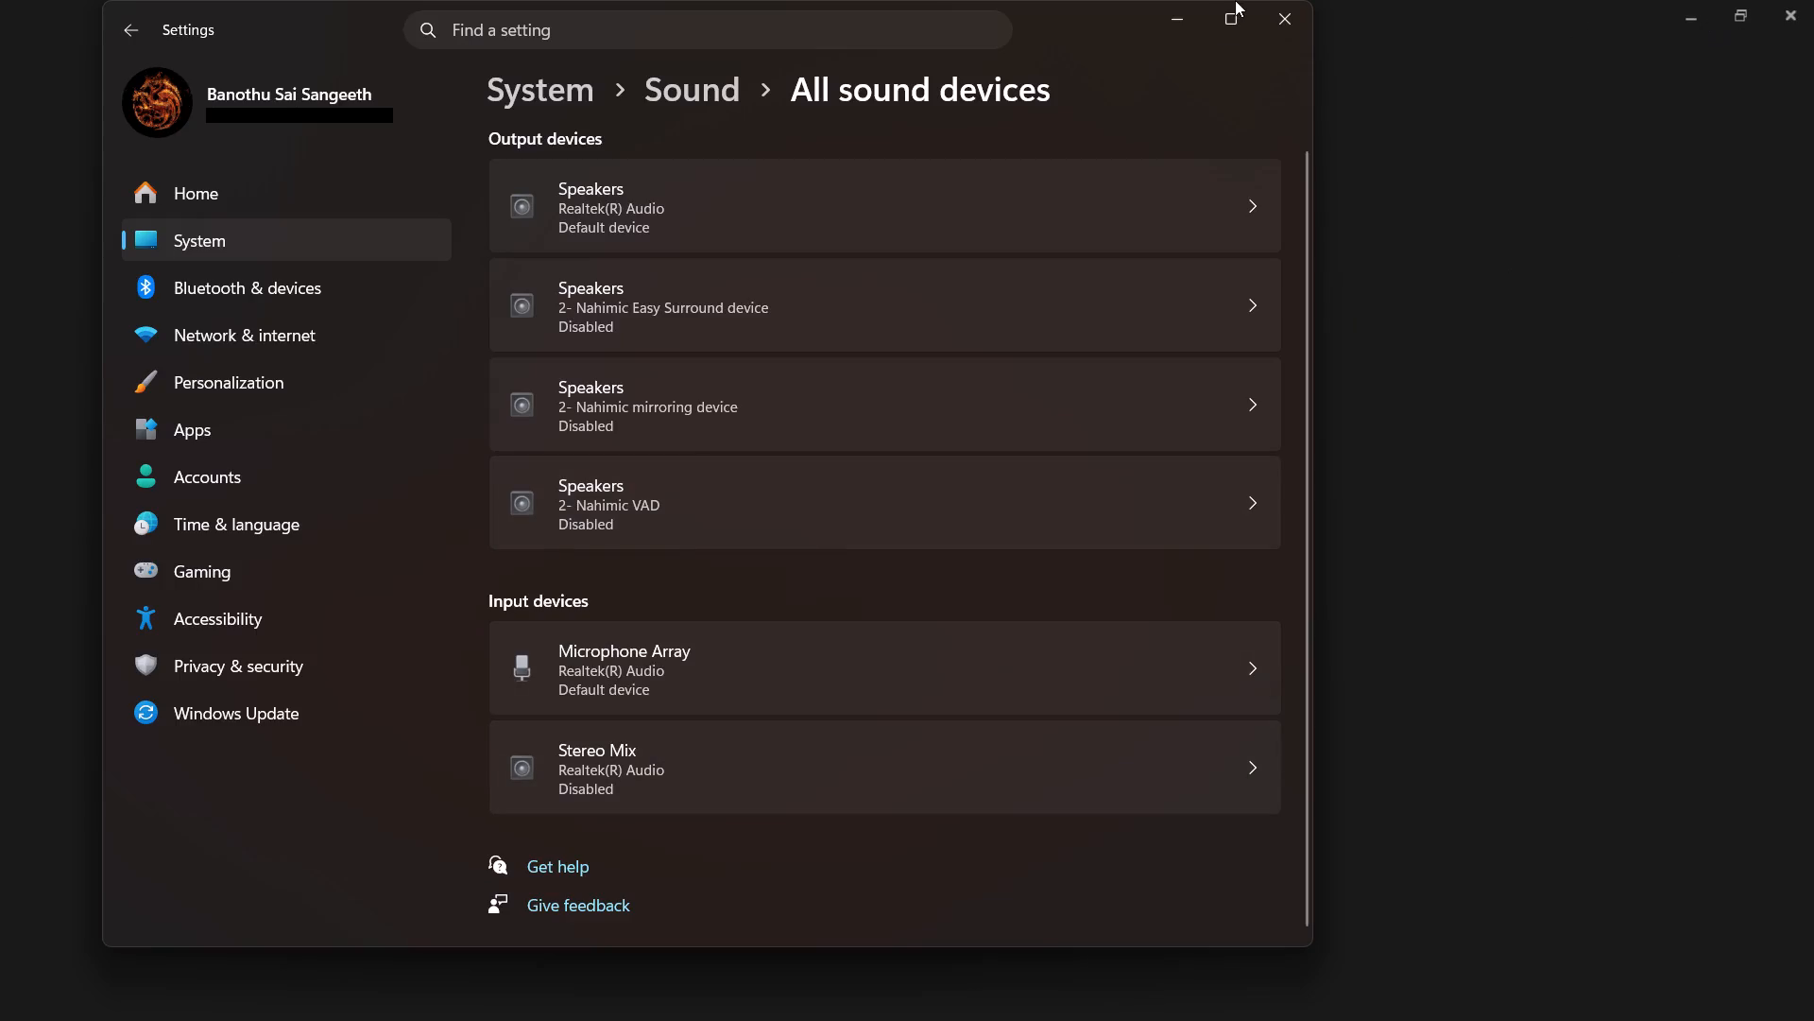
pyautogui.click(1275, 19)
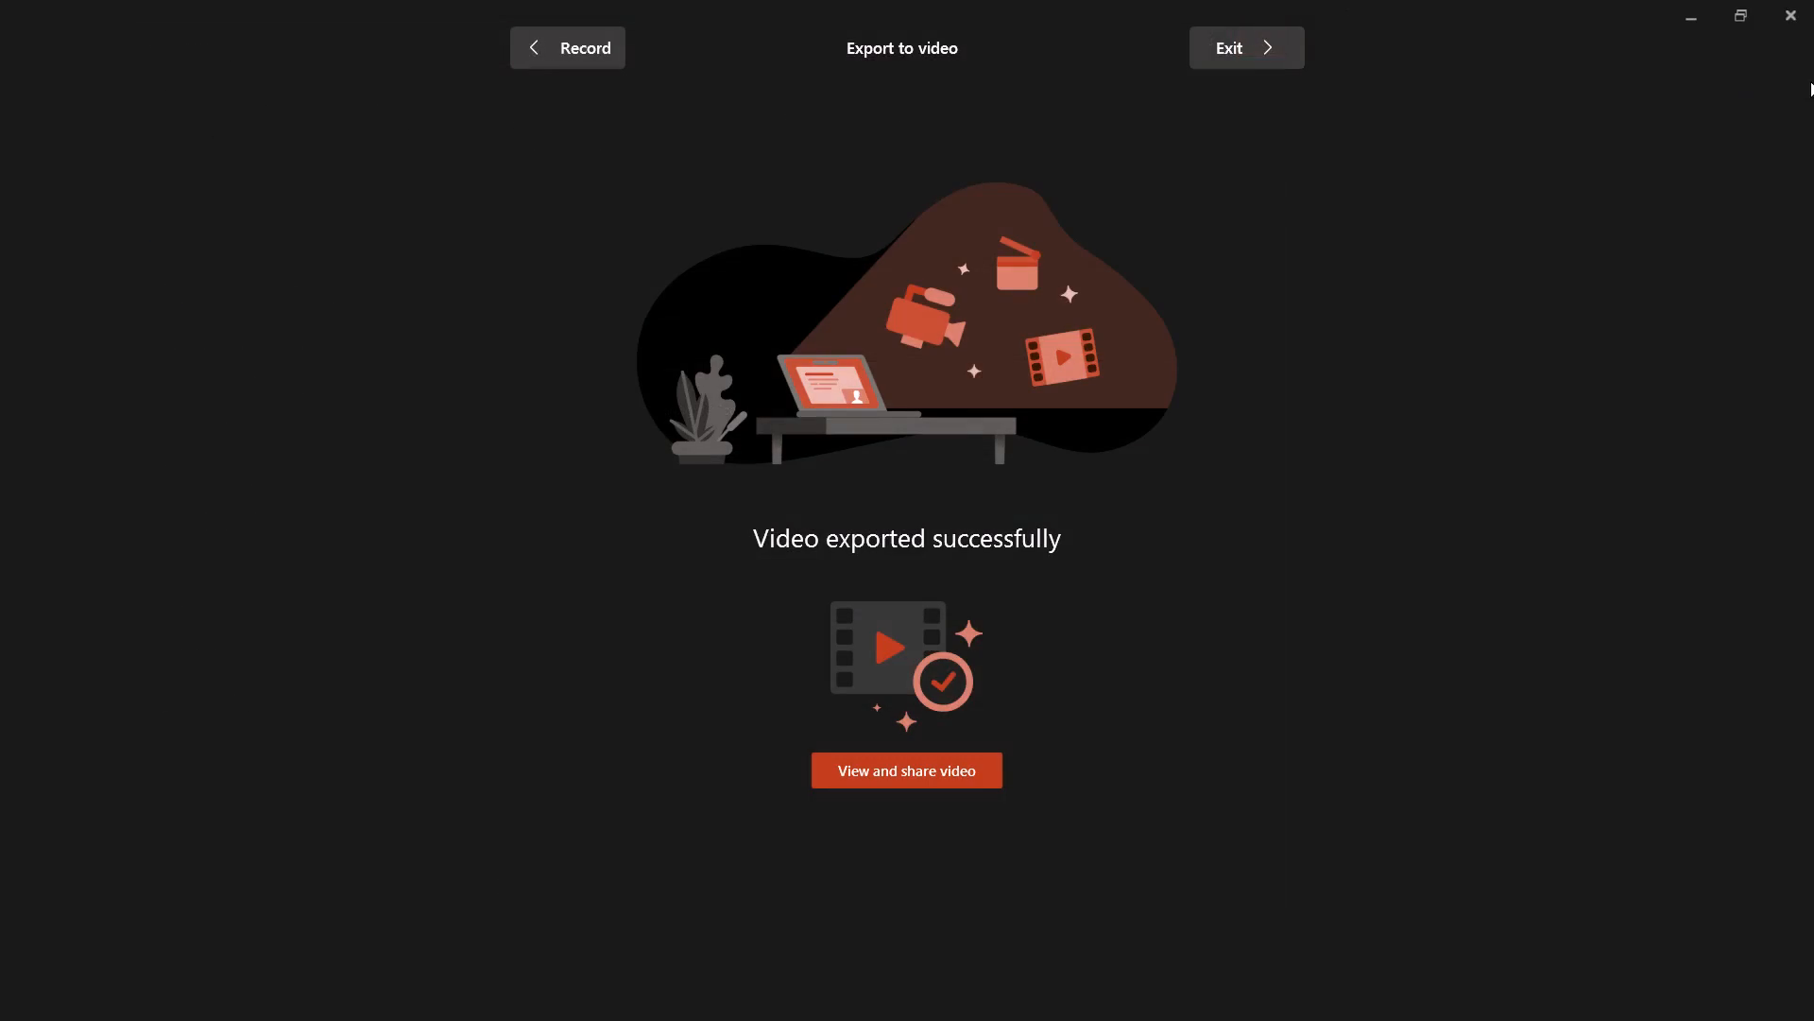
# Close the video export view and the Retail Store Transaction Analysis (1) presentation without saving the changes.
pyautogui.click(1813, 10)
pyautogui.click(1800, 10)
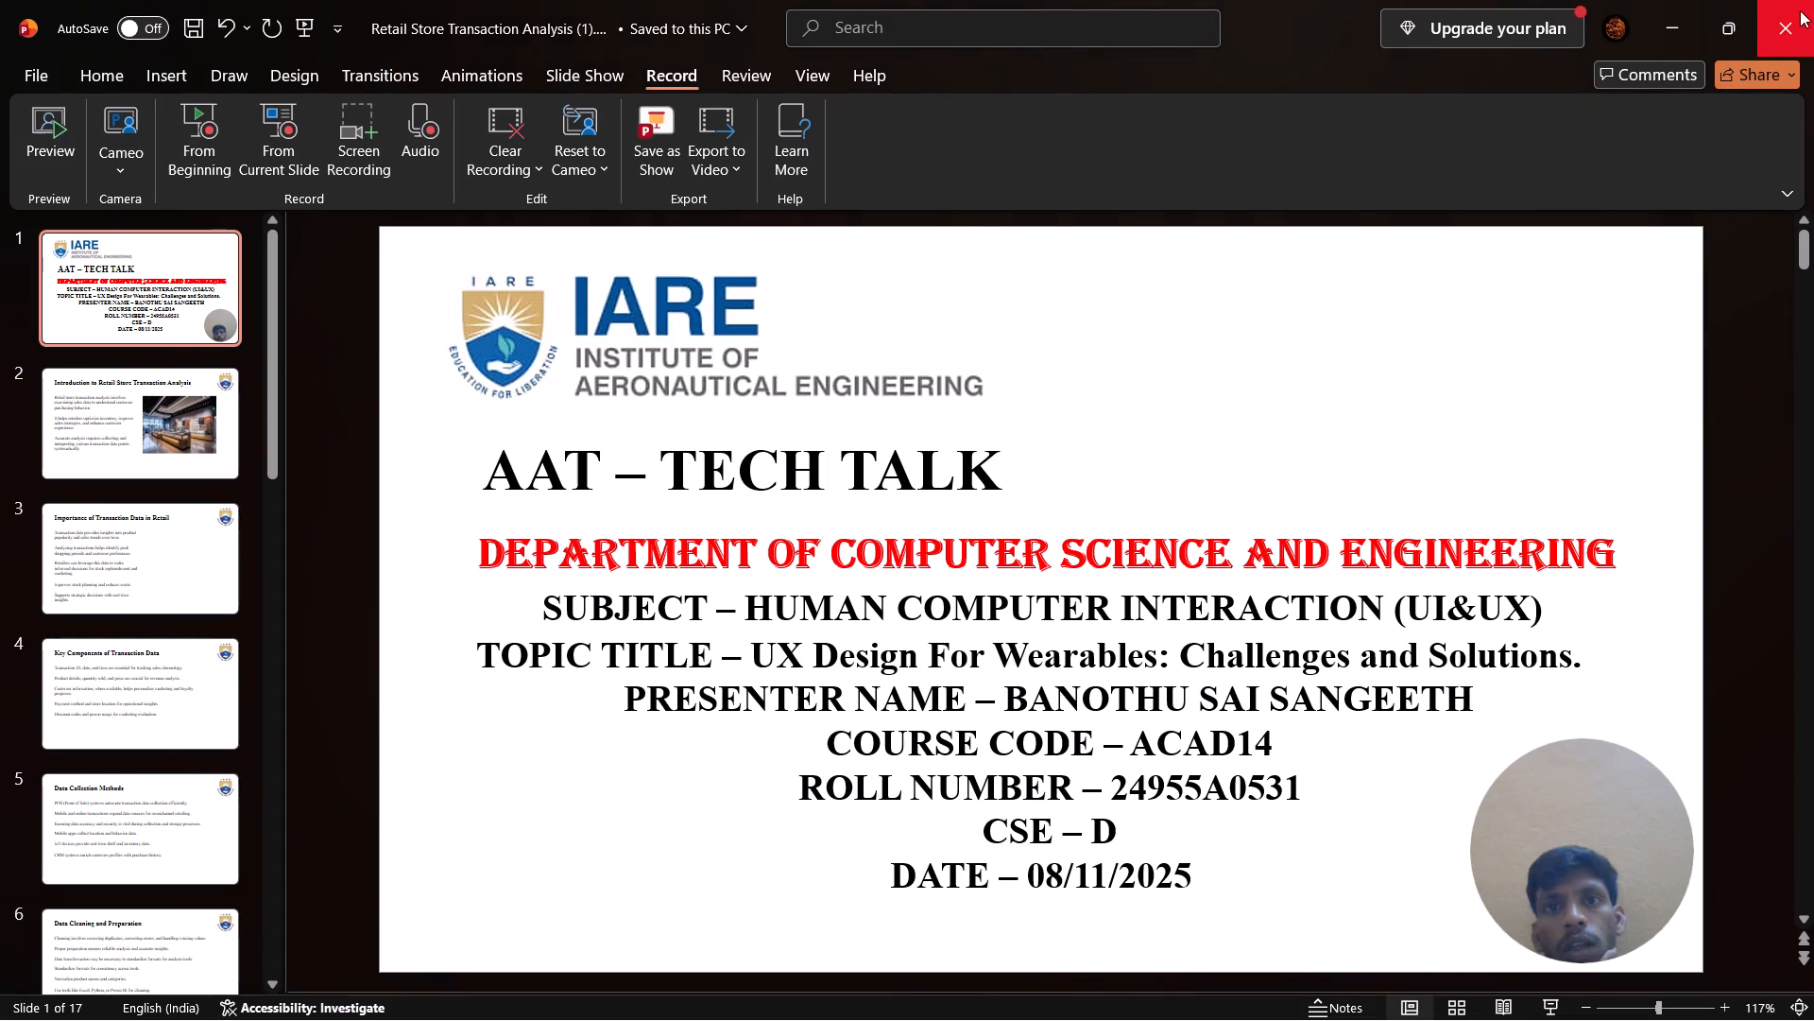
pyautogui.click(1356, 841)
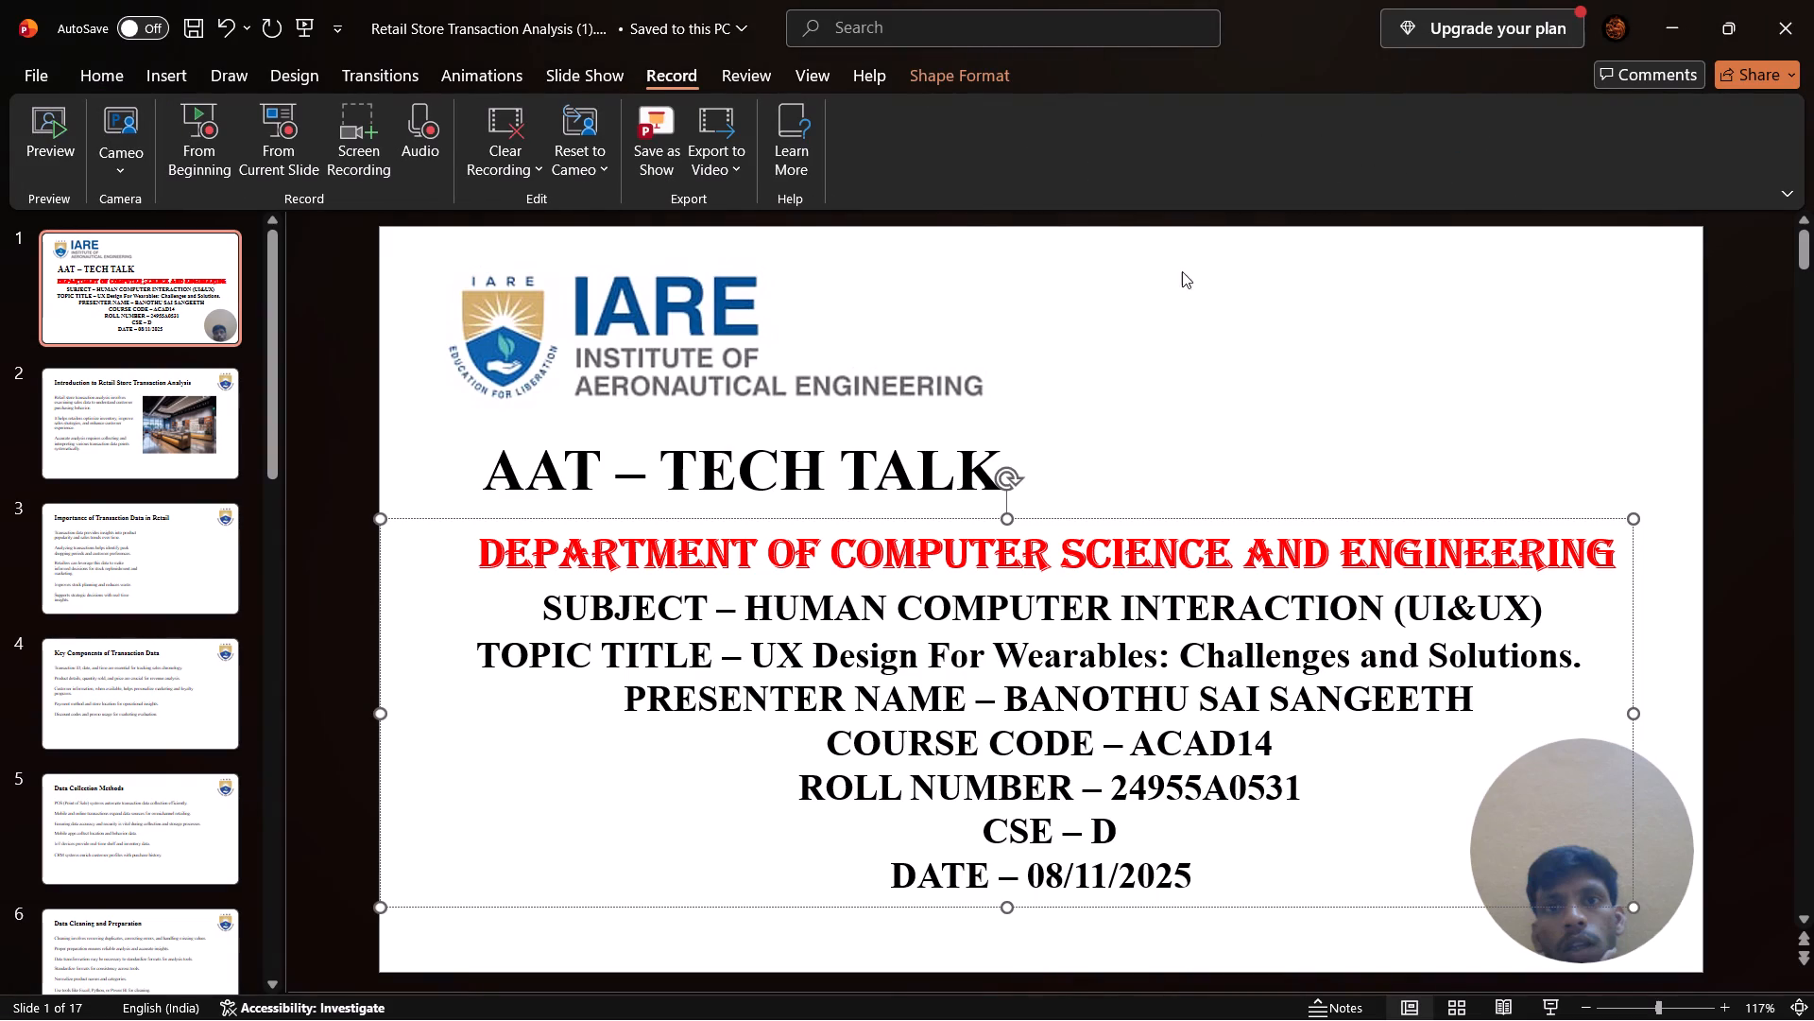
pyautogui.click(1779, 10)
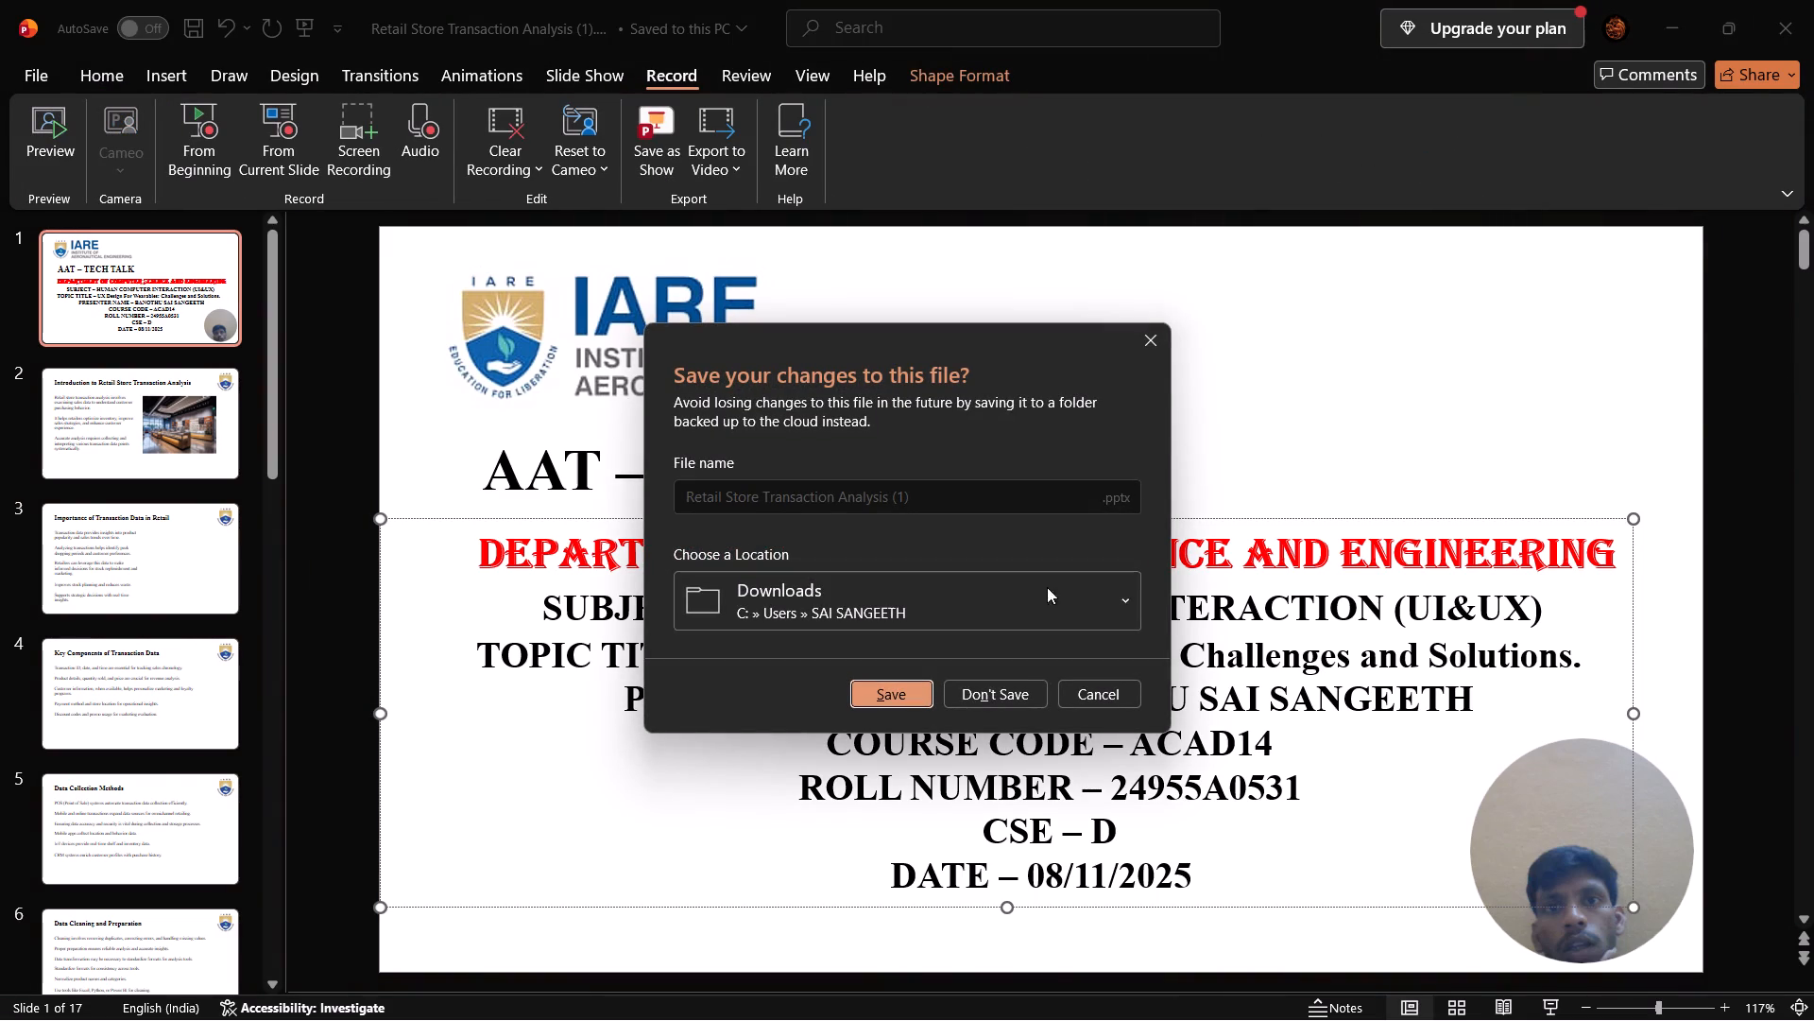
pyautogui.click(1001, 707)
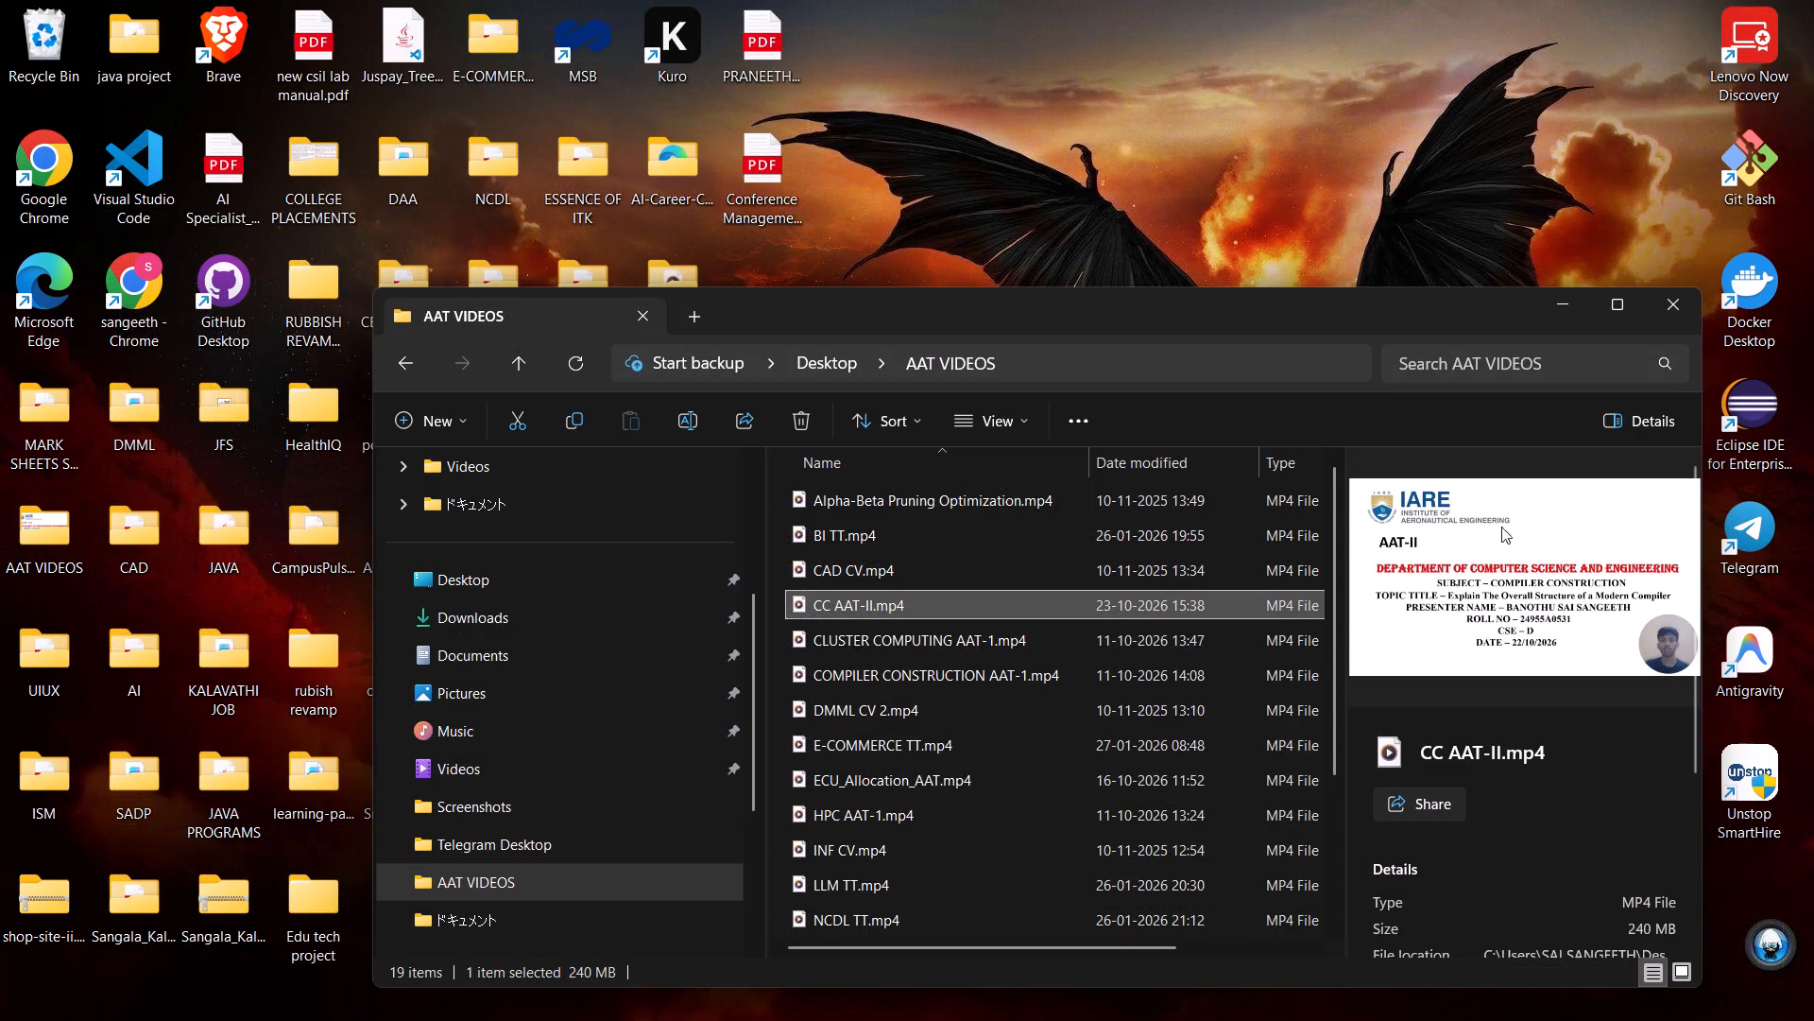
# Play DMML CV 2.mp4 from the AAT VIDEOS folder for a few seconds, pause it and close the player.
pyautogui.doubleClick(945, 722)
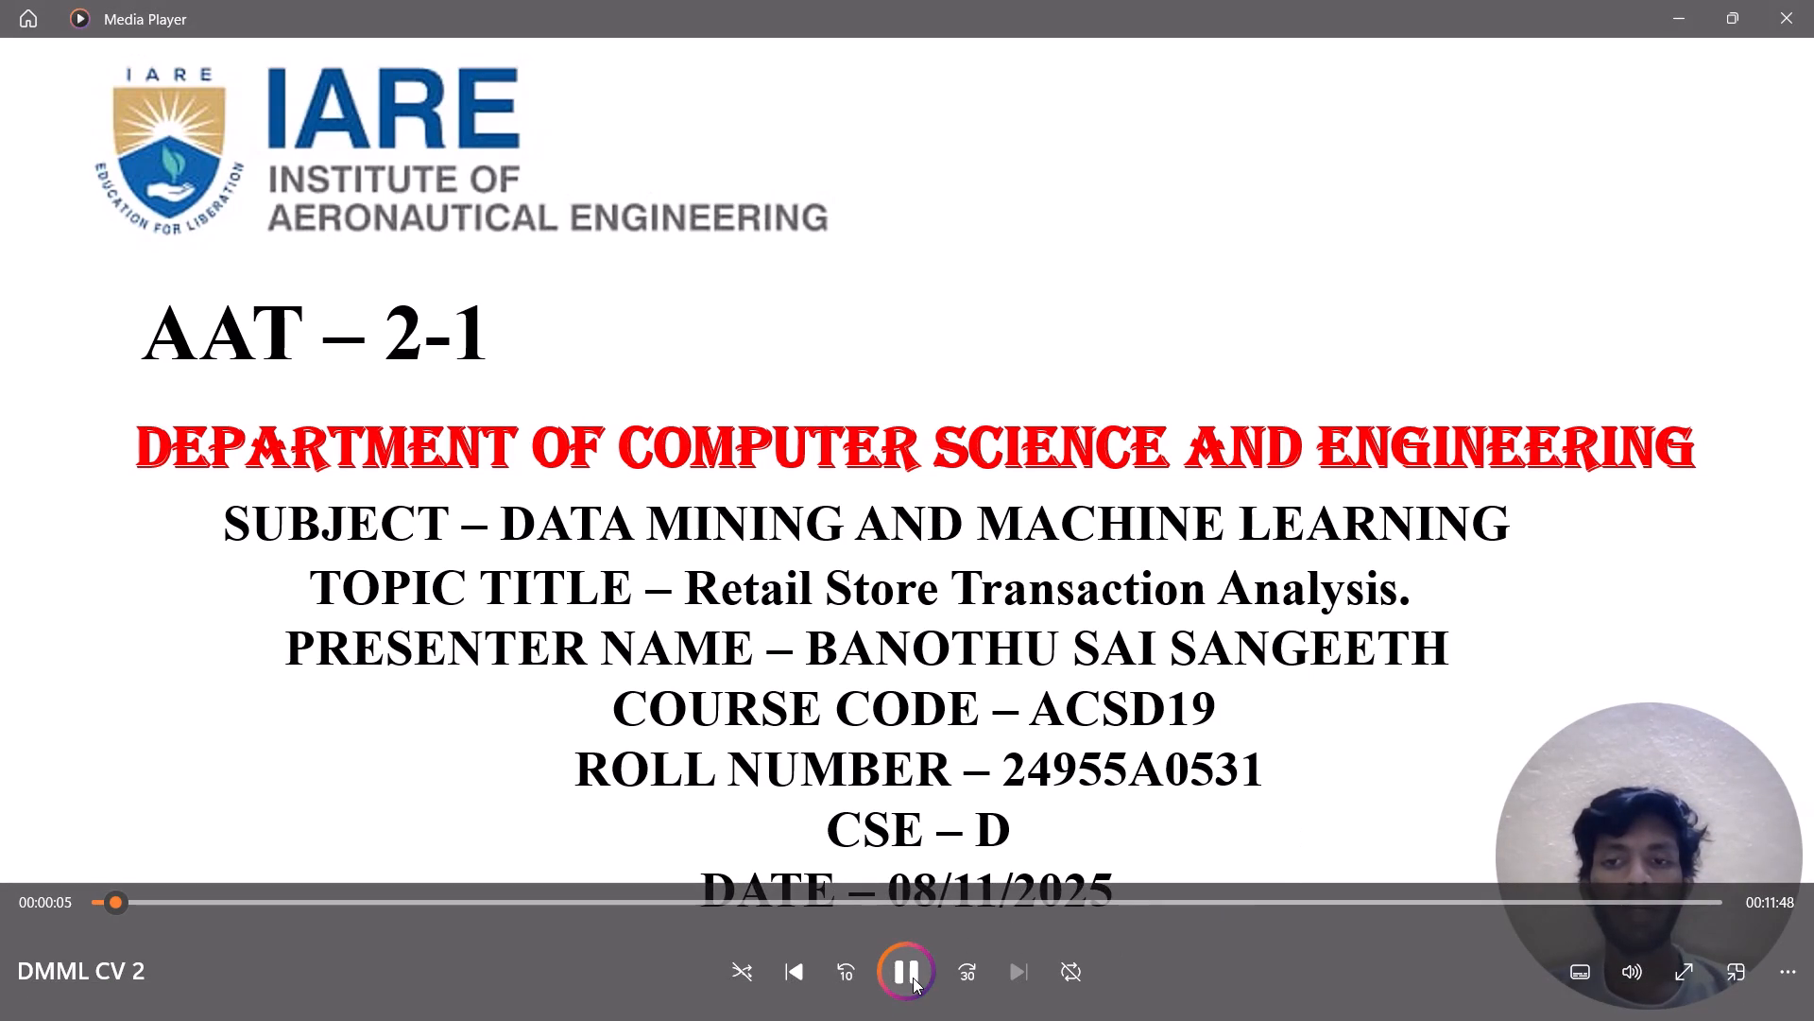
pyautogui.click(913, 978)
pyautogui.click(1794, 0)
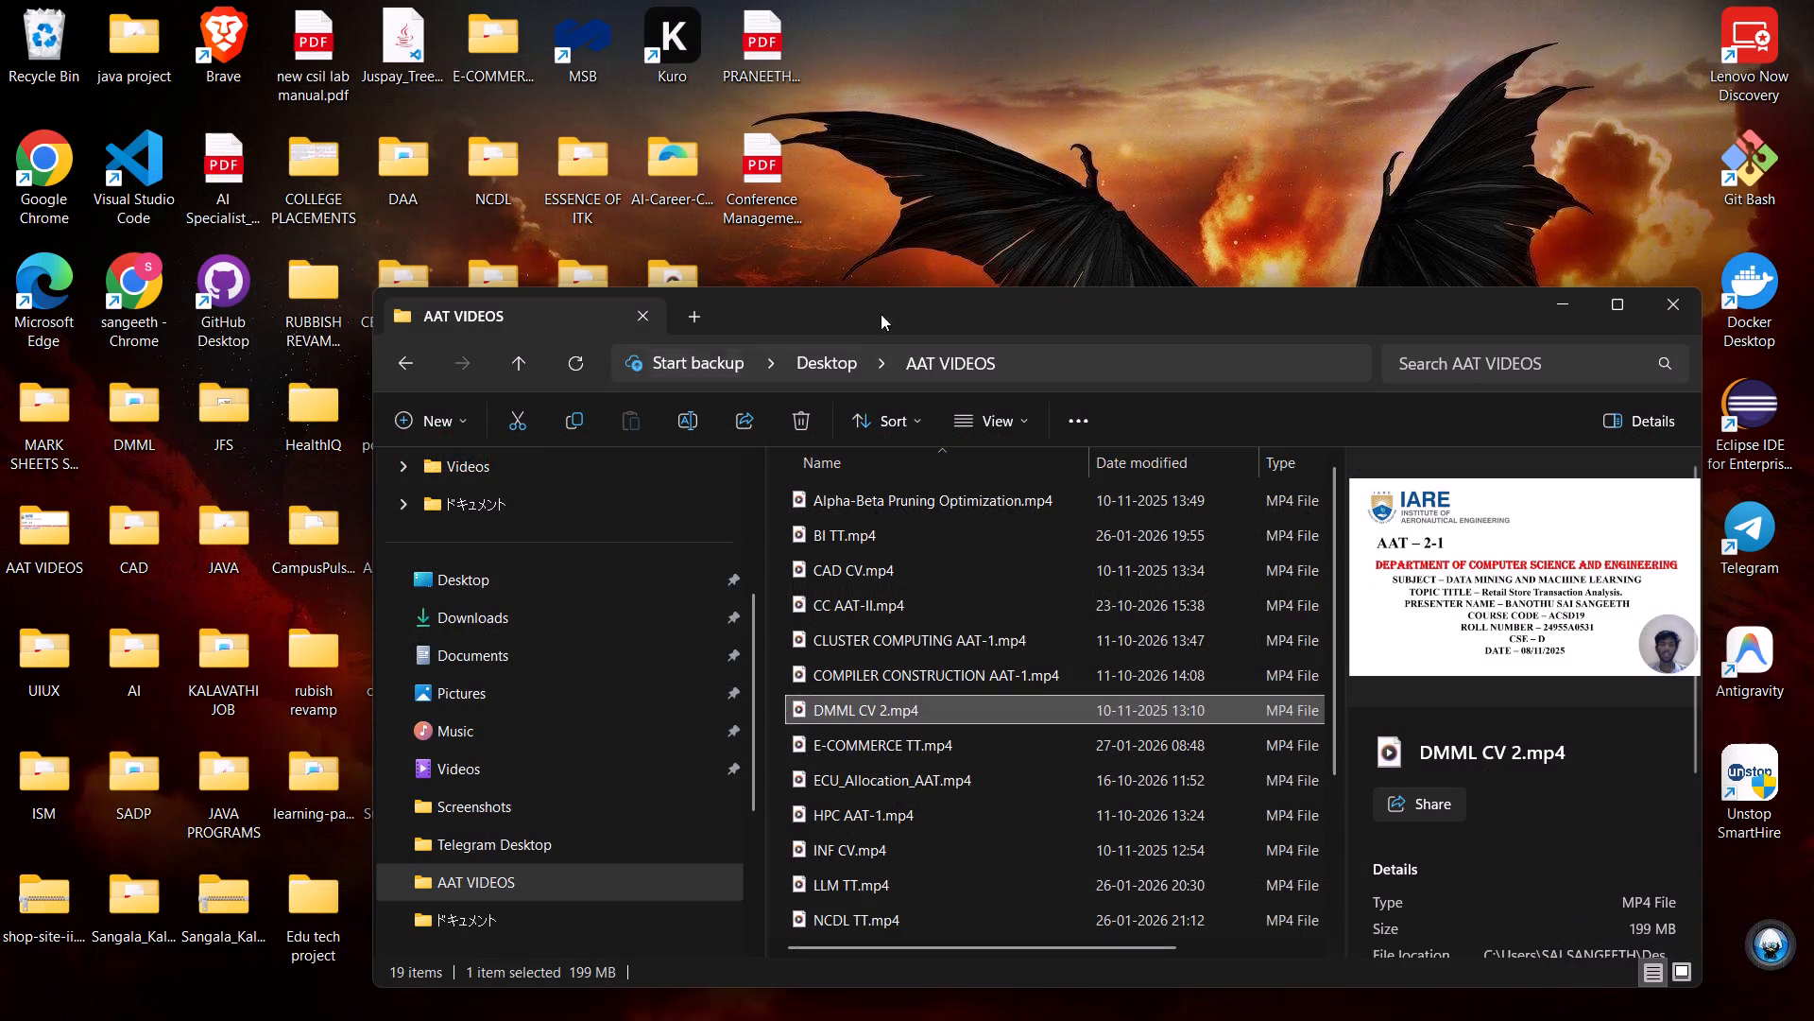
# Play CC AAT-II.mp4 from the AAT VIDEOS folder and check the player's volume control.
pyautogui.doubleClick(875, 610)
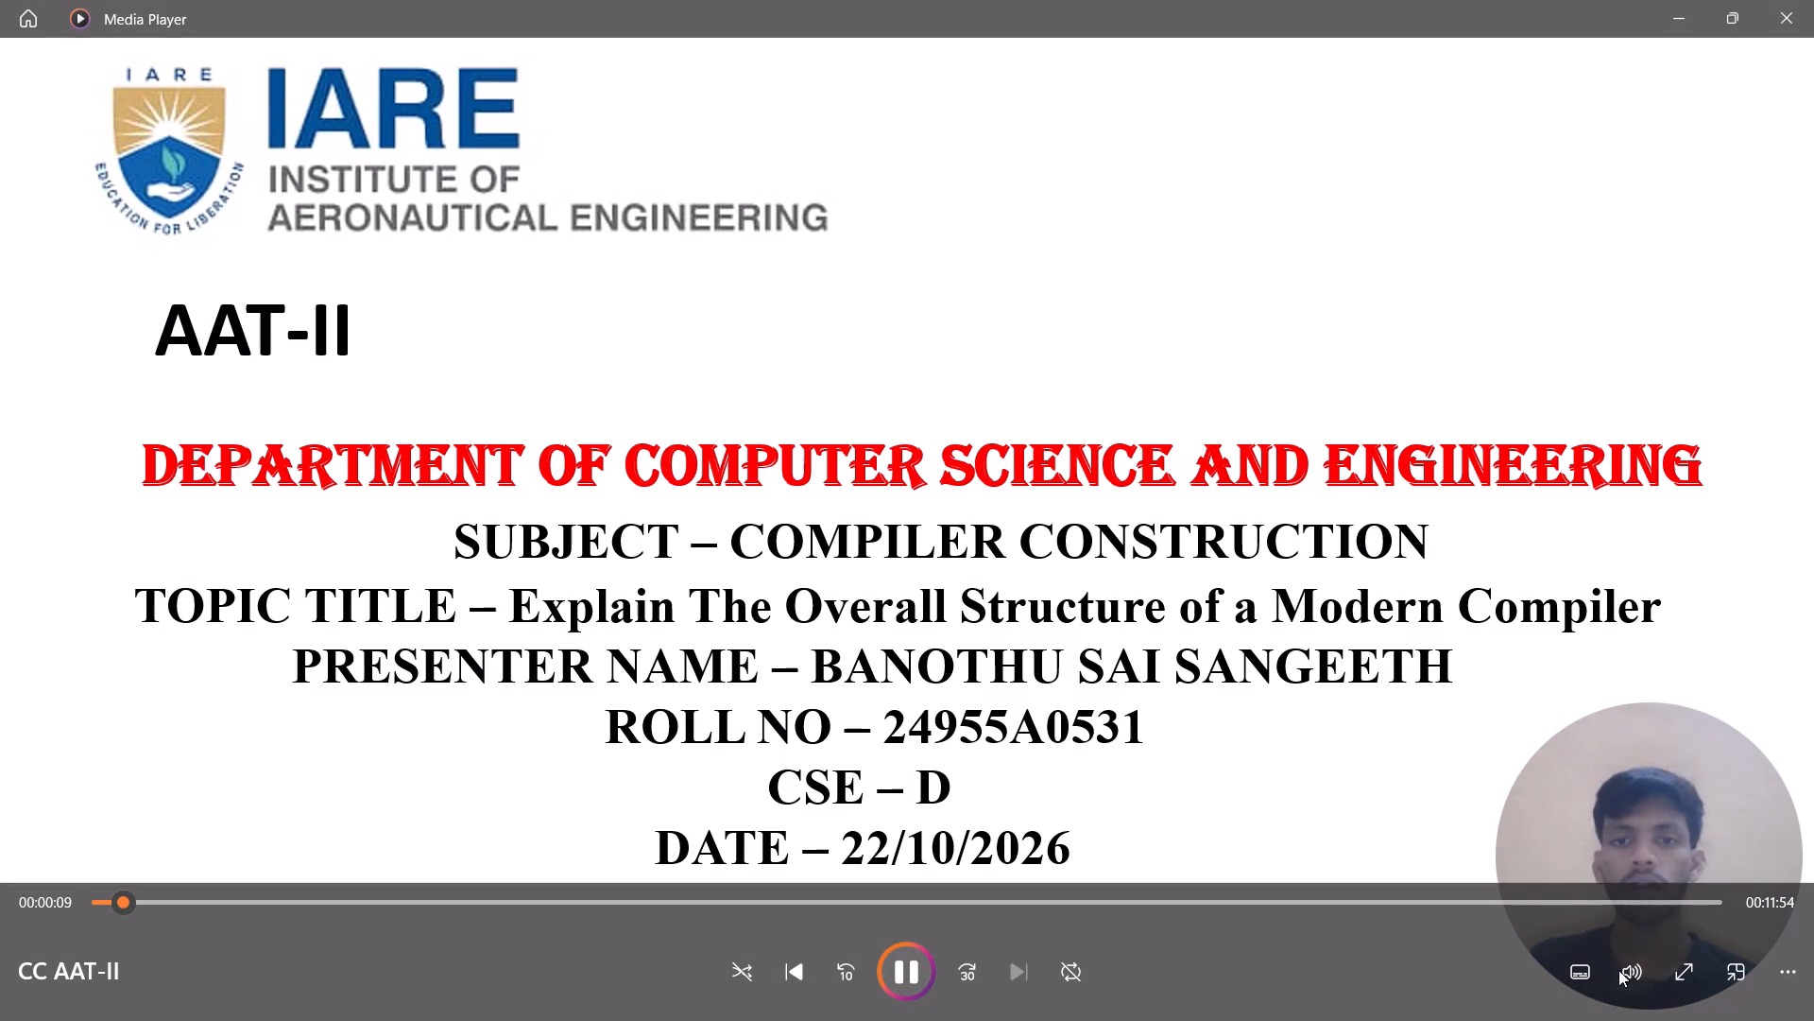
pyautogui.click(1623, 970)
pyautogui.click(1623, 970)
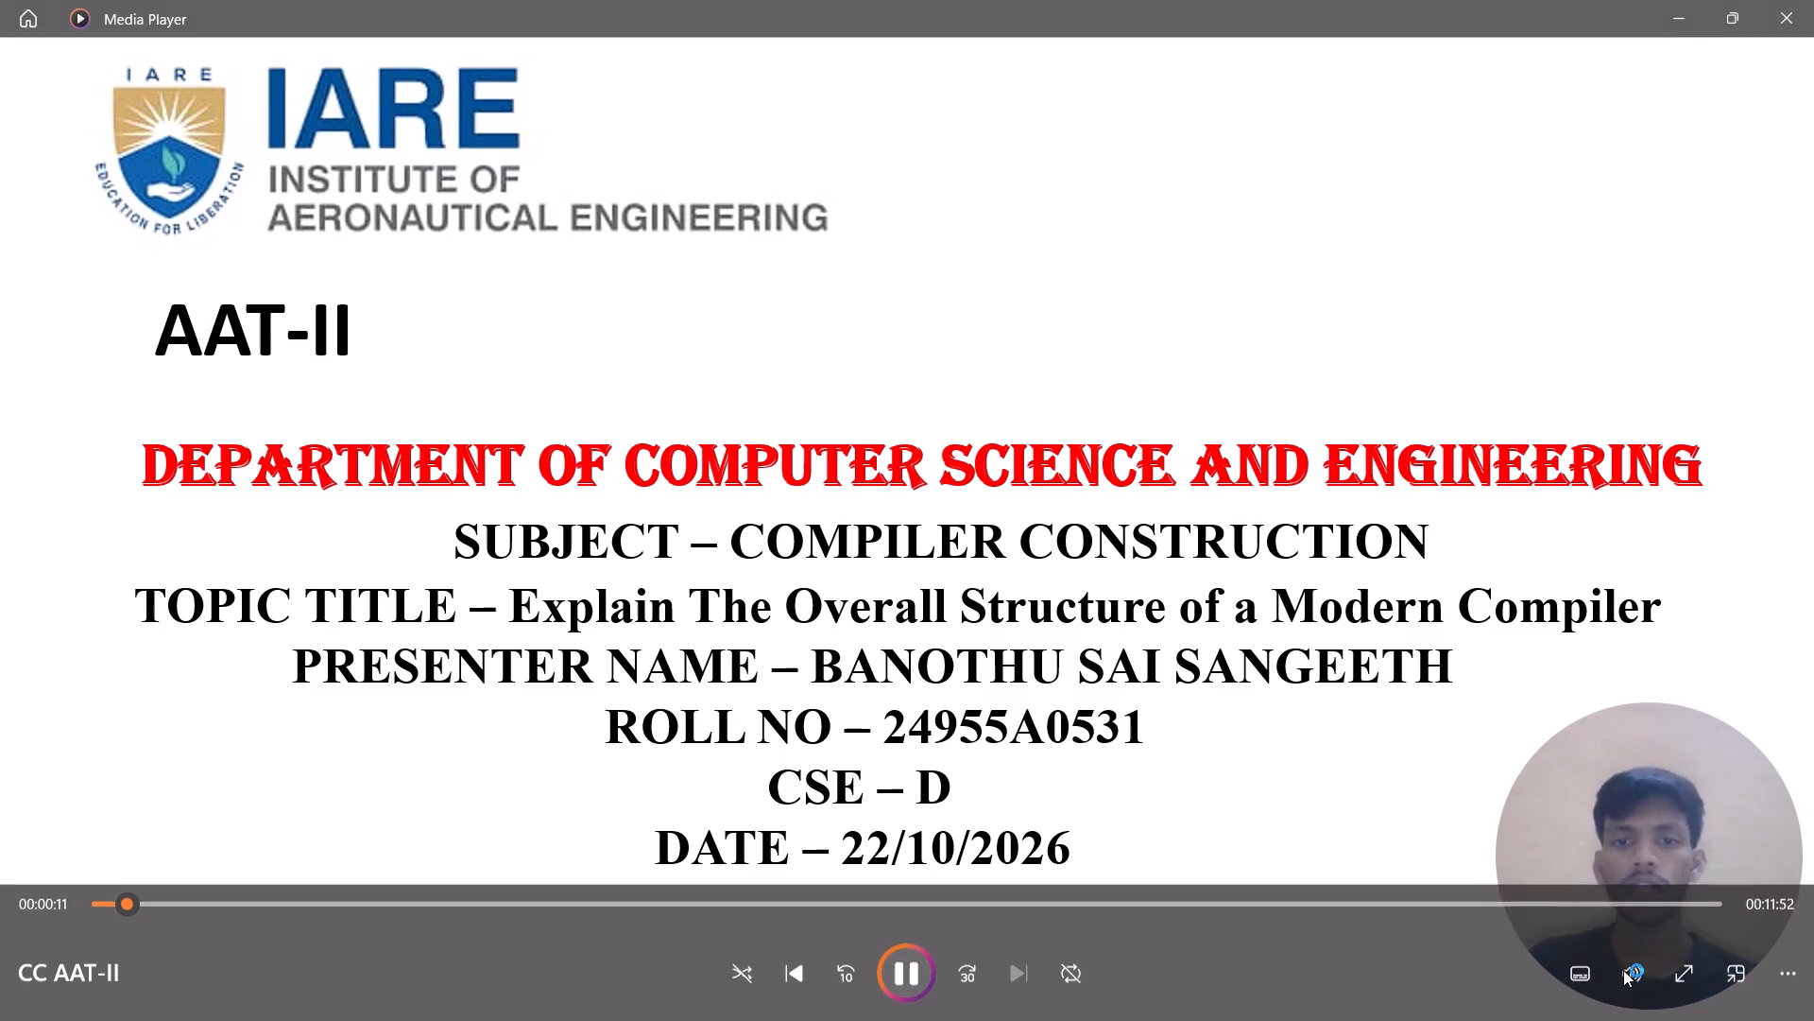
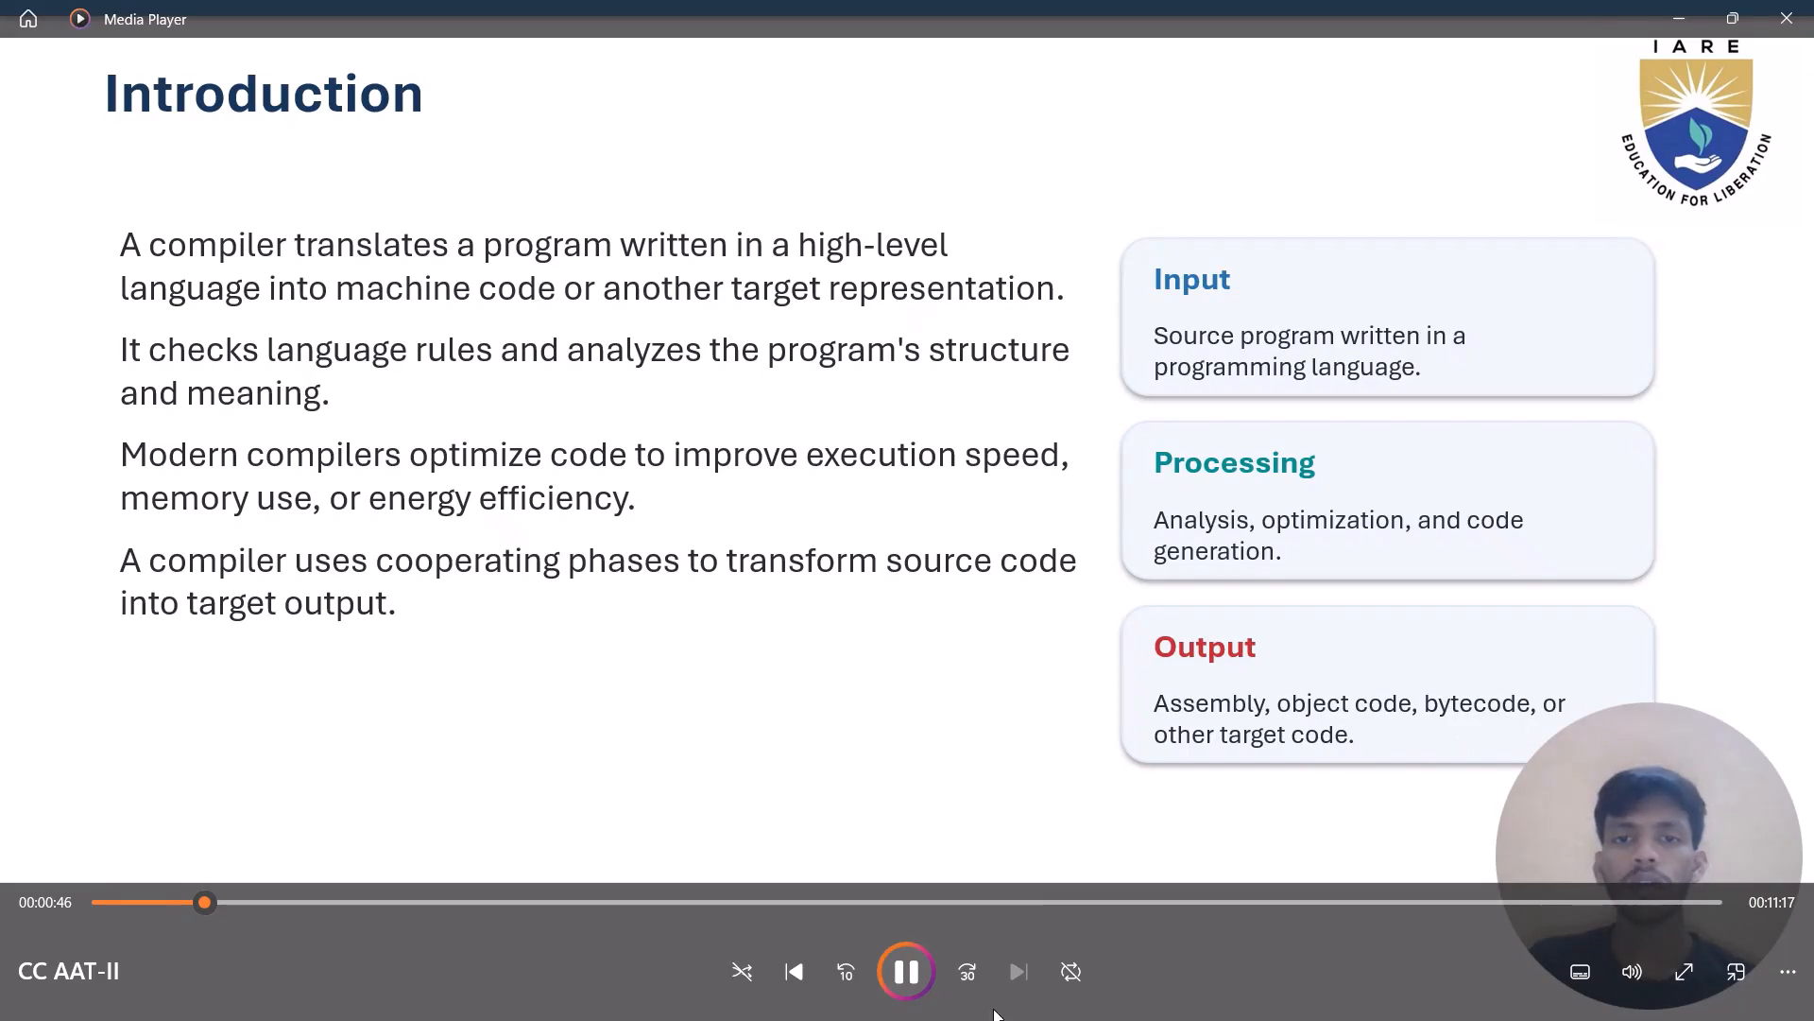
# Pause the CC AAT-II video, minimise the player and close the AAT VIDEOS folder window.
pyautogui.click(891, 988)
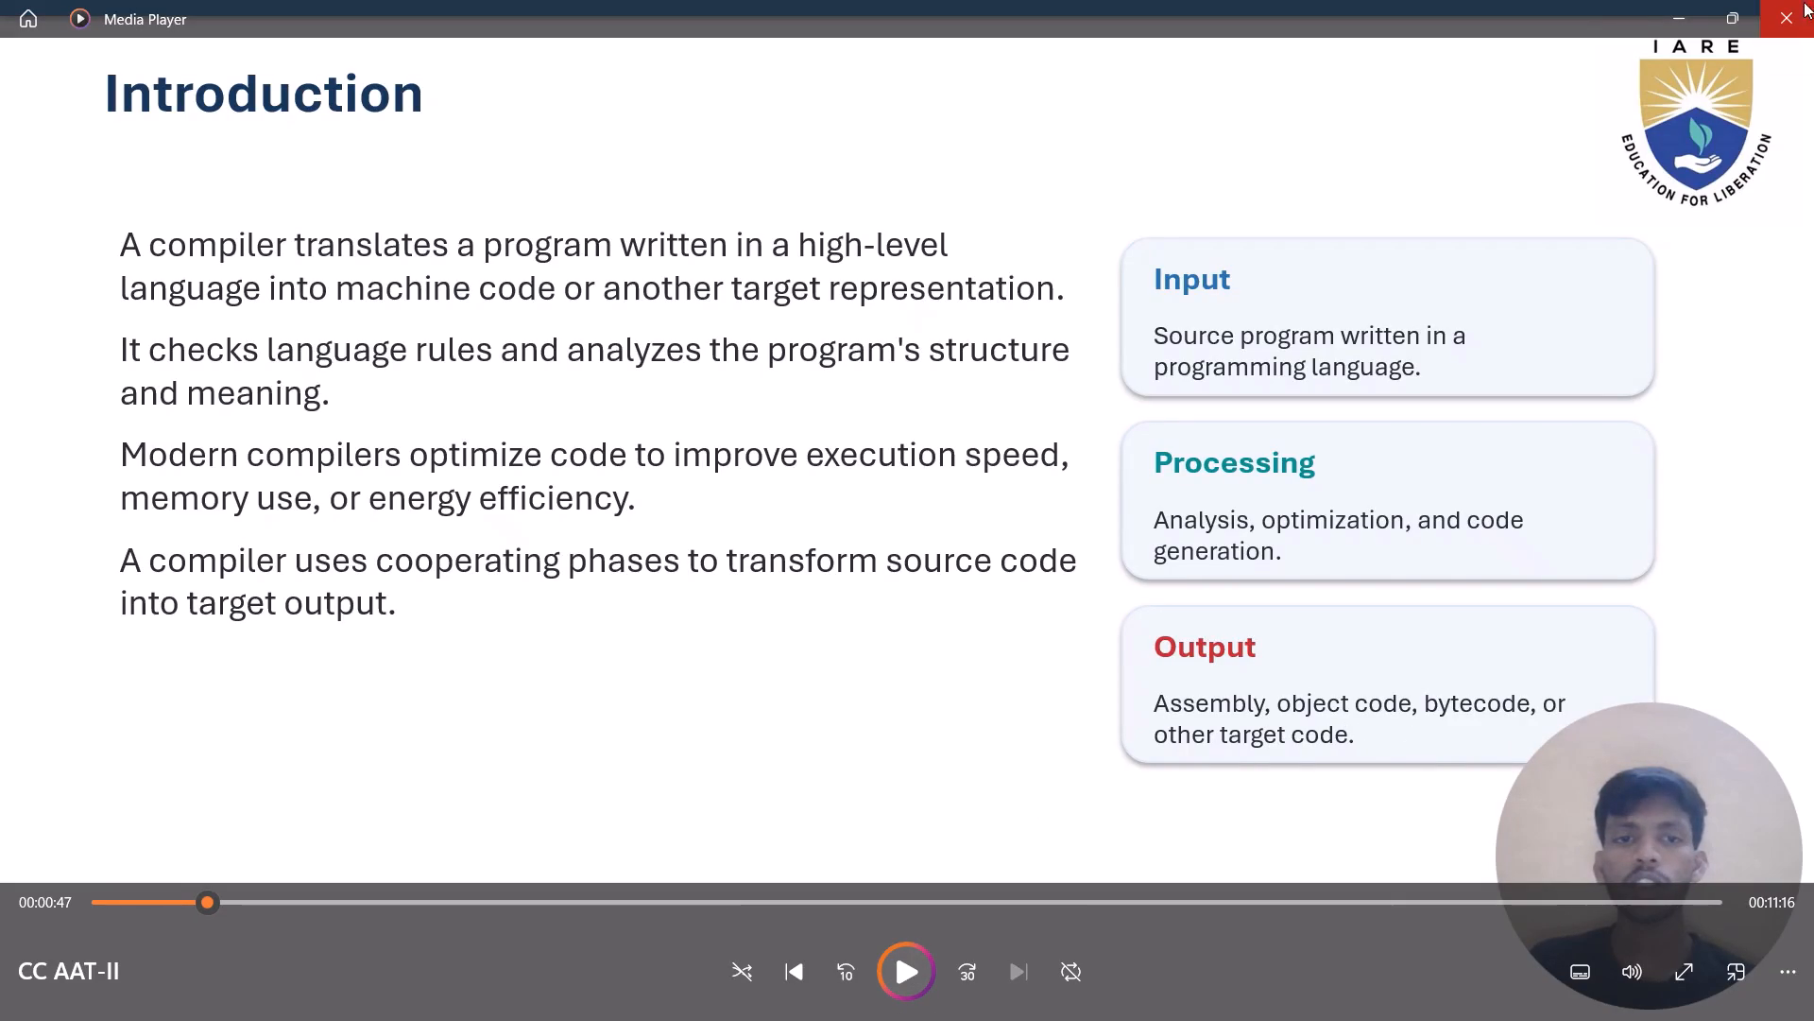
pyautogui.click(1686, 0)
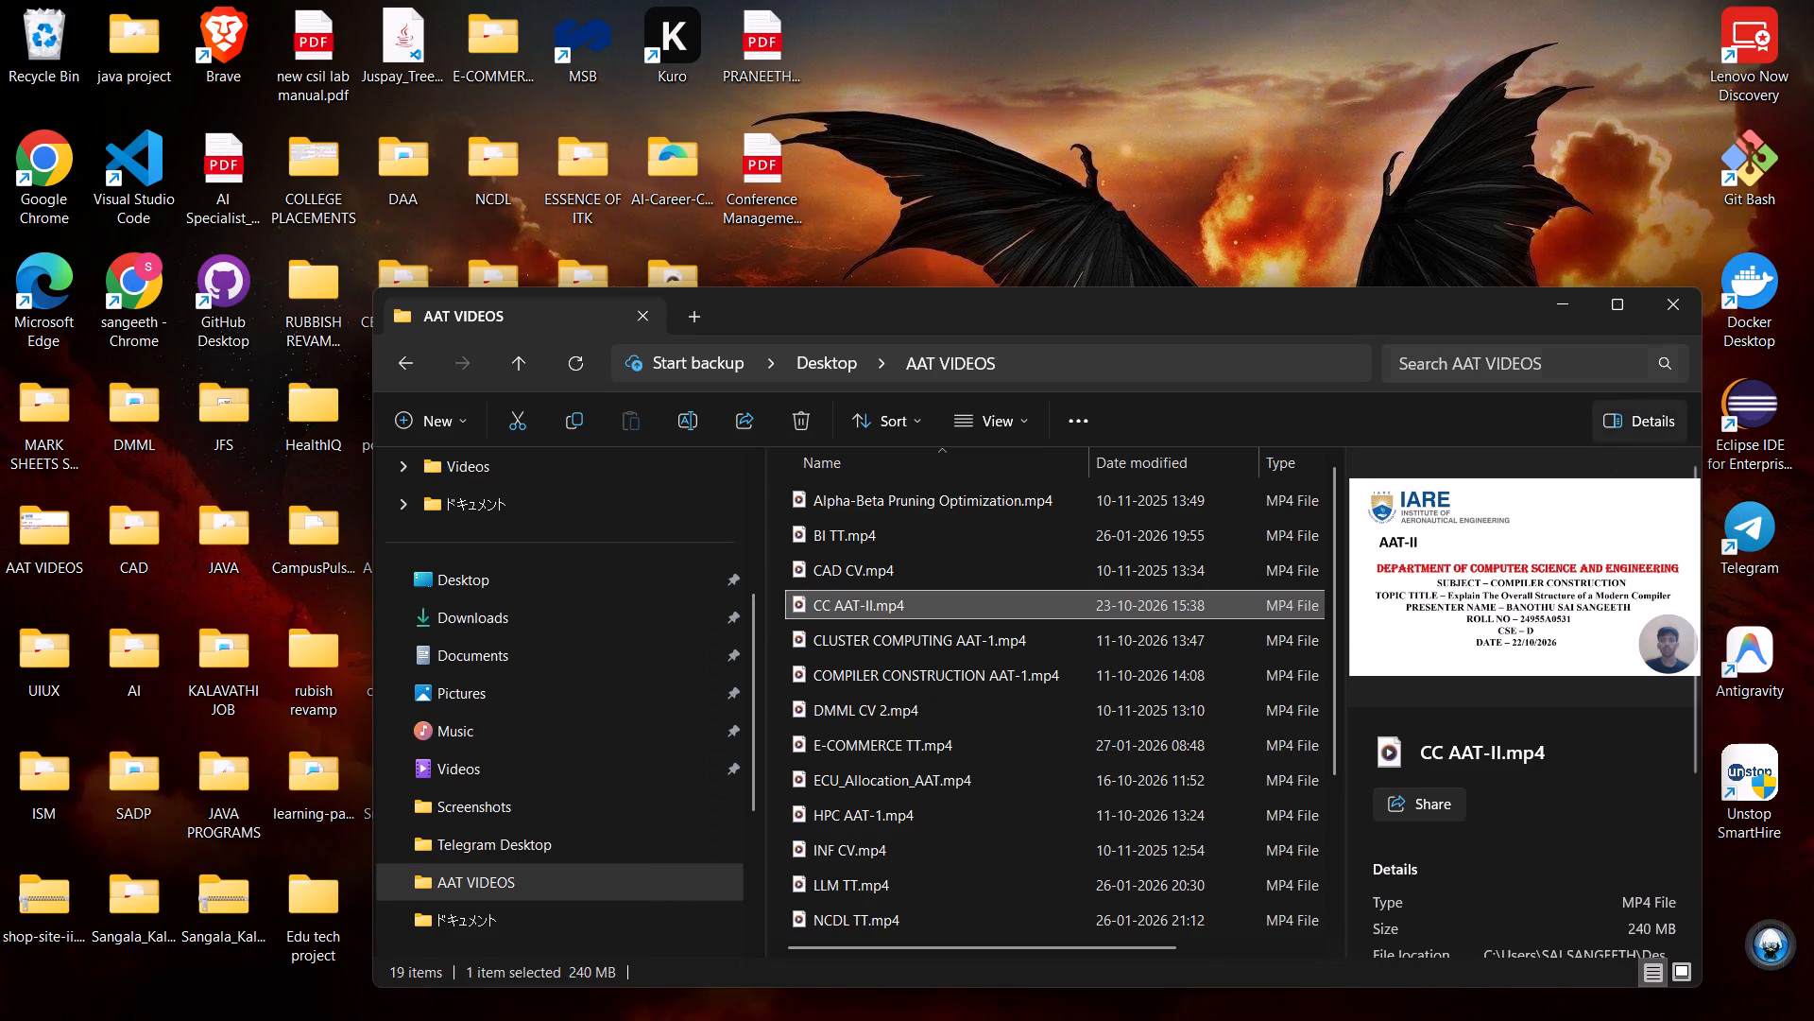
pyautogui.click(1675, 300)
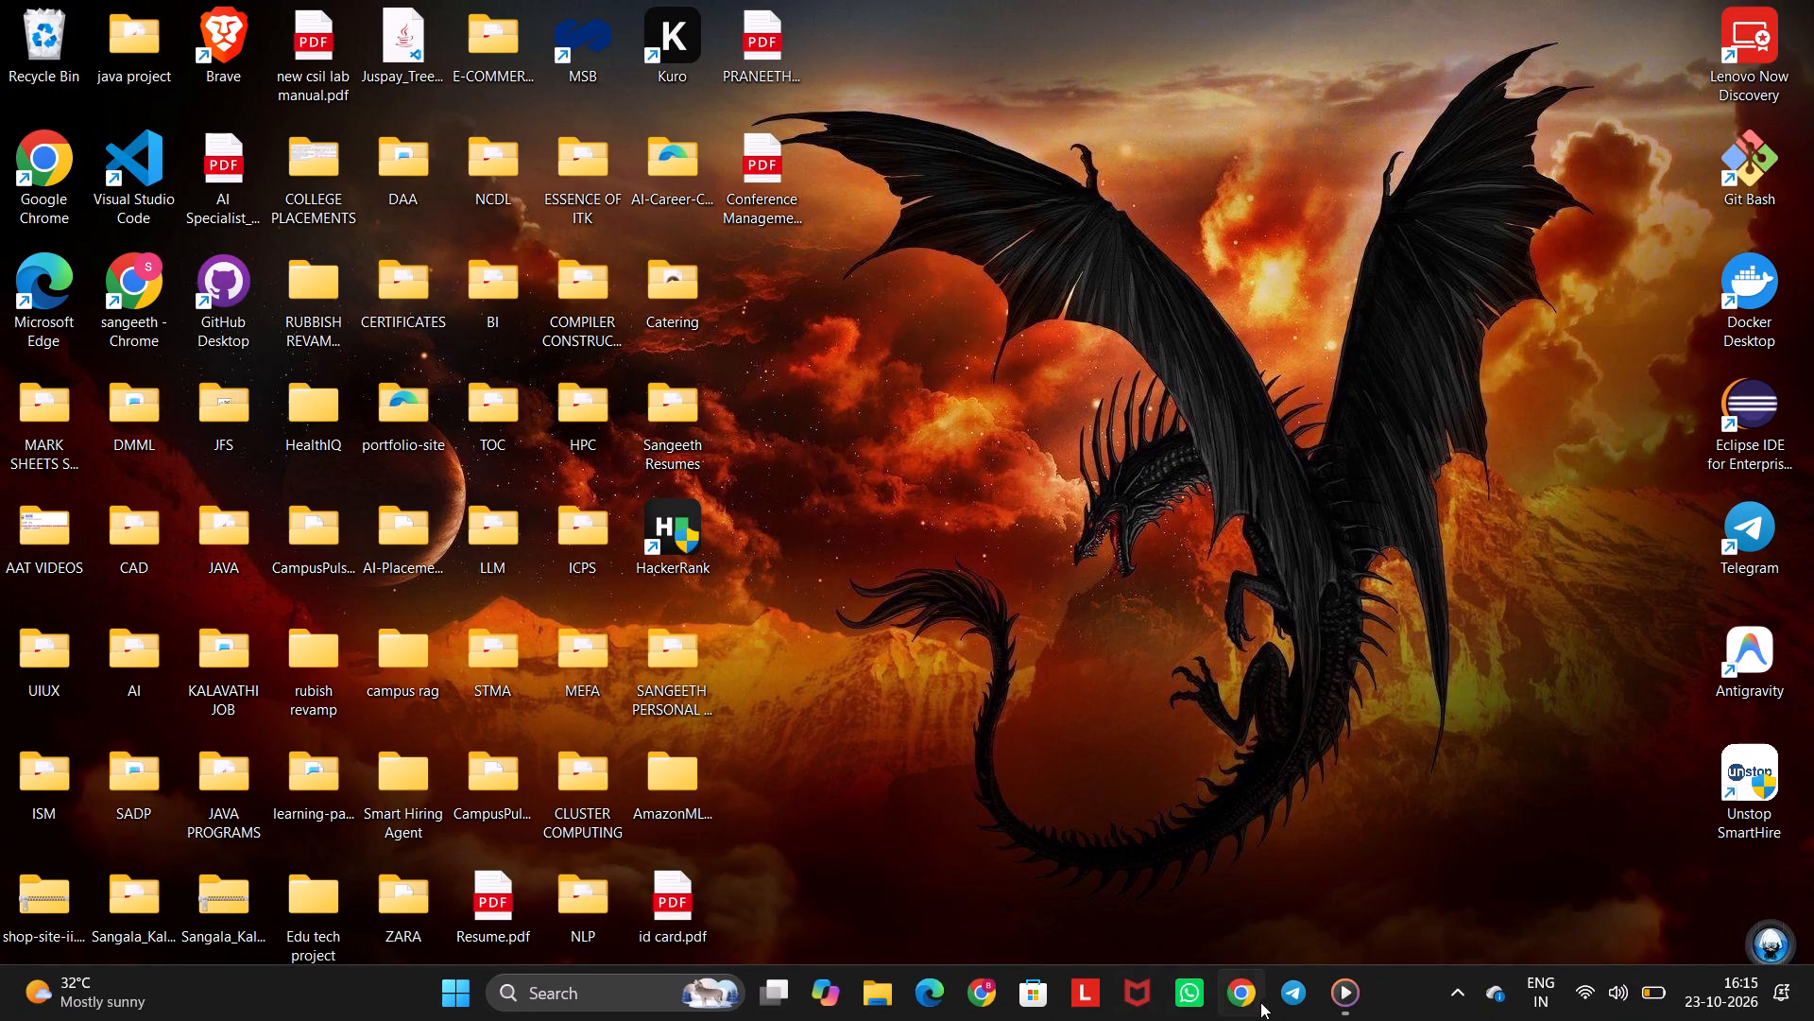
# Search the computer for powerpoint and launch PowerPoint.
pyautogui.click(579, 990)
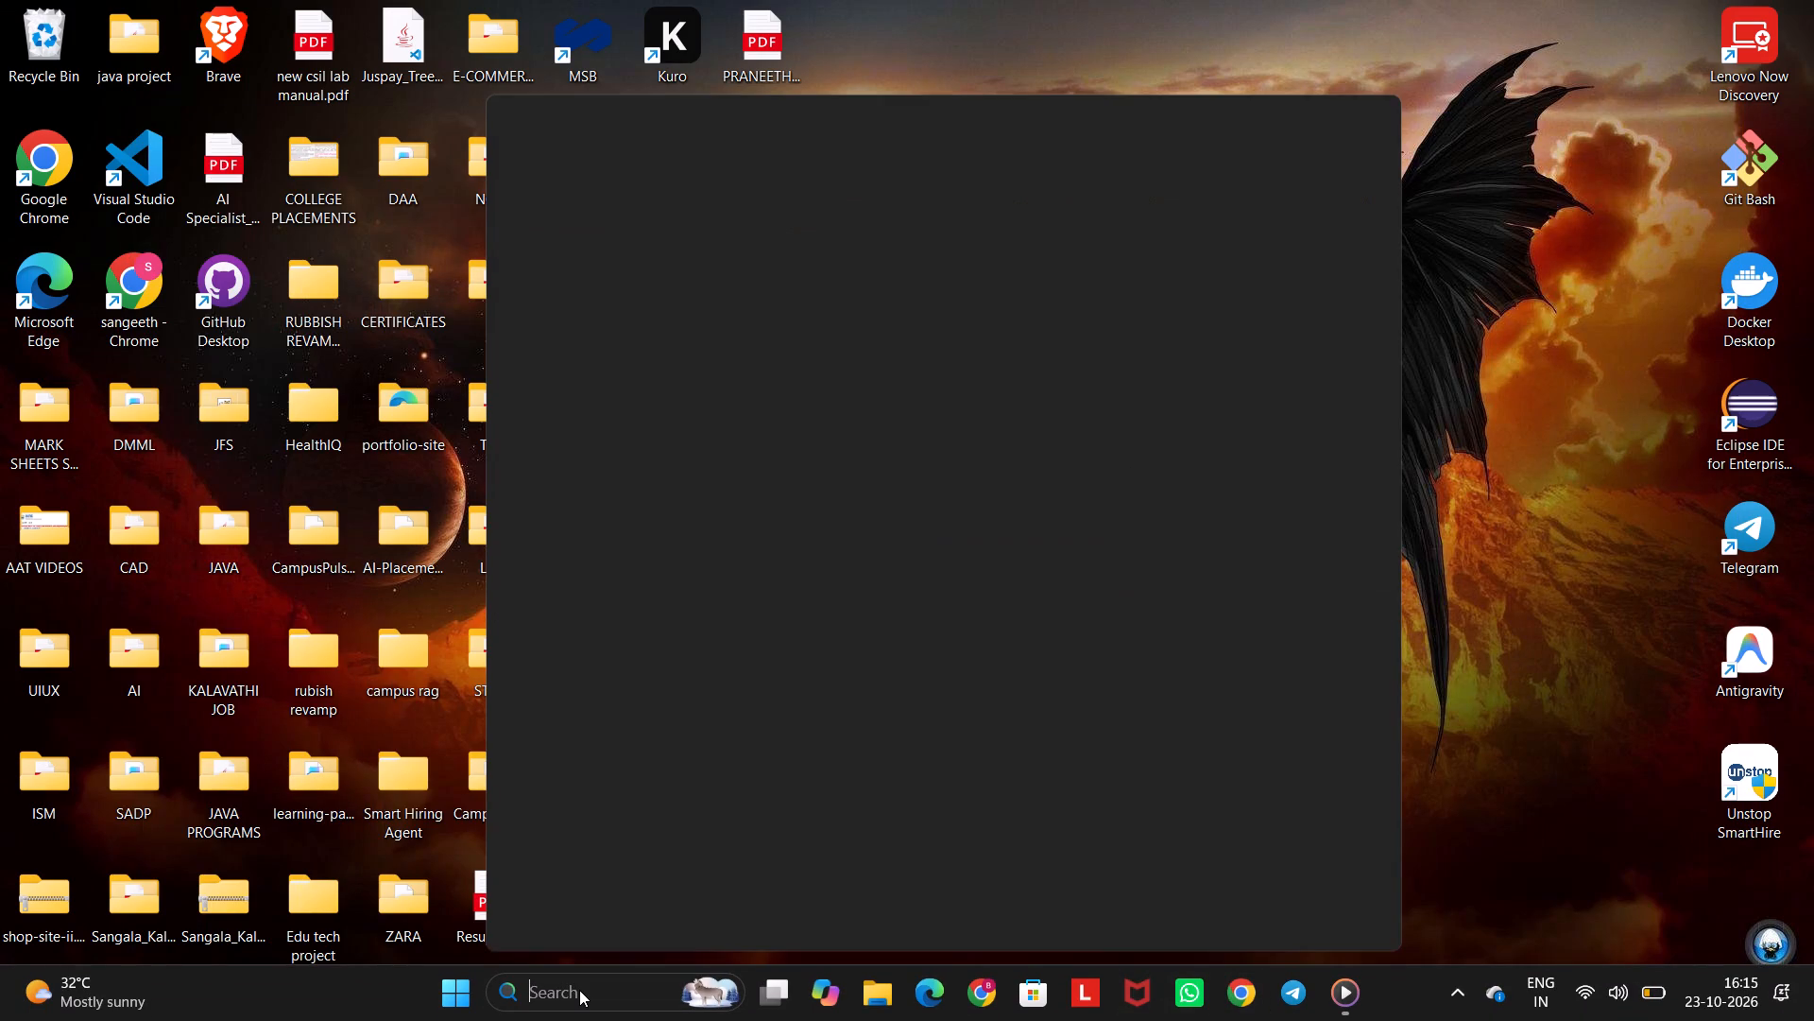
pyautogui.write('powerpoint')
pyautogui.press('Return')
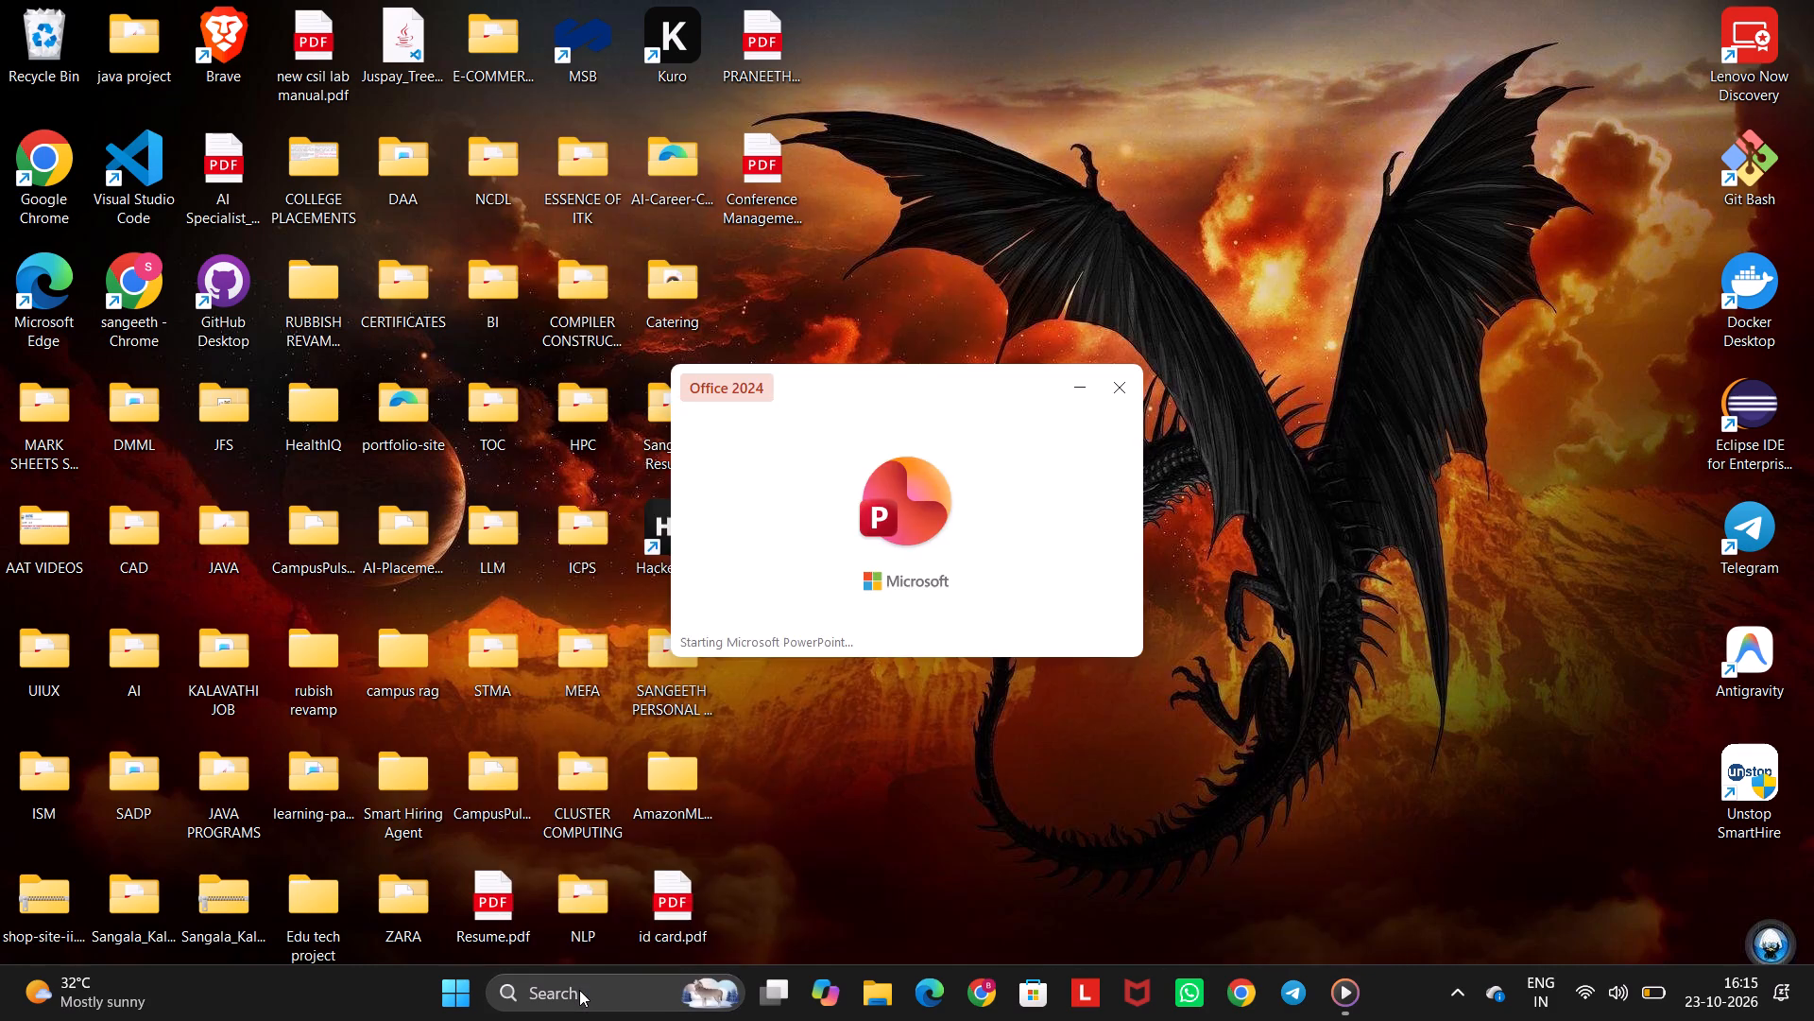
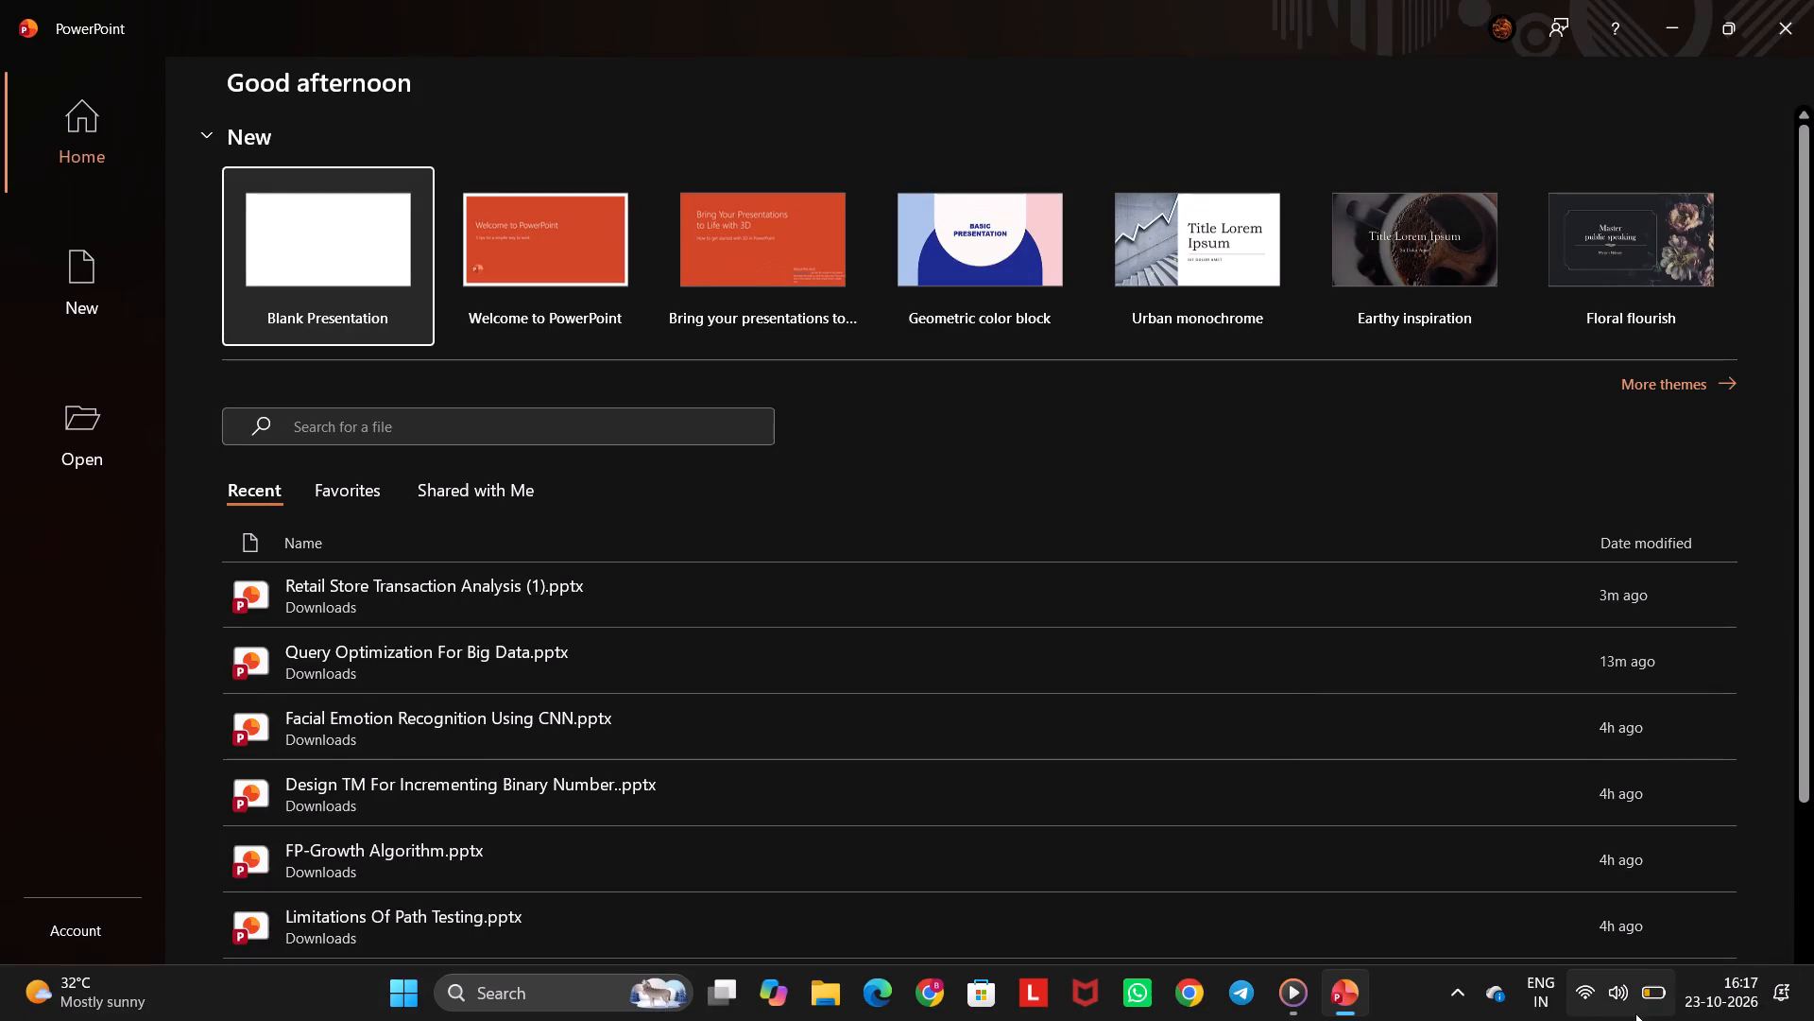
# Check the volume in the Windows quick settings and open the system Volume mixer settings.
pyautogui.click(1623, 1008)
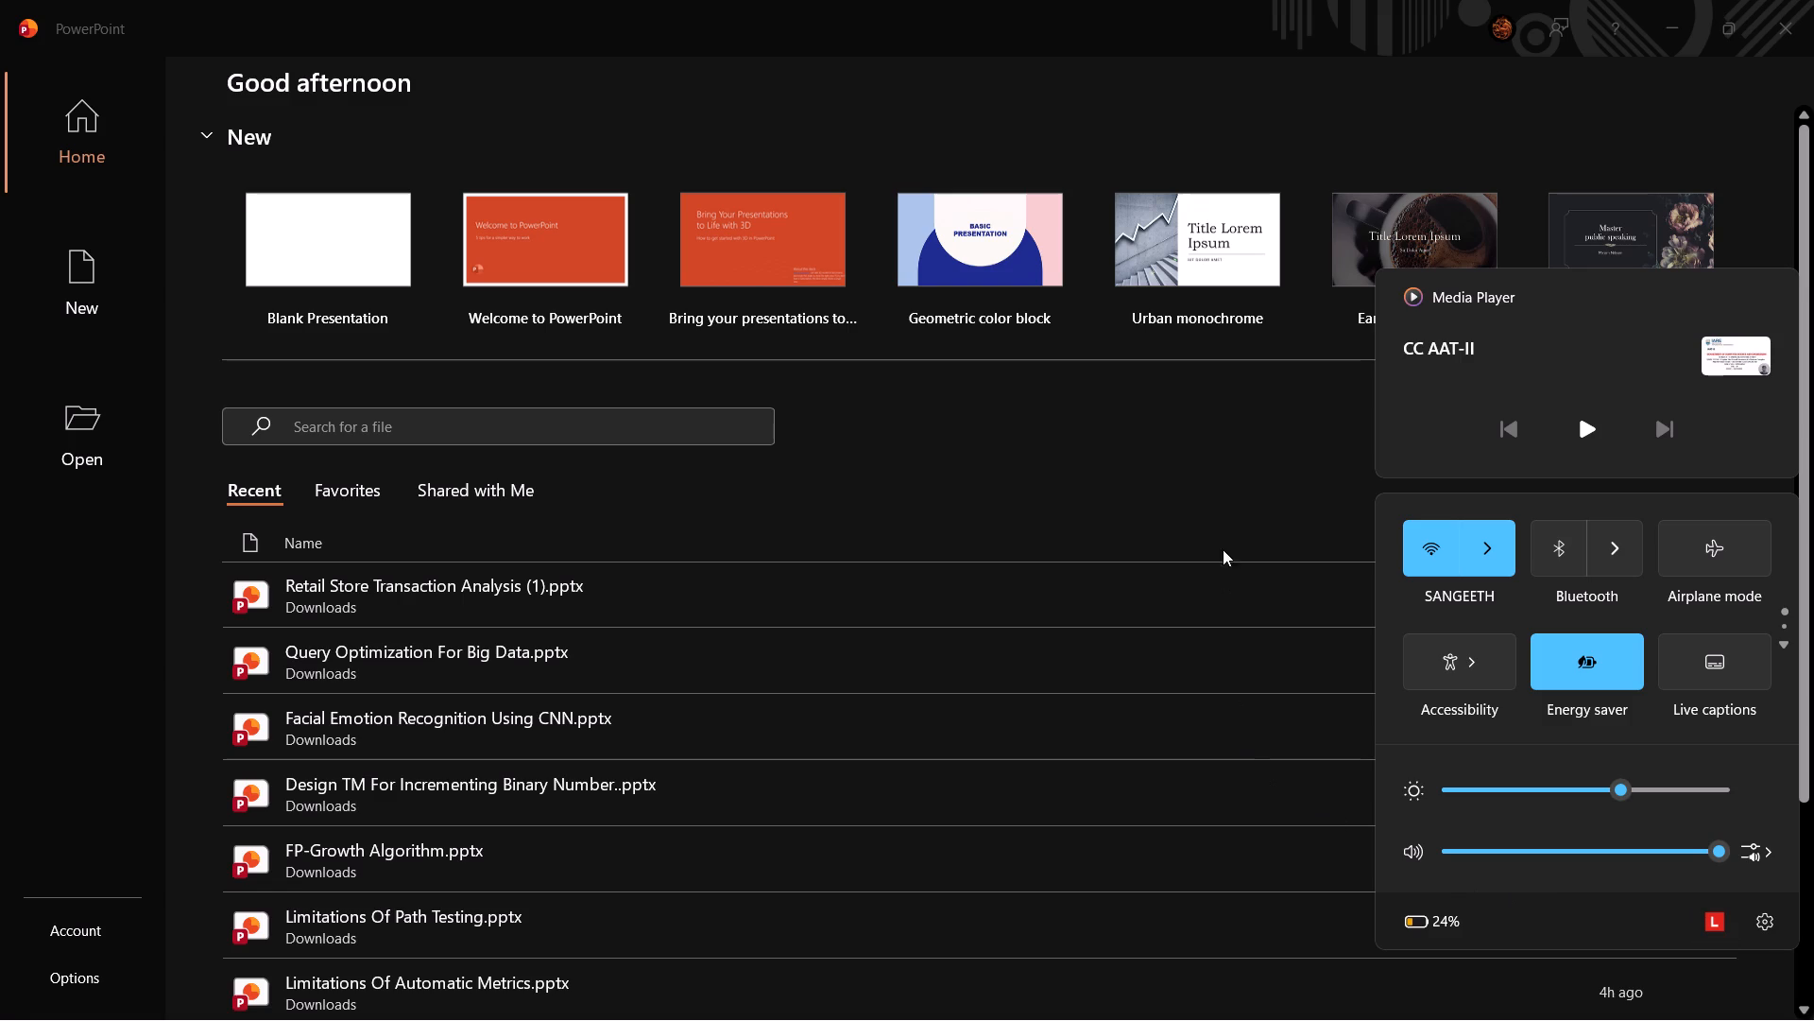
pyautogui.click(1224, 521)
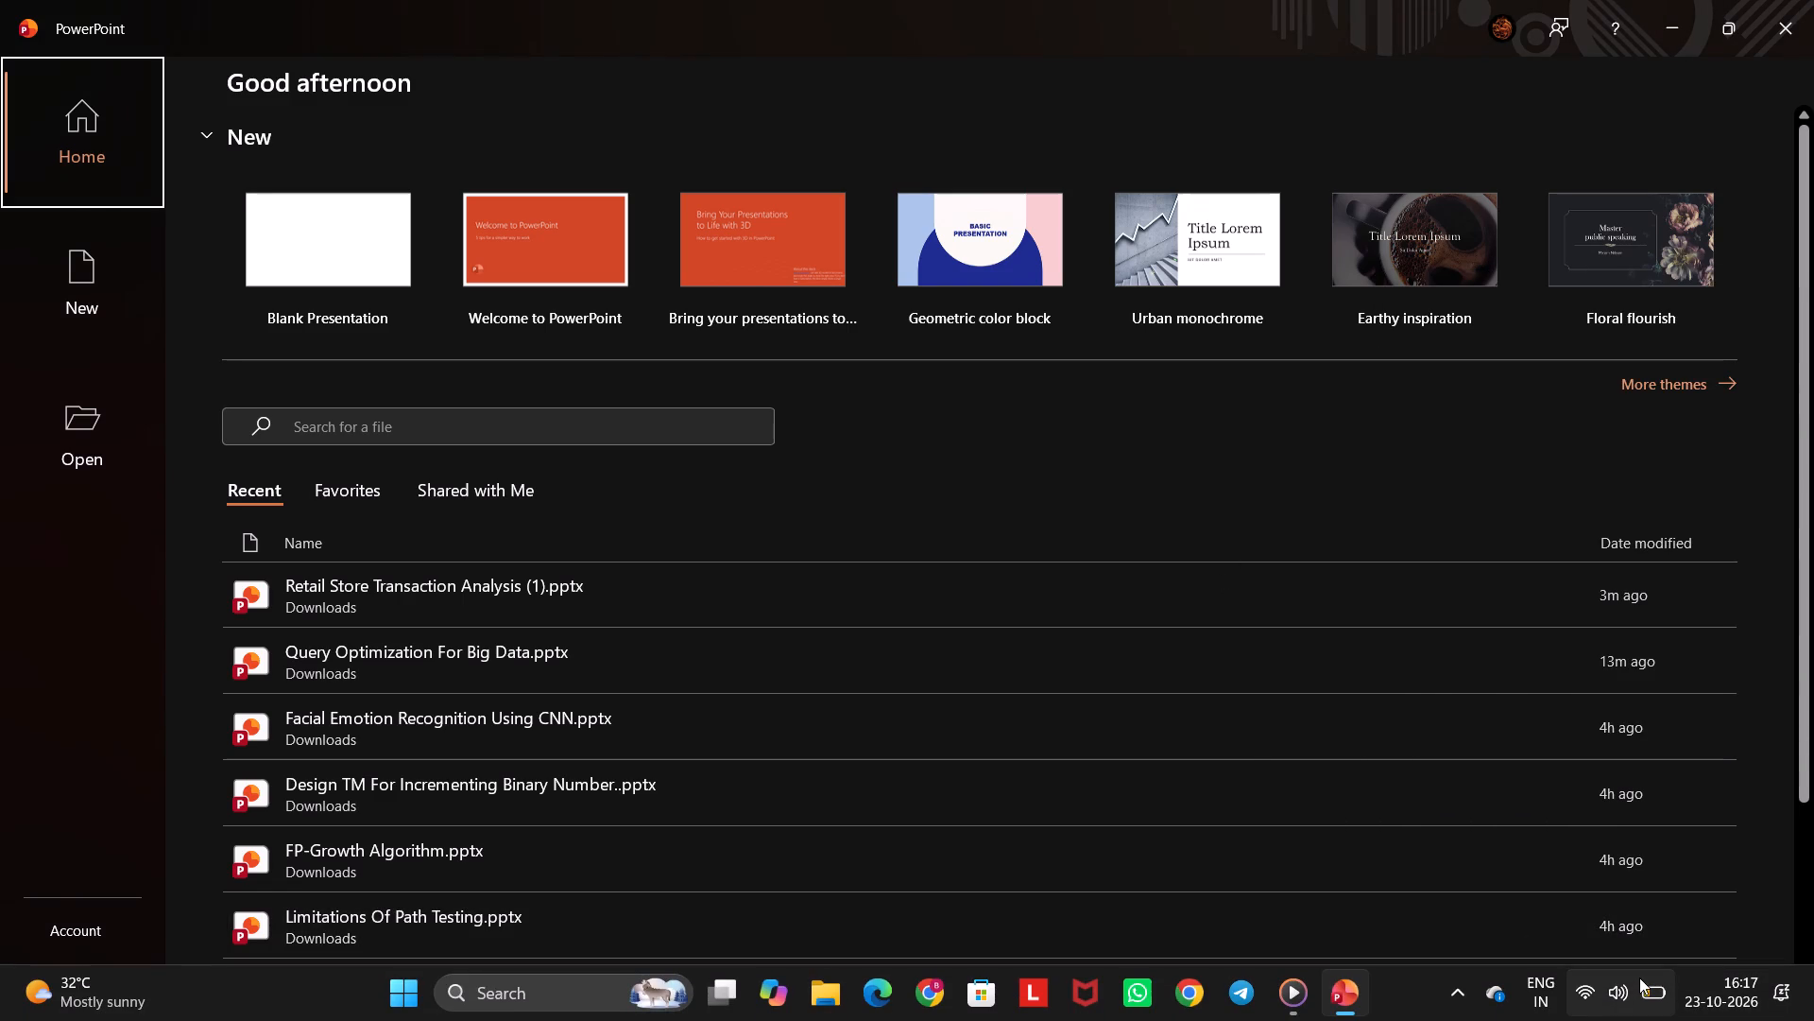
pyautogui.rightClick(1620, 992)
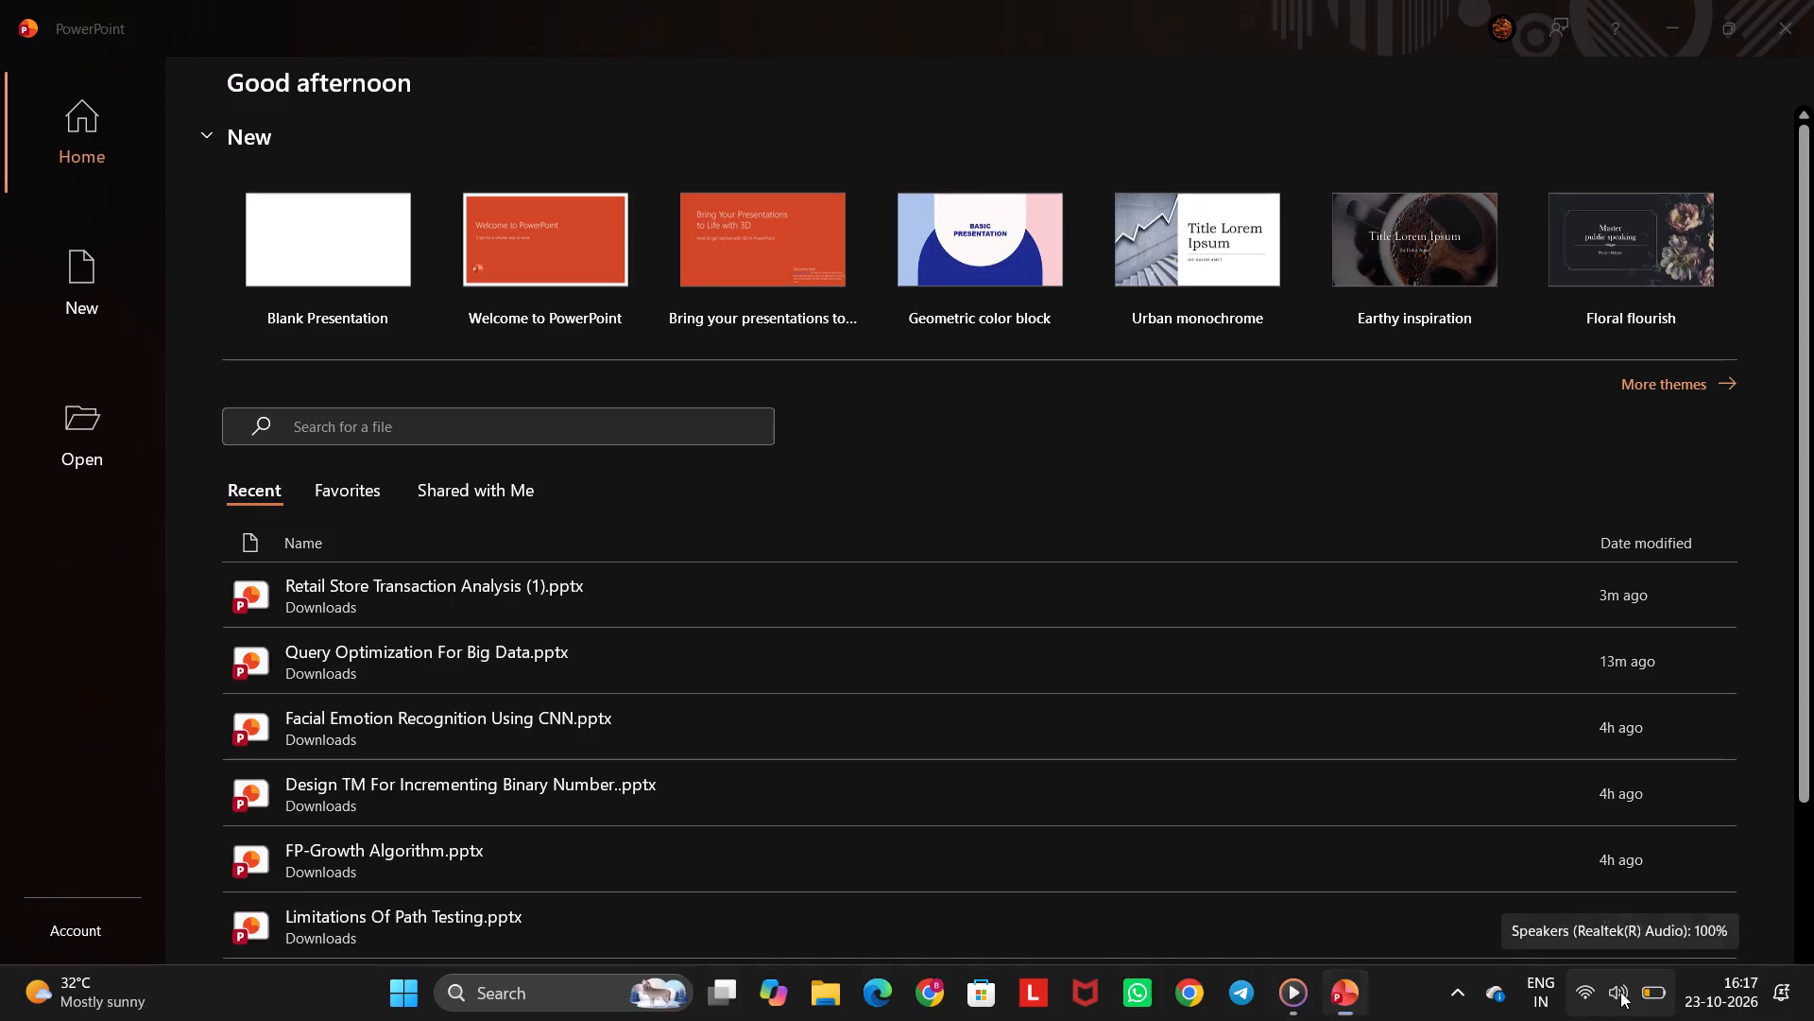
pyautogui.click(1605, 891)
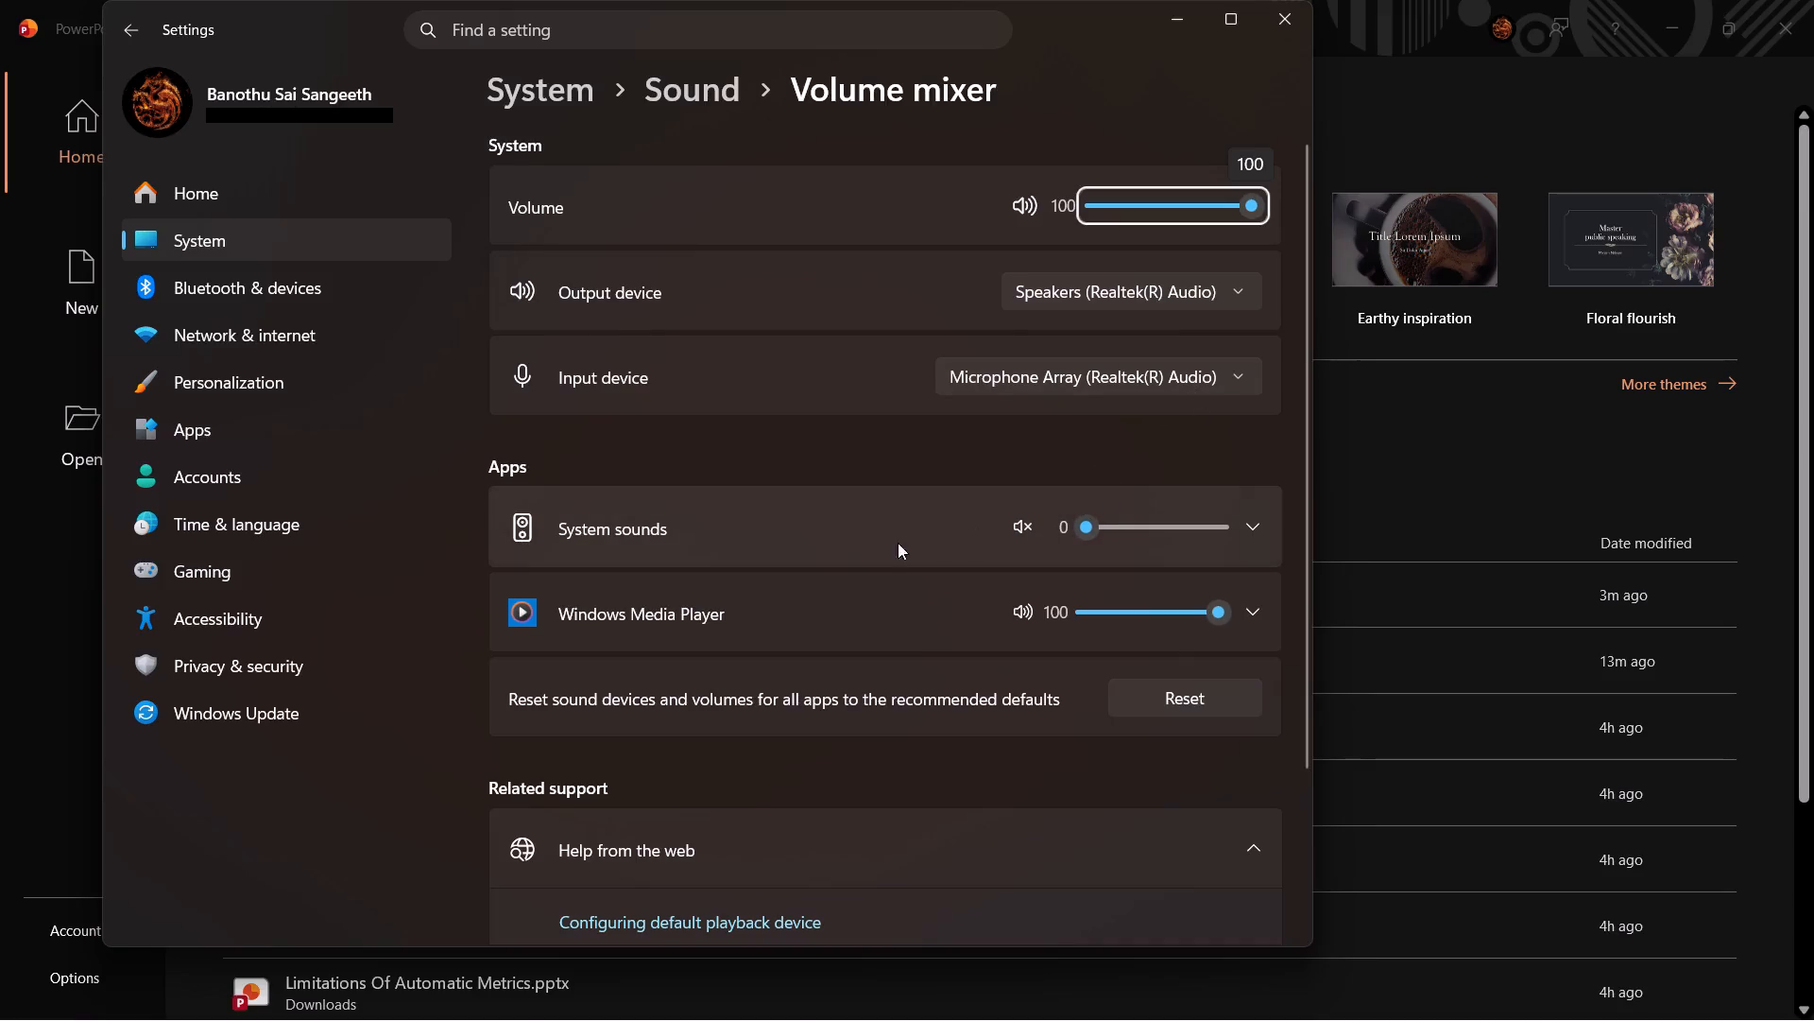
# Raise the System sounds volume to 100 in the volume mixer and minimise the Settings window.
pyautogui.moveTo(1091, 523); pyautogui.dragTo(1093, 523)
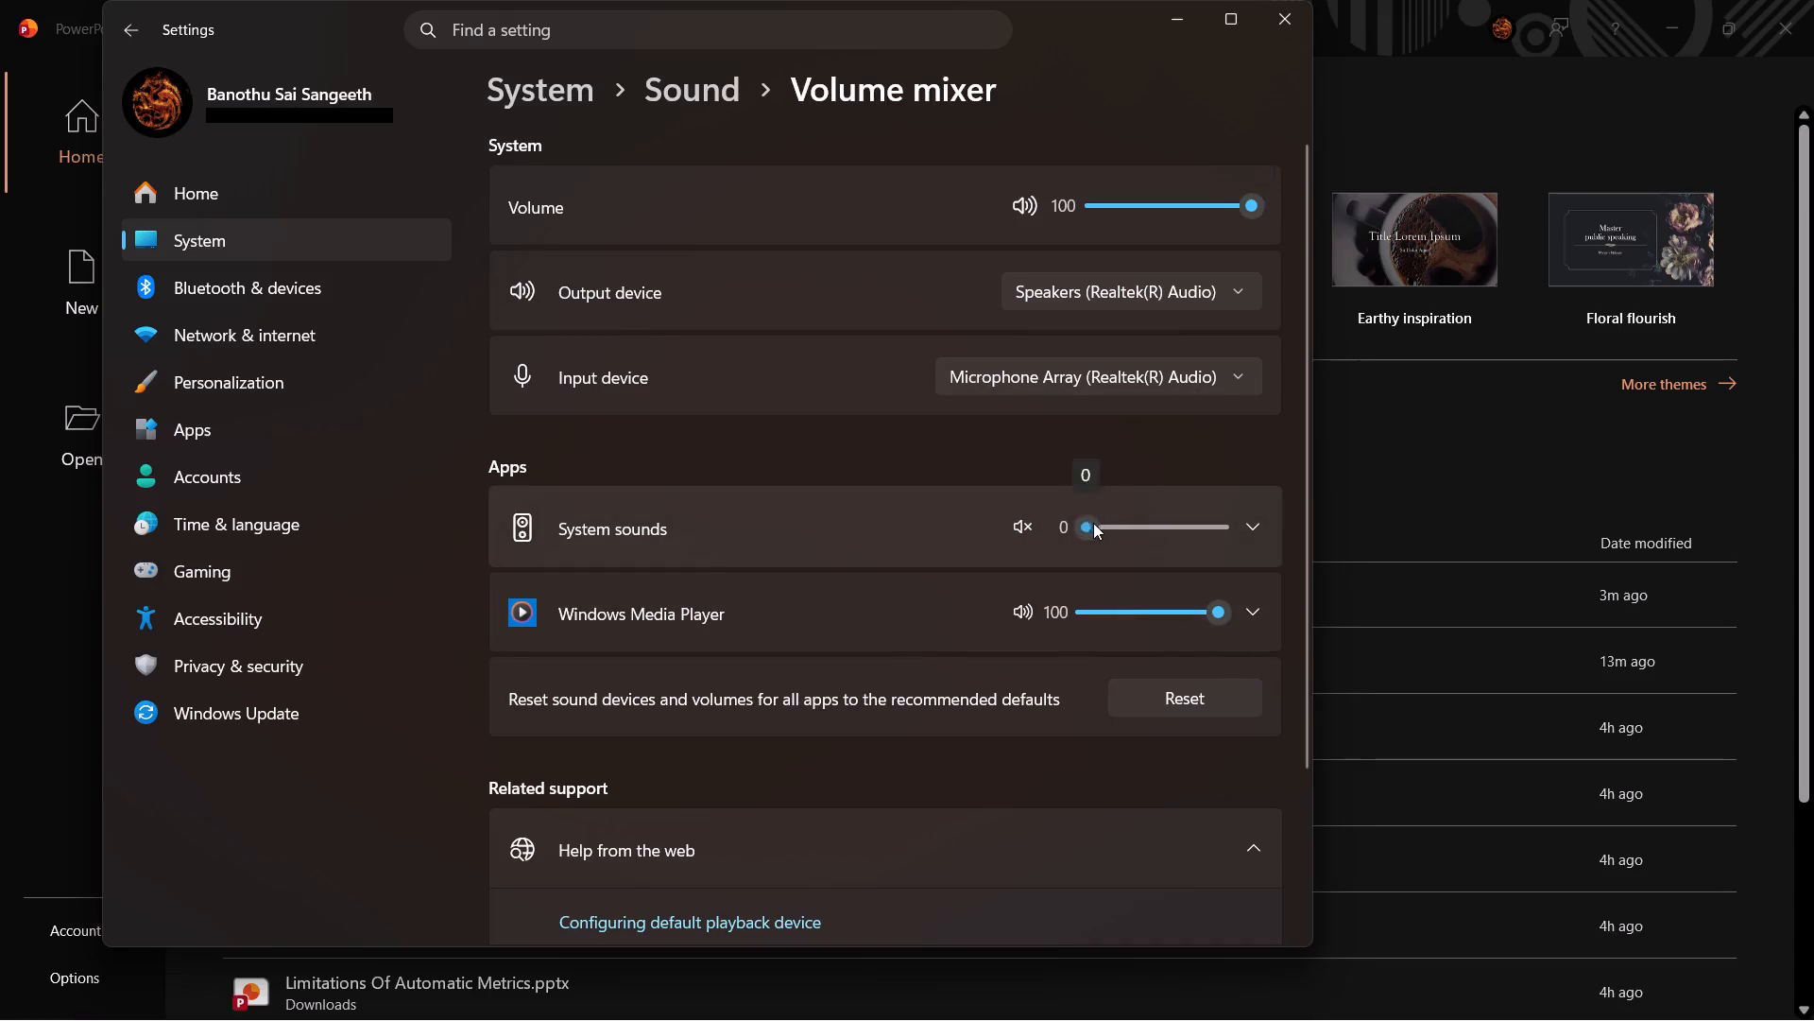
pyautogui.moveTo(1093, 523); pyautogui.dragTo(1265, 527)
pyautogui.scroll(-2, 1098, 633)
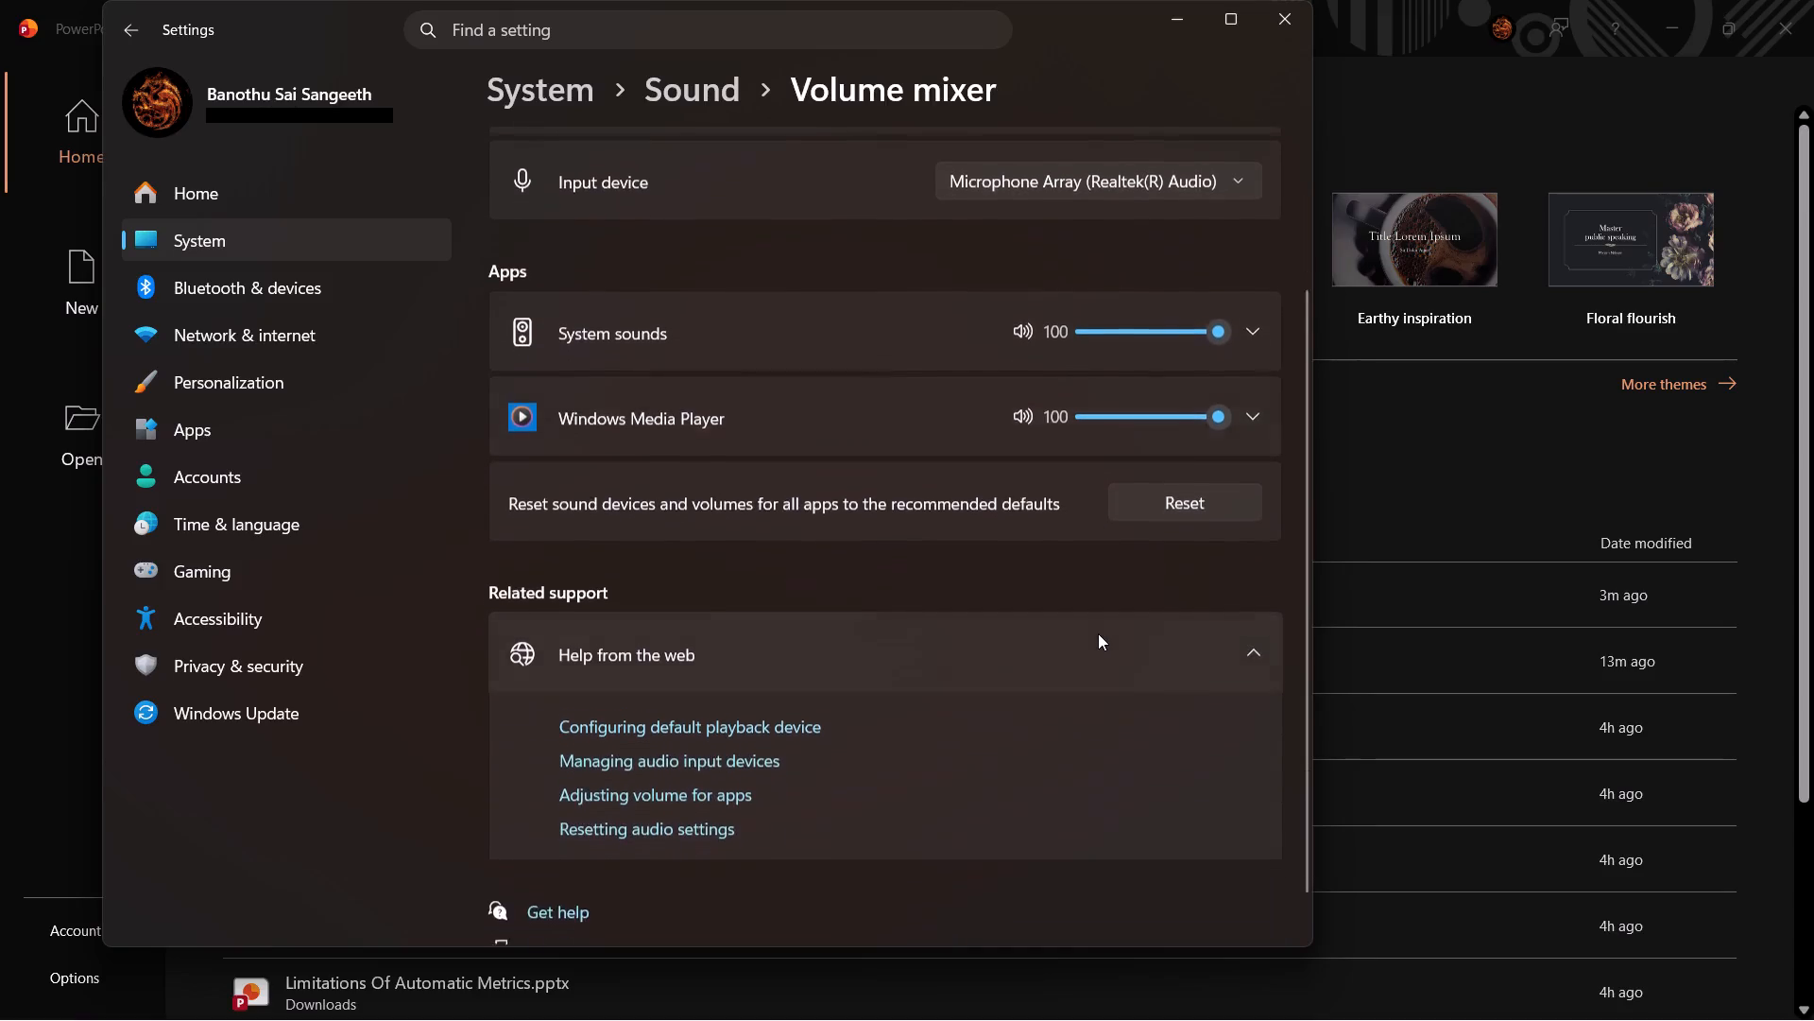
pyautogui.scroll(-1, 1098, 633)
pyautogui.scroll(4, 1098, 633)
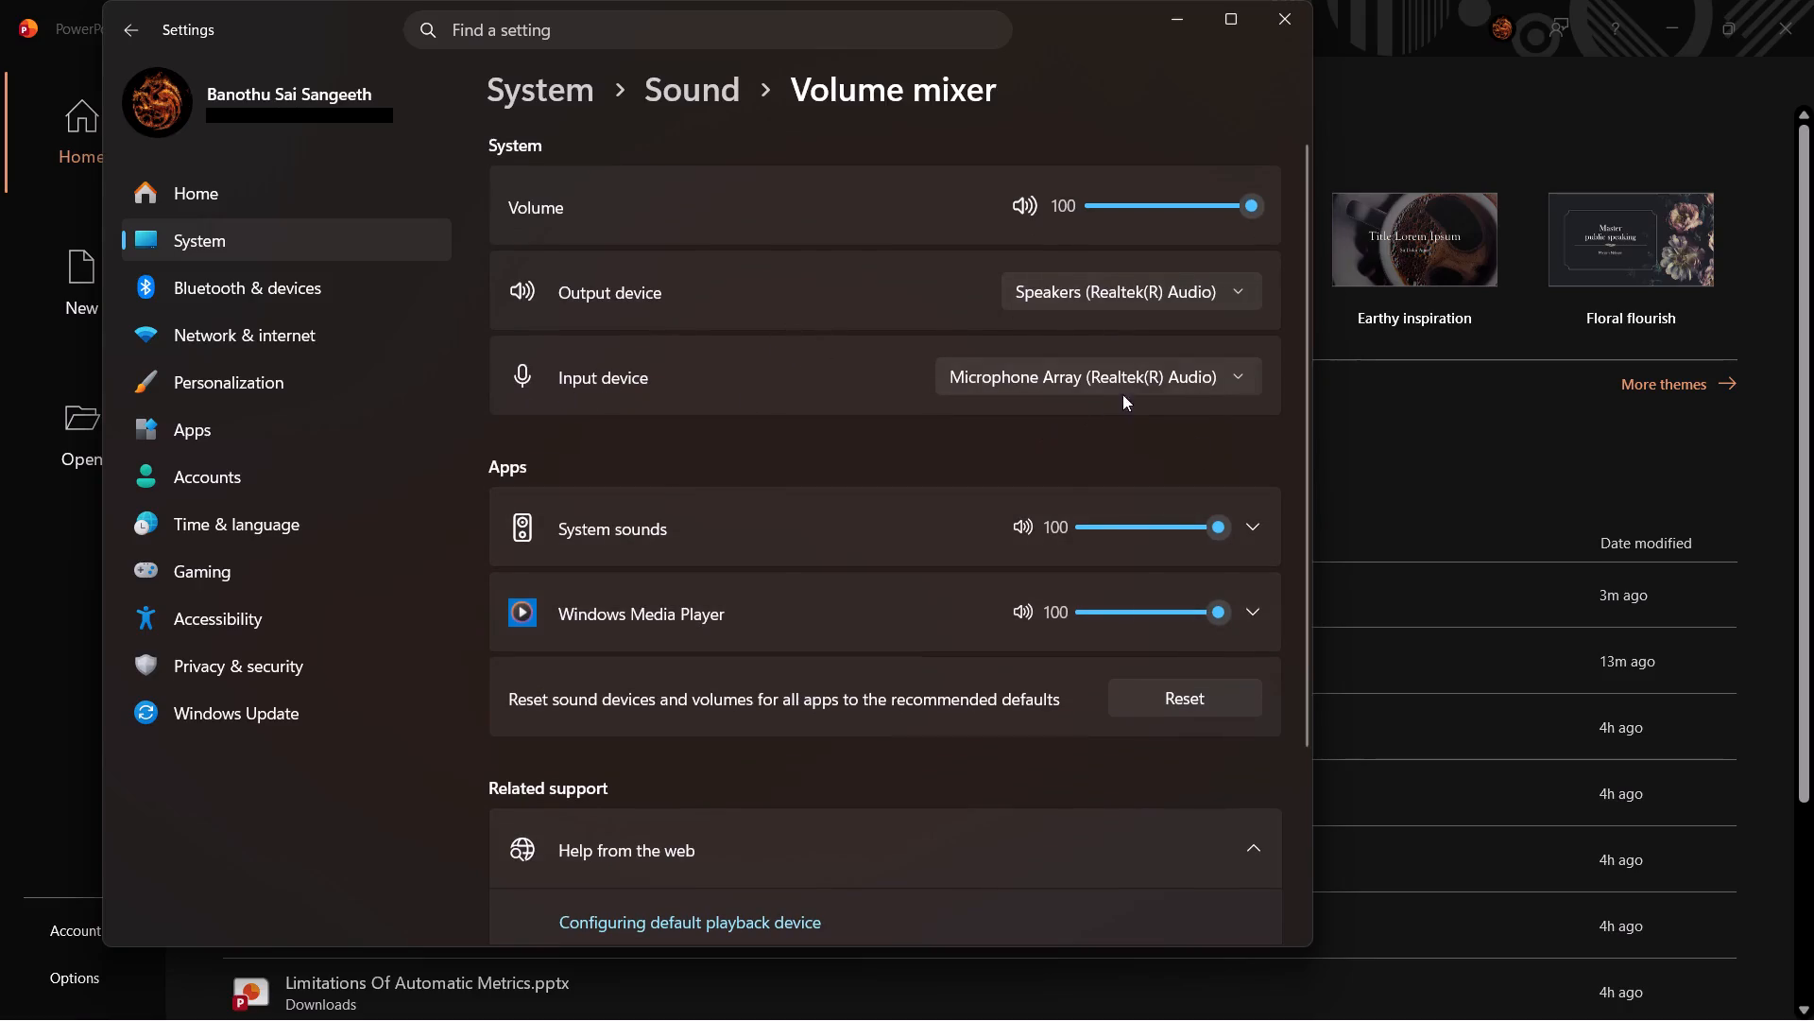
pyautogui.click(1180, 26)
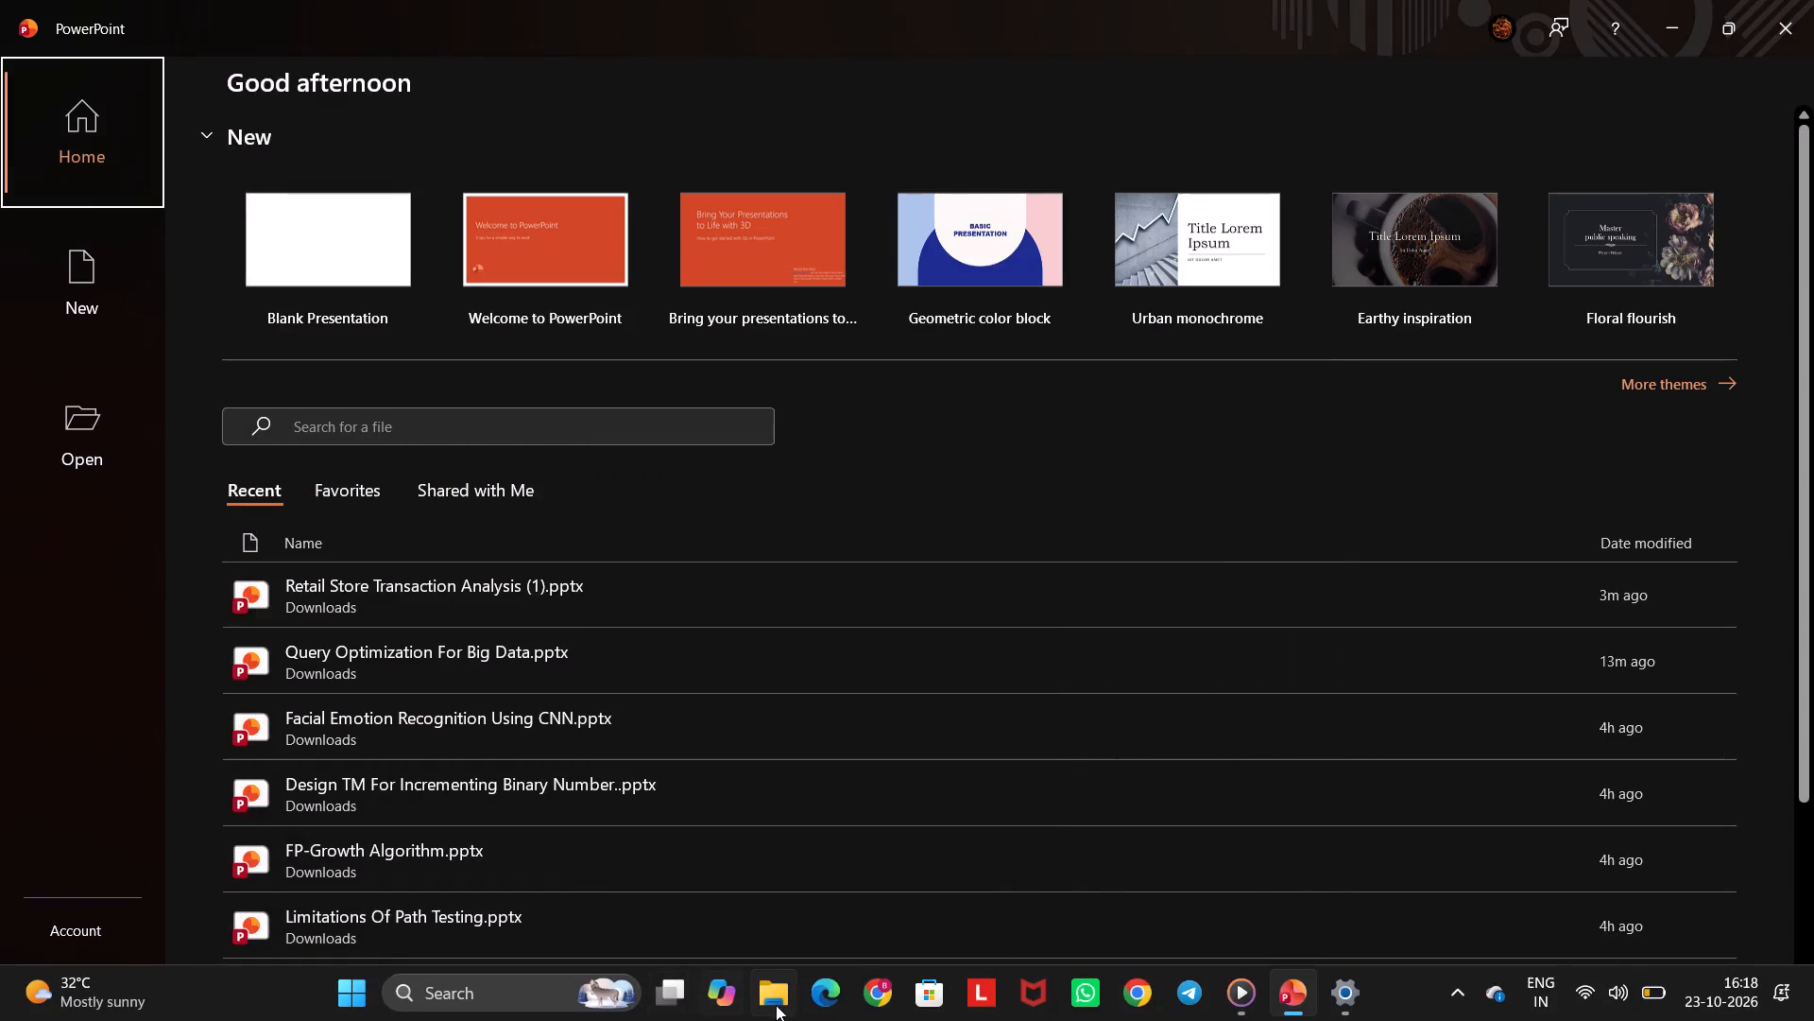
# Open the AAT VIDEOS folder in File Explorer and play CC AAT-II.mp4 in Media Player.
pyautogui.click(776, 1005)
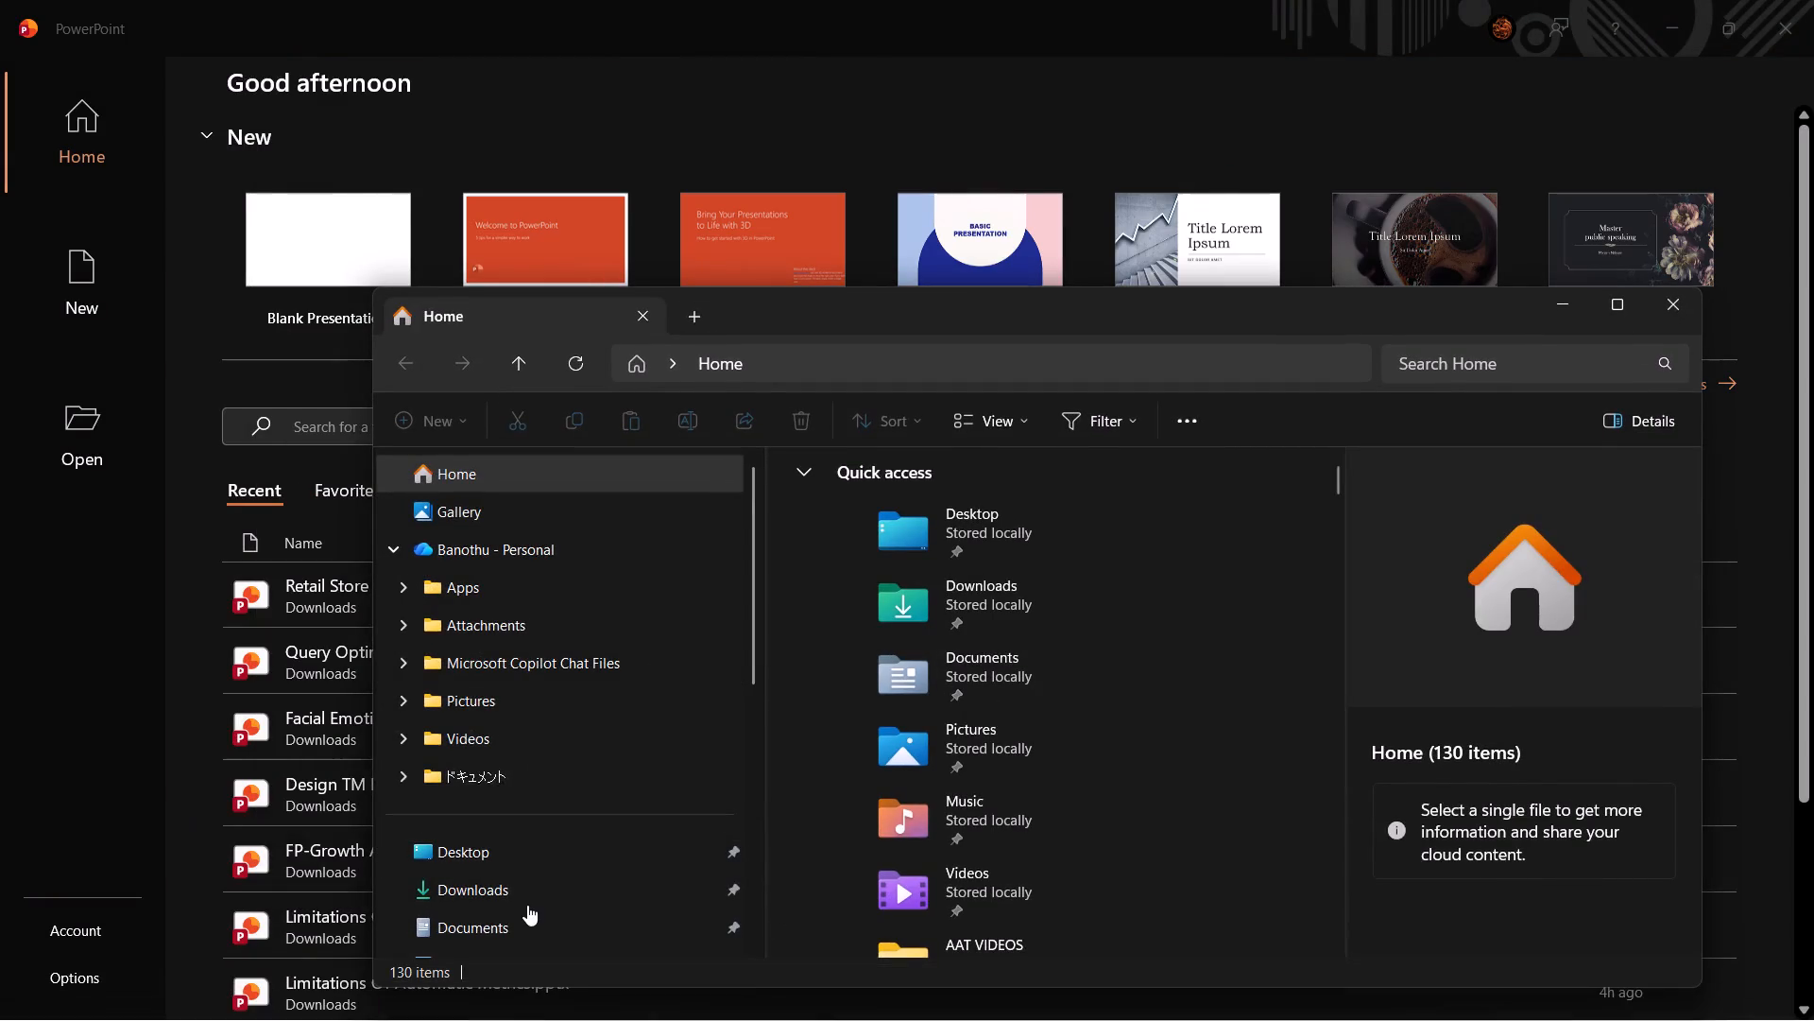
pyautogui.scroll(-3, 527, 905)
pyautogui.doubleClick(463, 729)
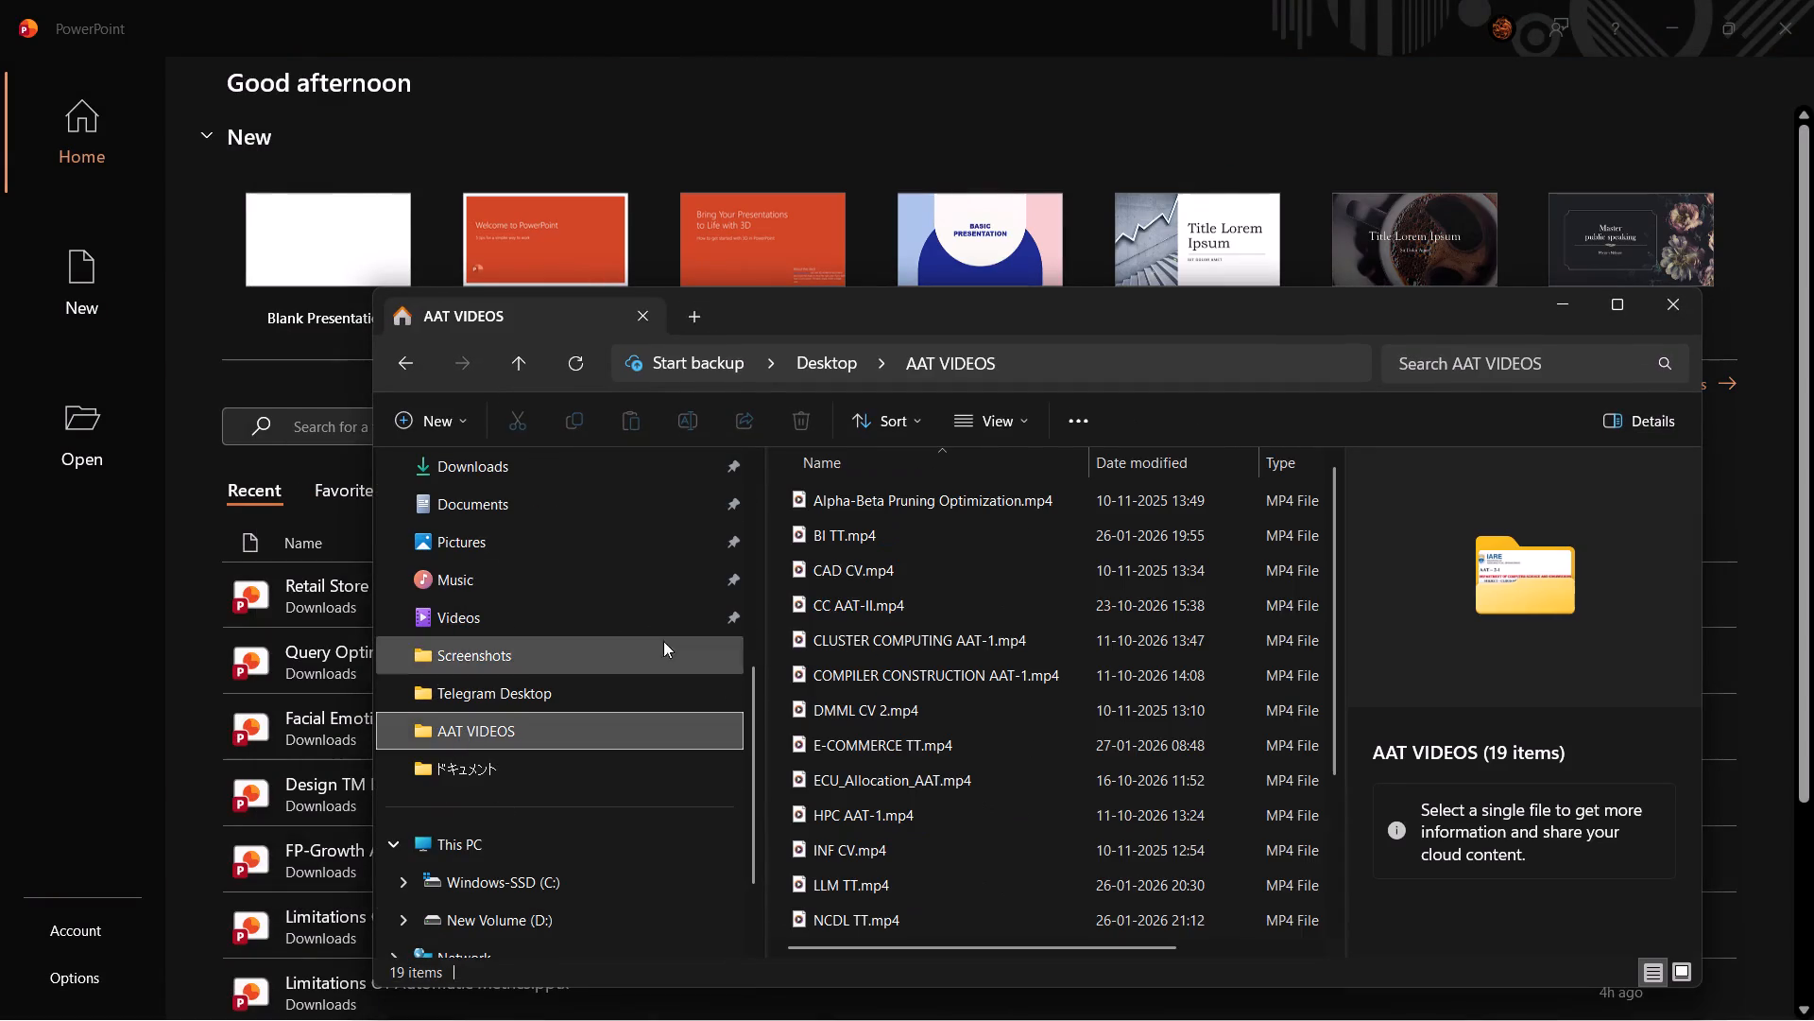
pyautogui.doubleClick(841, 599)
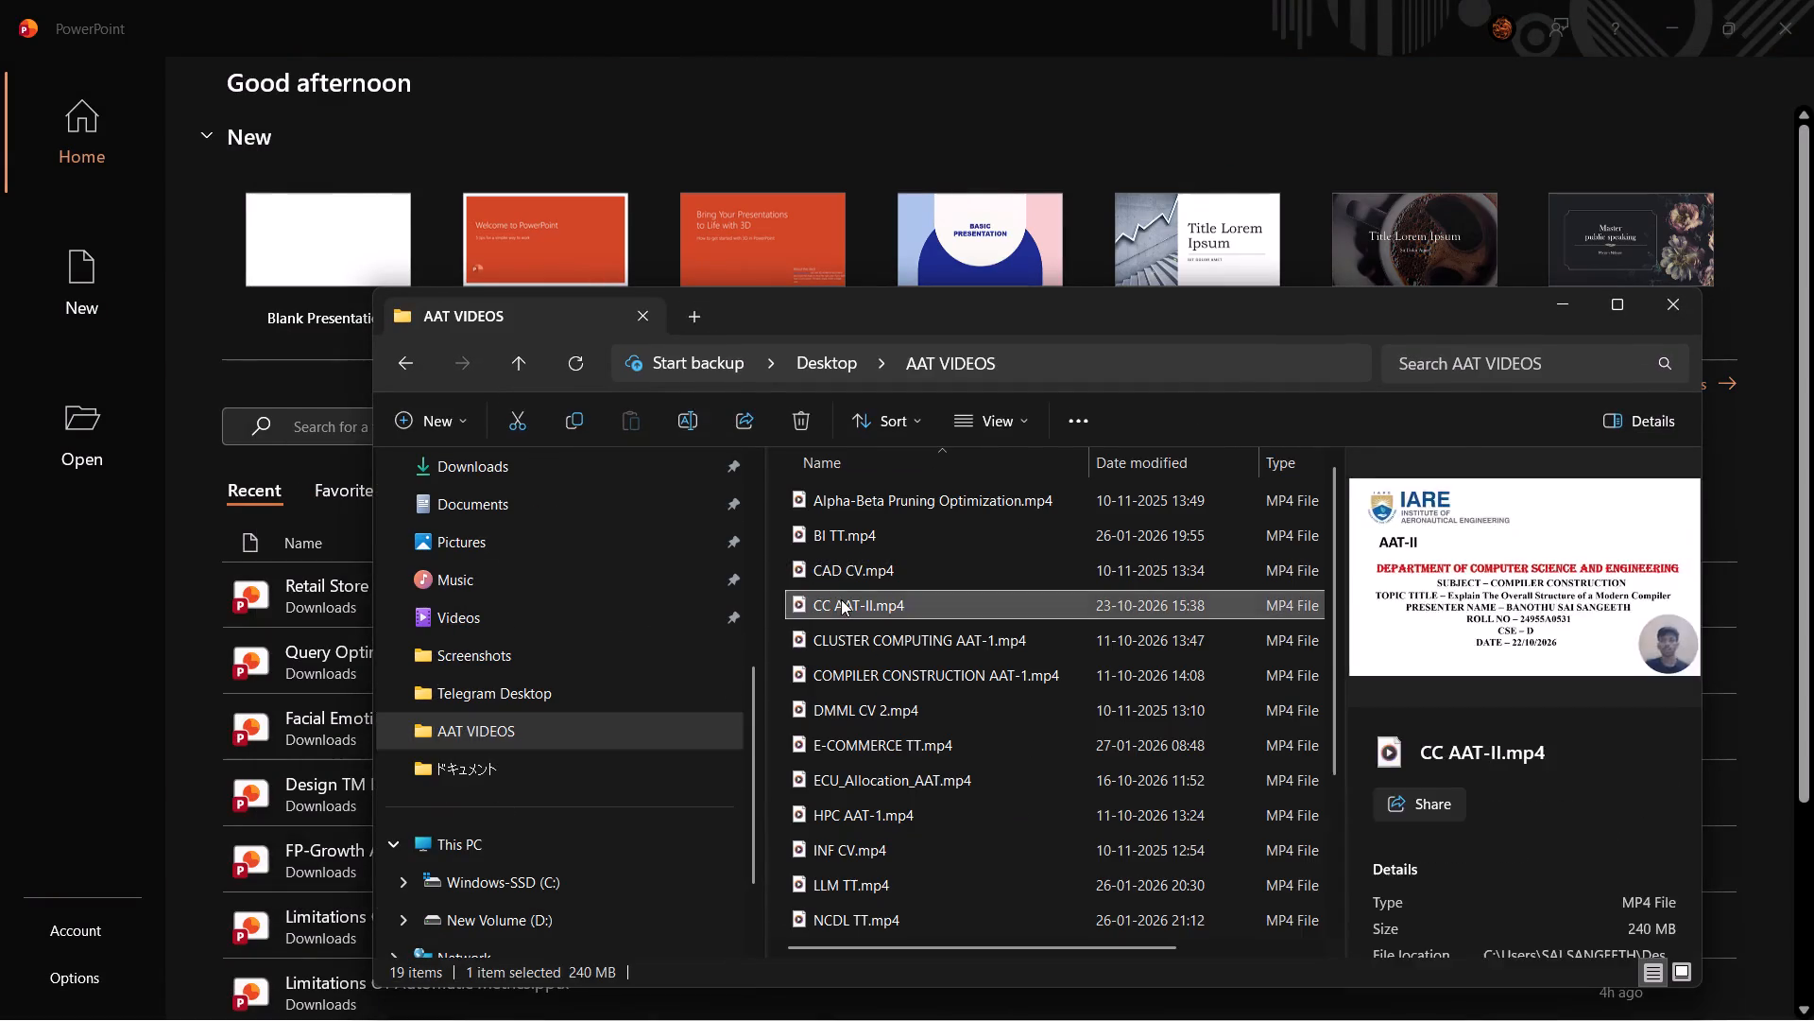
pyautogui.click(889, 966)
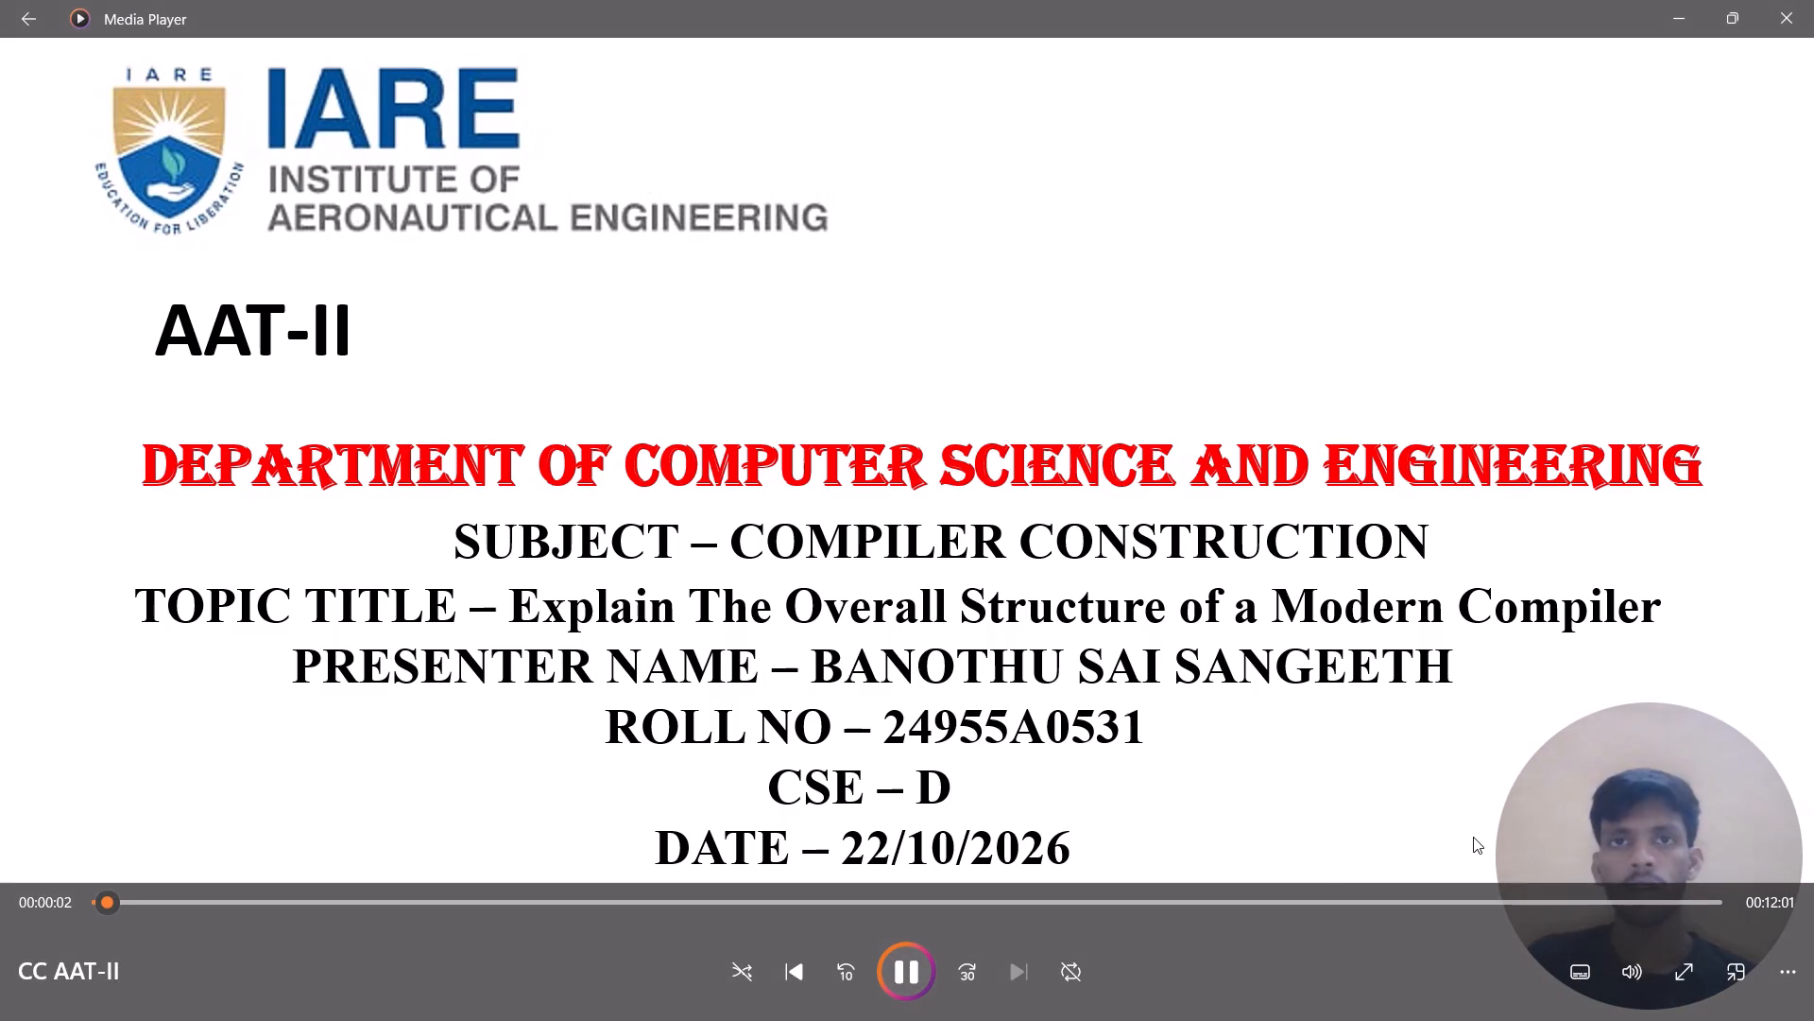
# Skip ahead in the CC AAT-II video to about 00:08:55, at the Phase 6: Code Generation slide.
pyautogui.press('Right')
pyautogui.press('Right')
pyautogui.press('Right')
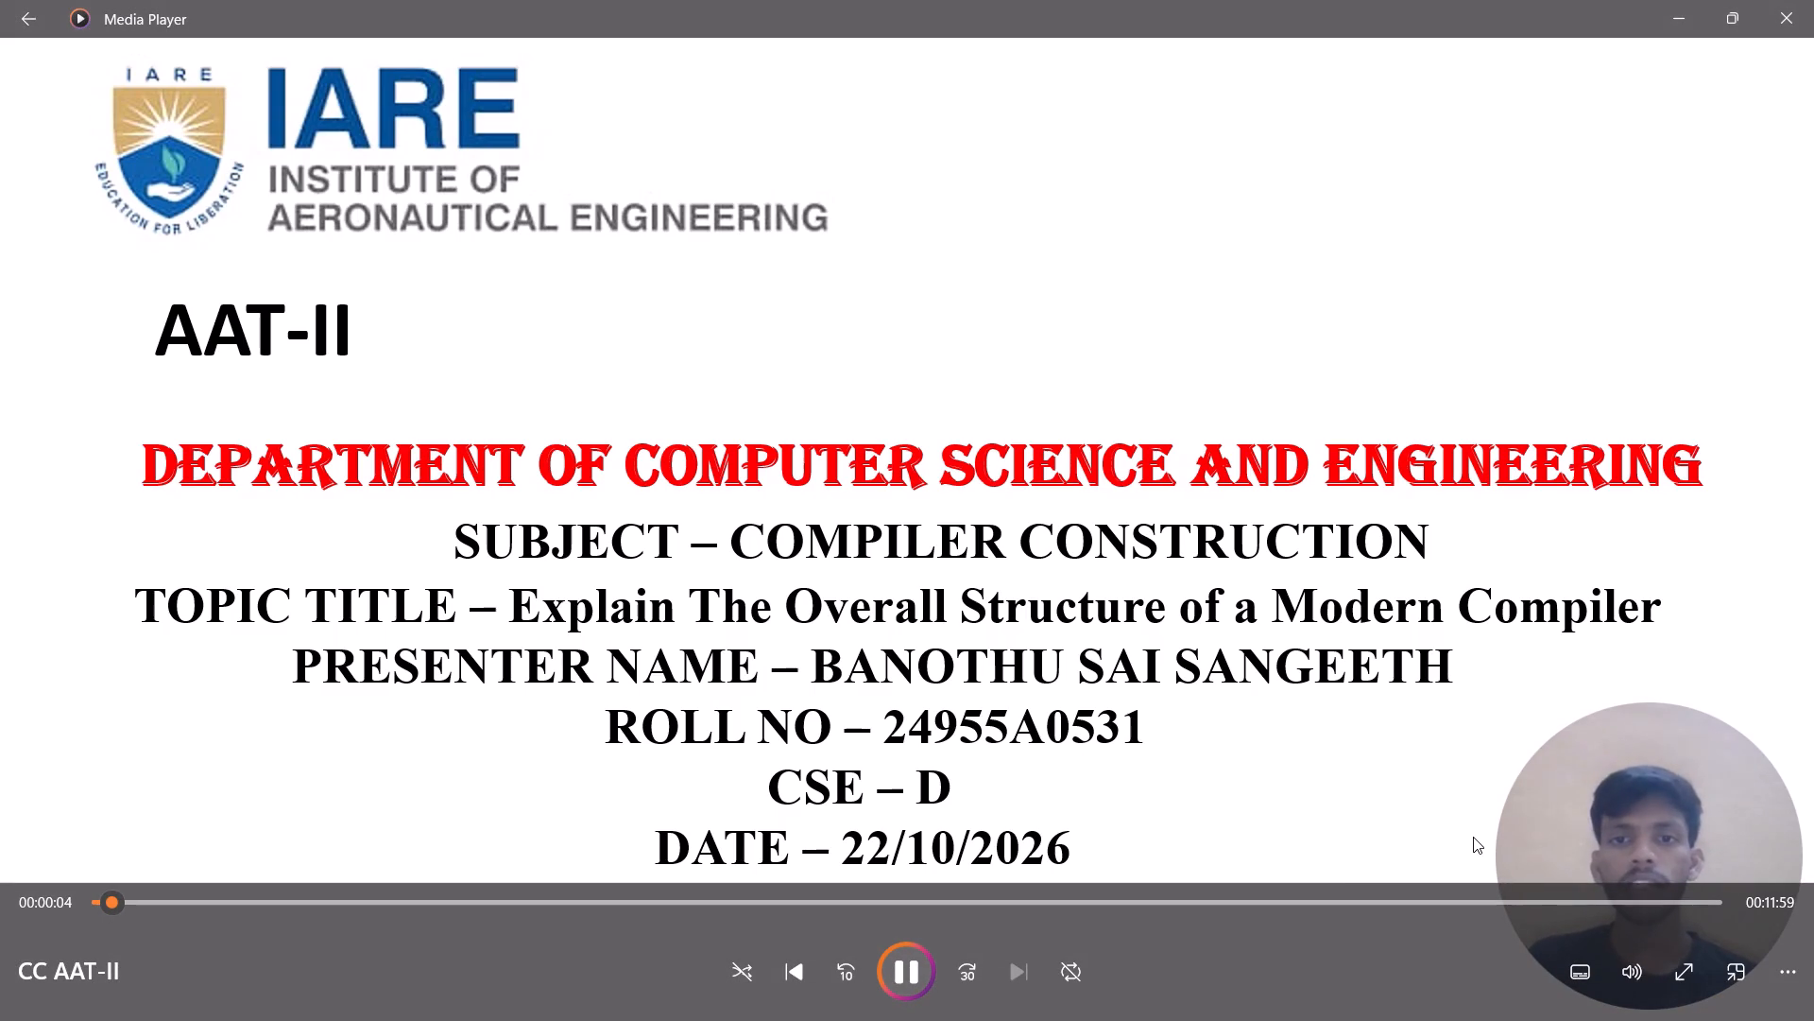
pyautogui.press('Right')
pyautogui.press('Right')
pyautogui.press('Right')
pyautogui.press('Right')
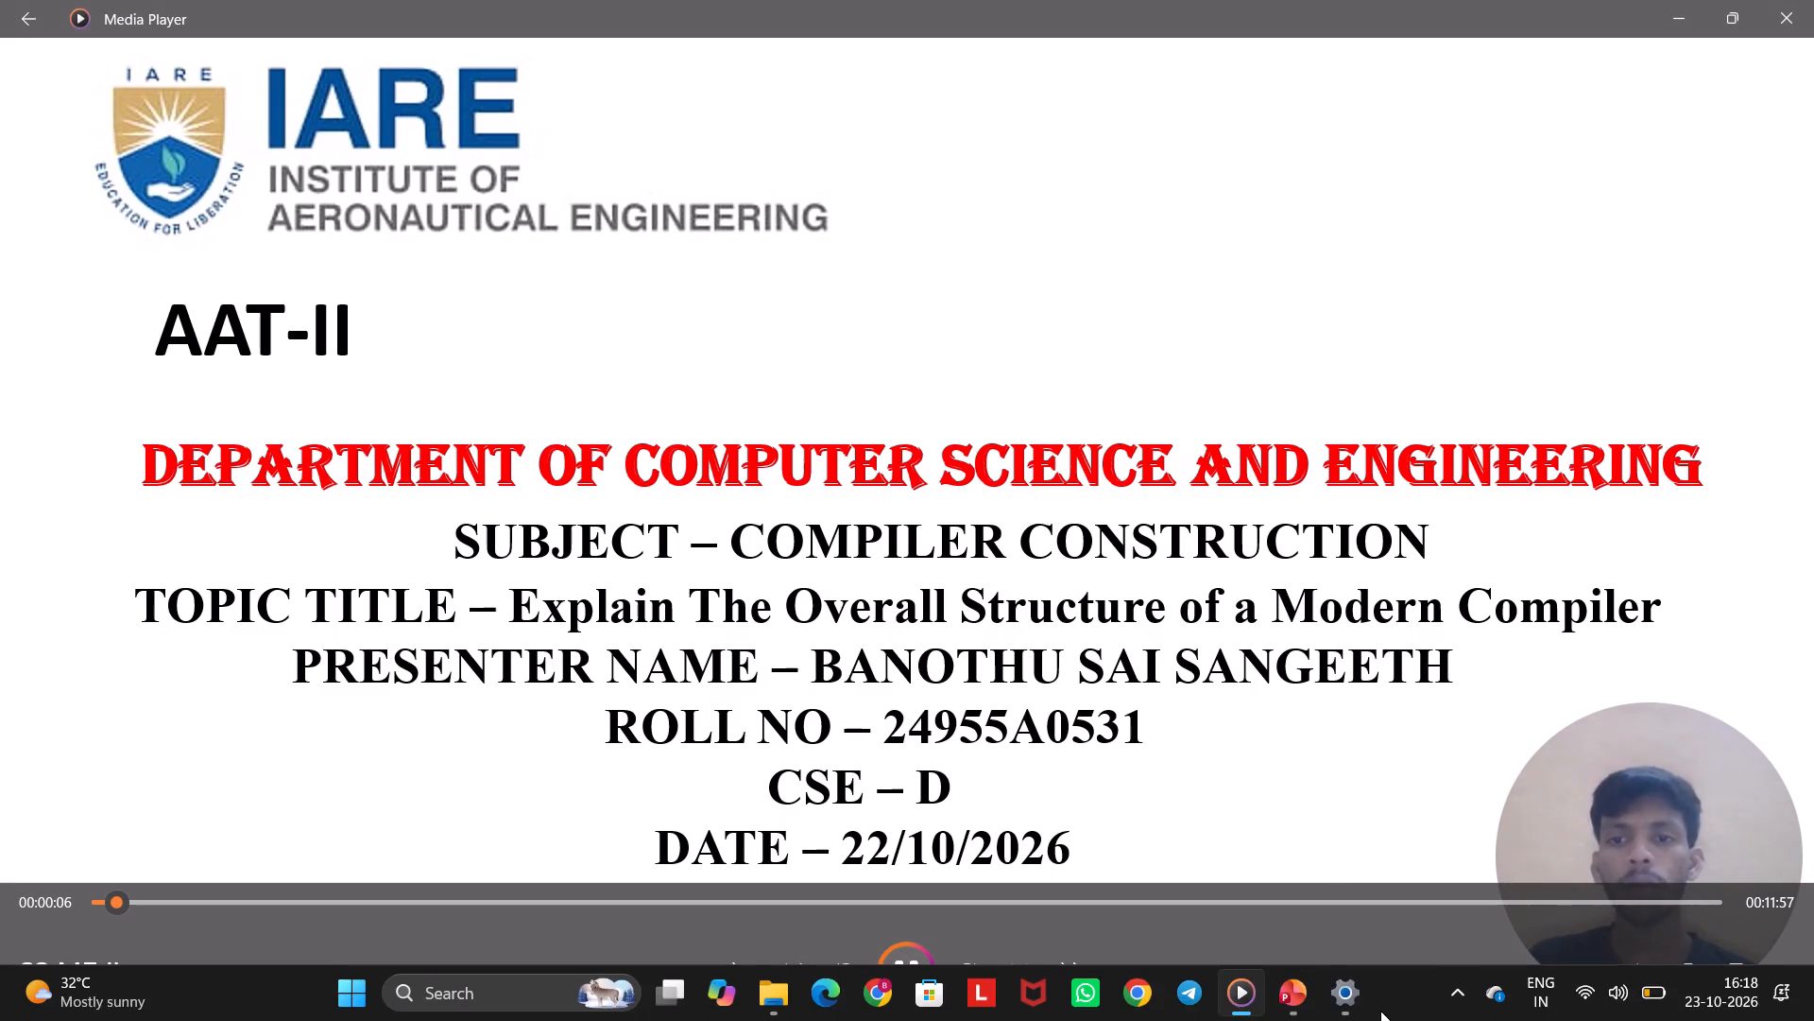
pyautogui.click(1298, 900)
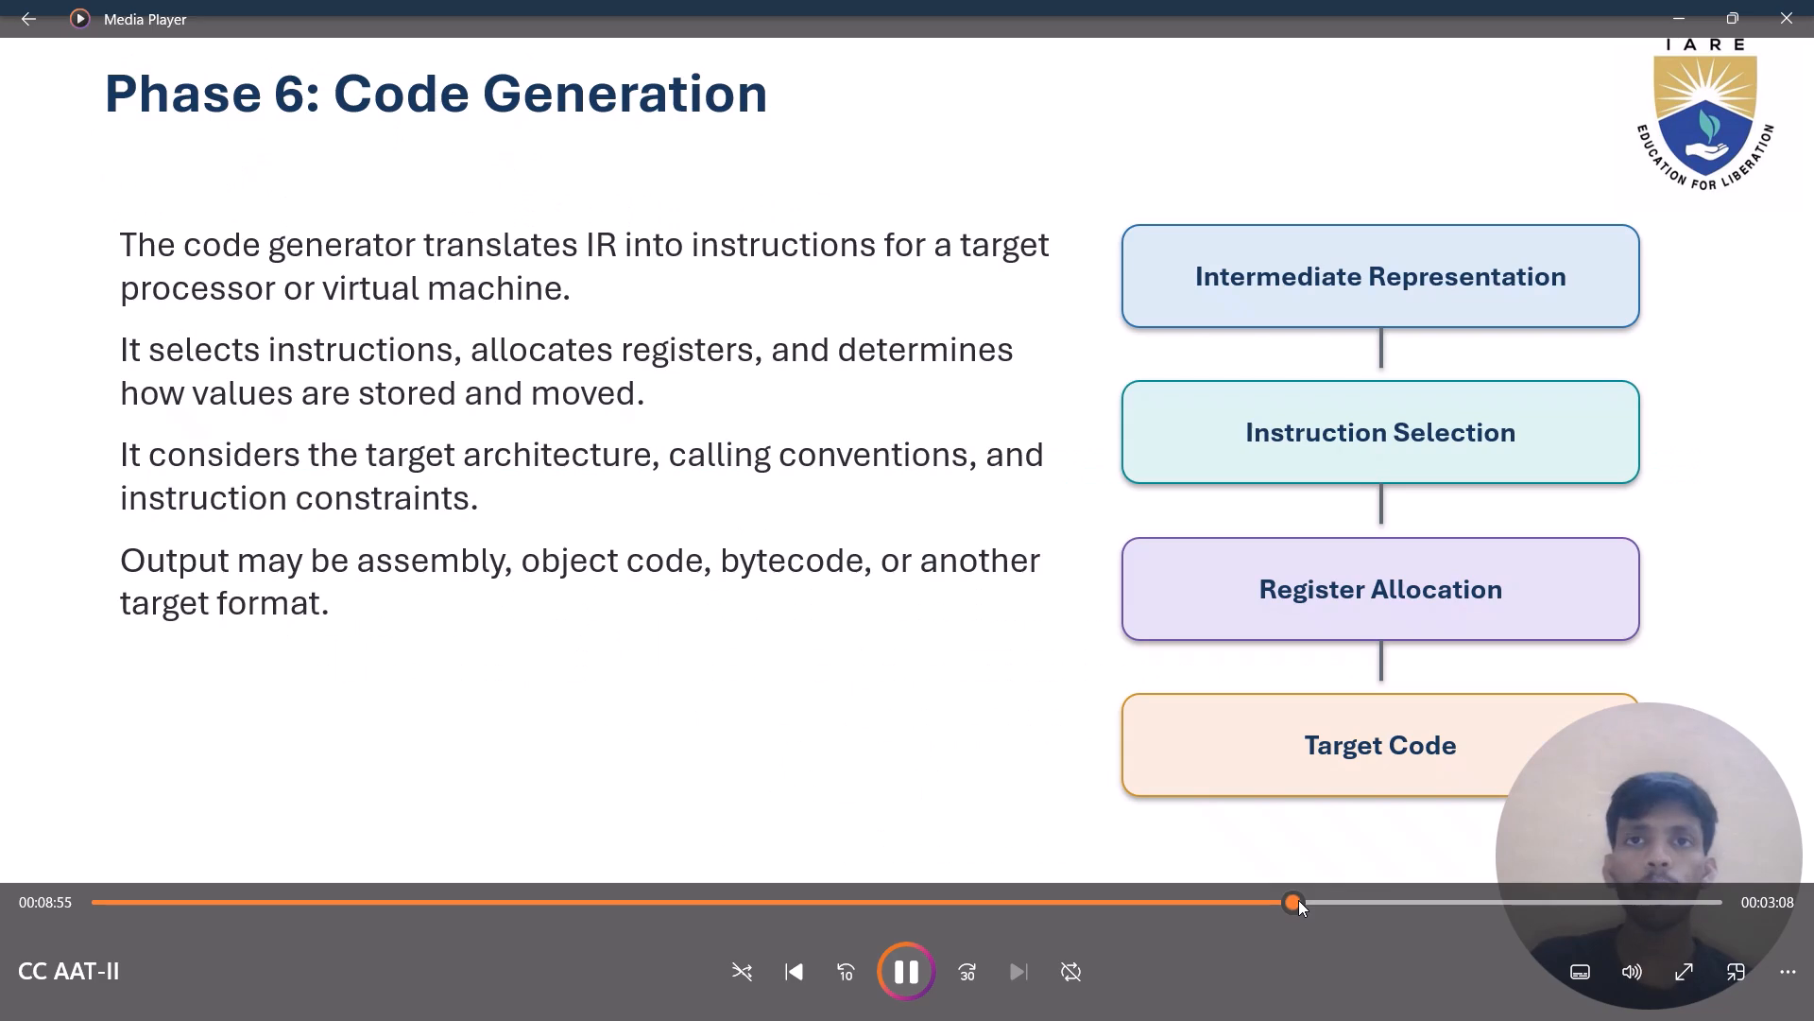
# Set the Media Player playback volume to its maximum of 100.
pyautogui.click(1631, 958)
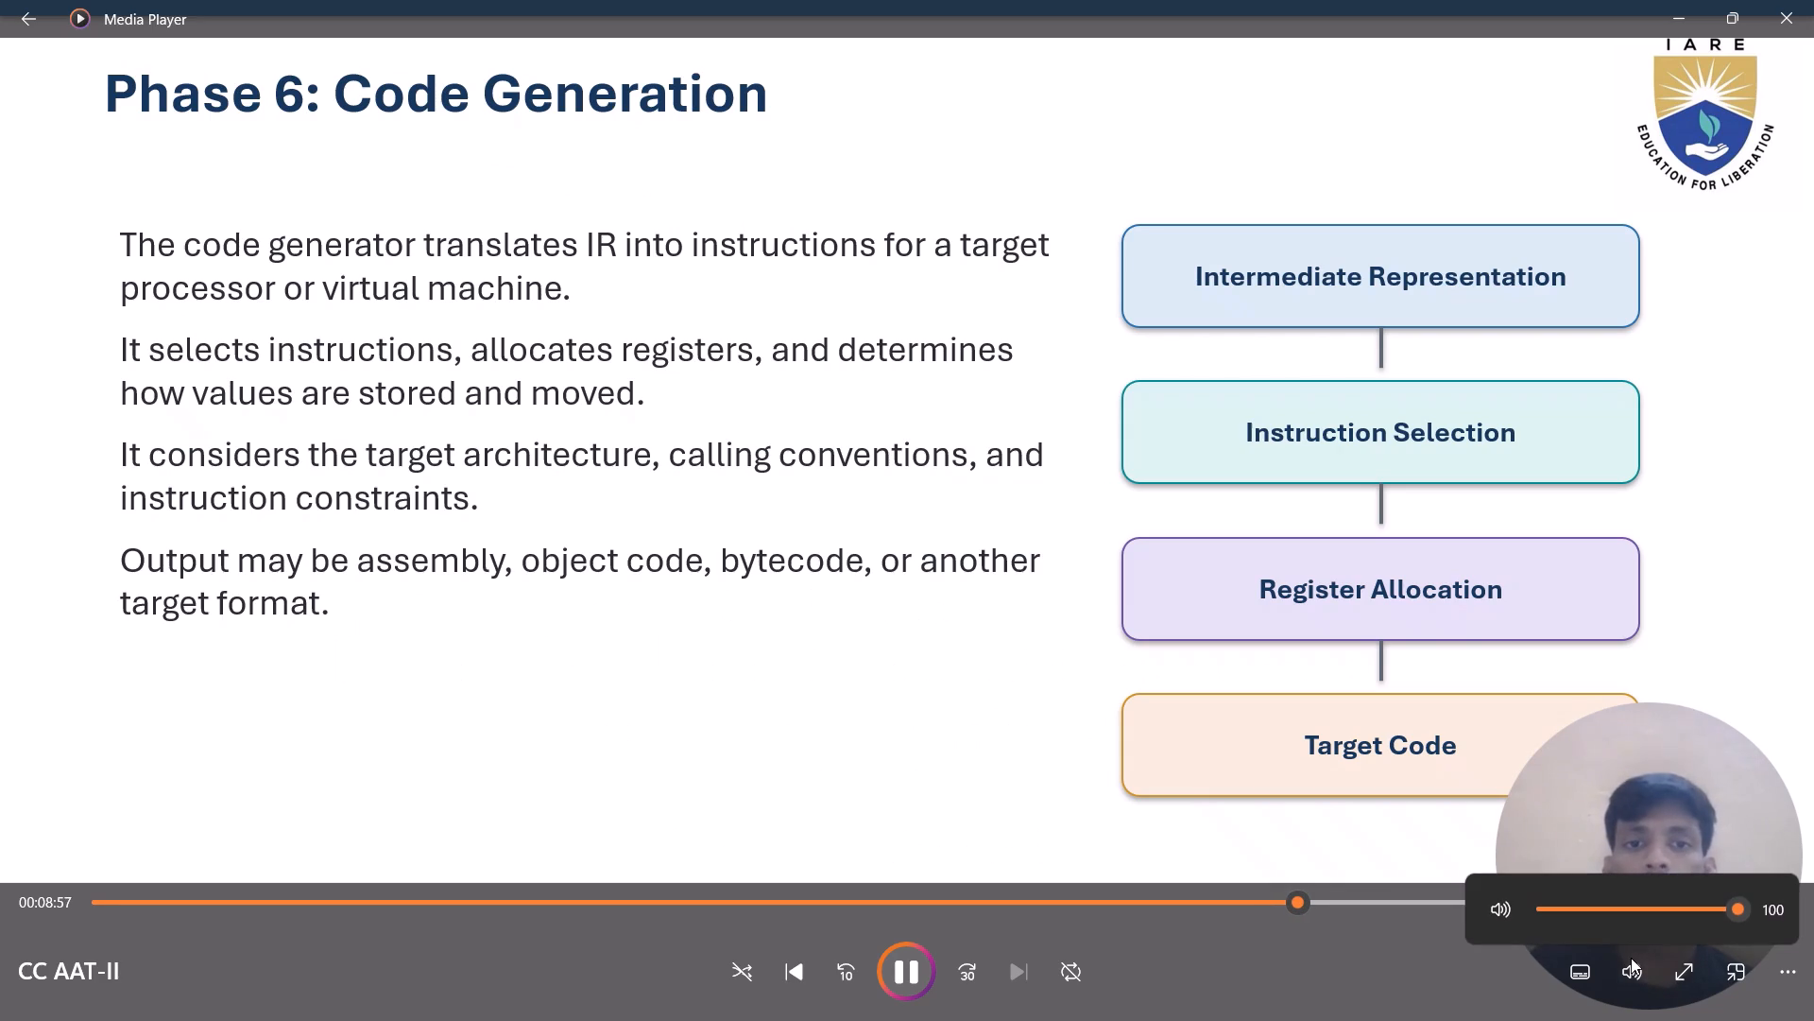
pyautogui.moveTo(1731, 904); pyautogui.dragTo(1813, 801)
pyautogui.click(1546, 627)
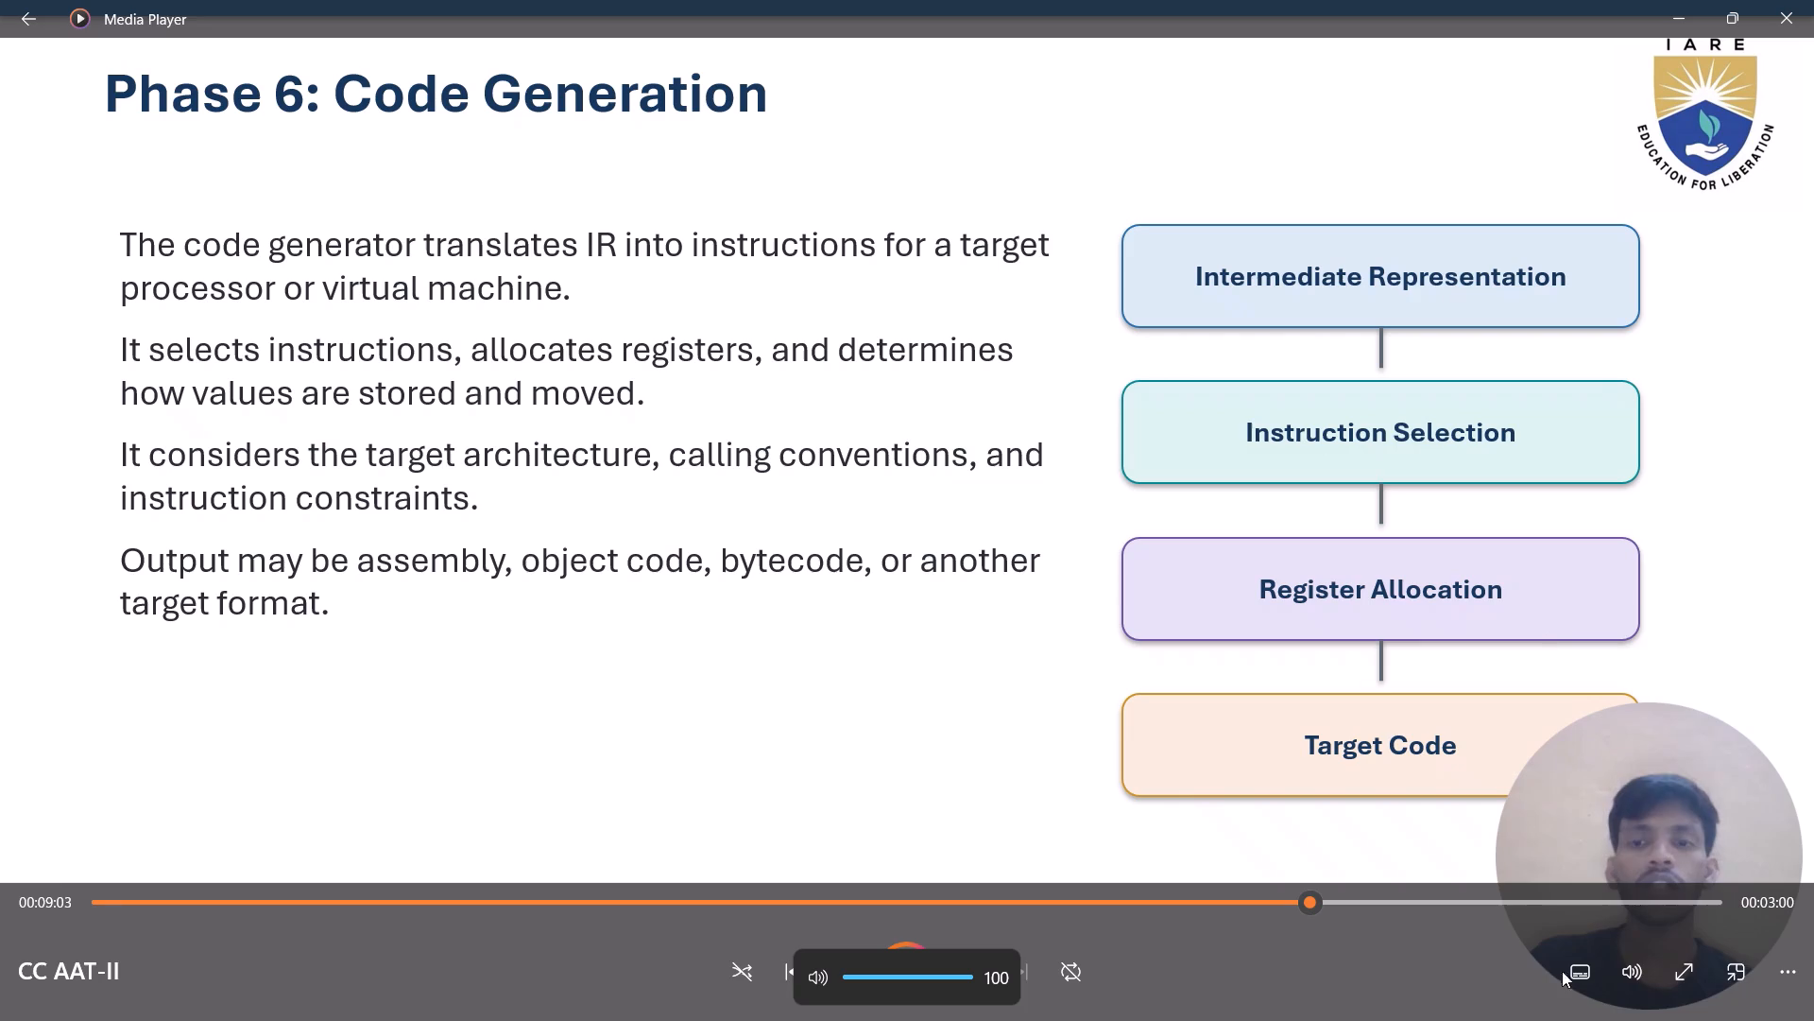
# Raise the display brightness to 100 in the quick settings, and reduce it to a little over half.
pyautogui.click(1594, 994)
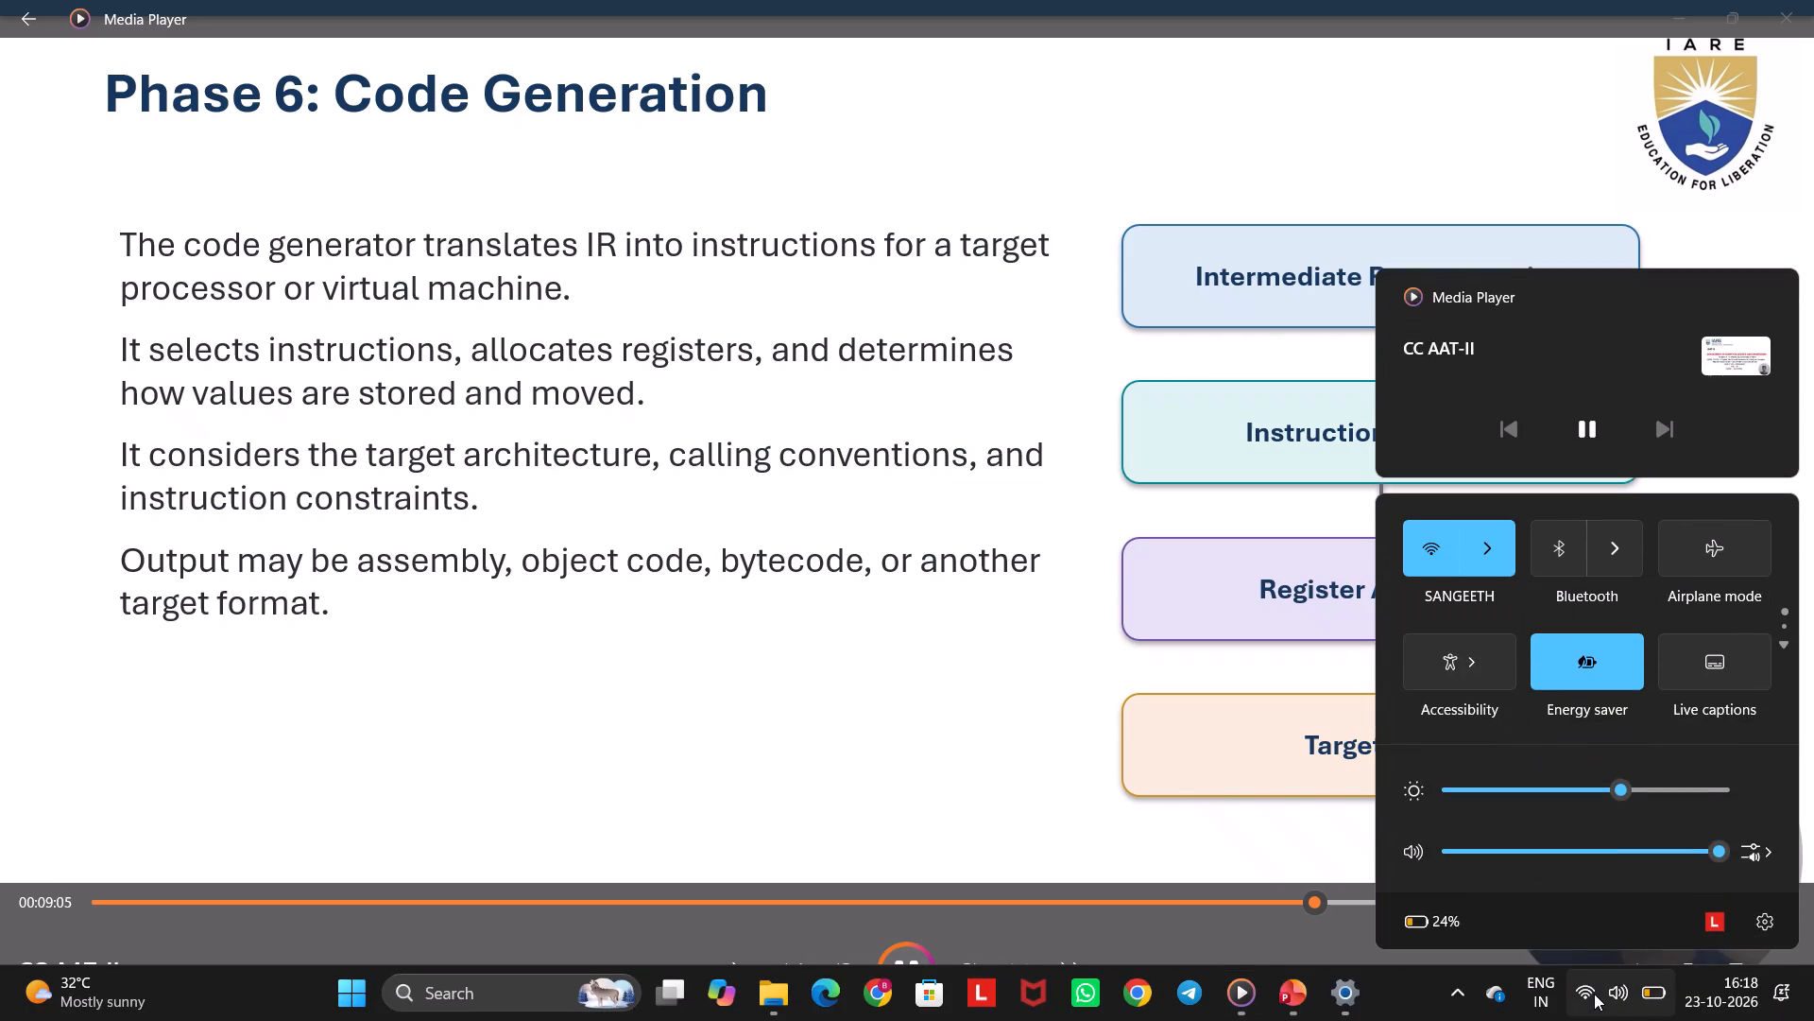
pyautogui.moveTo(1625, 791); pyautogui.dragTo(1775, 790)
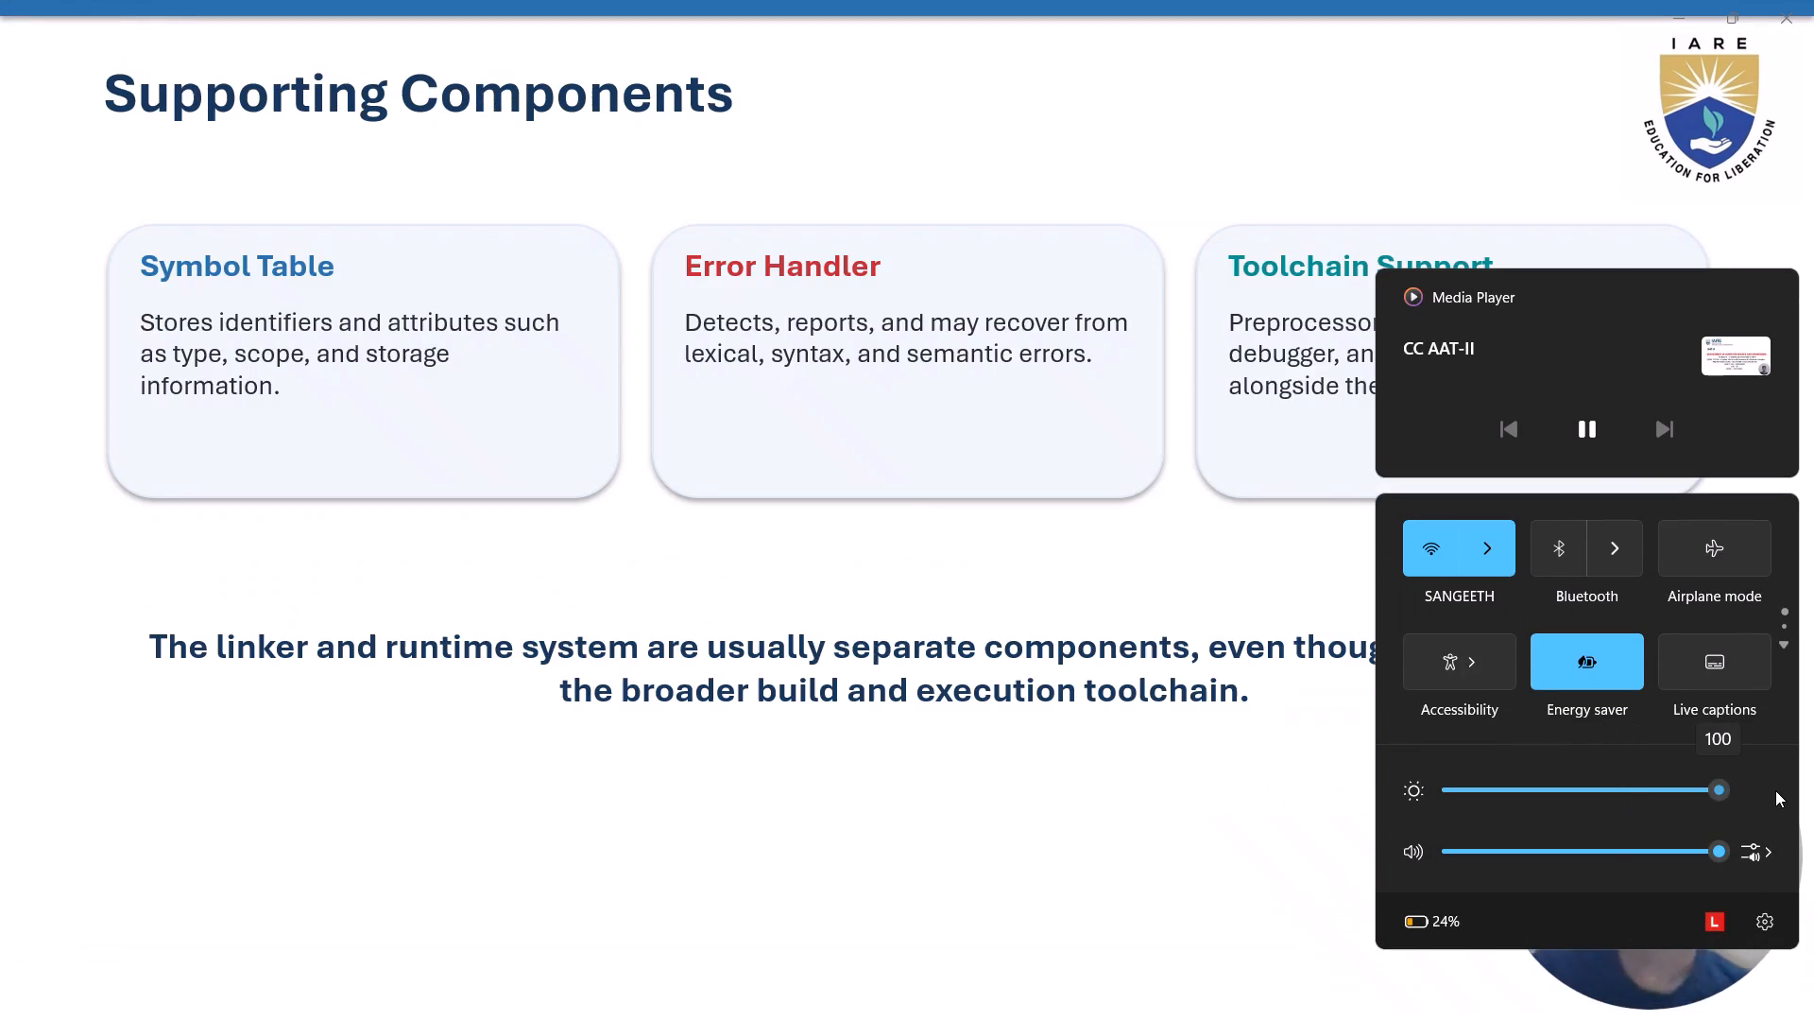
pyautogui.moveTo(1775, 790); pyautogui.dragTo(1605, 788)
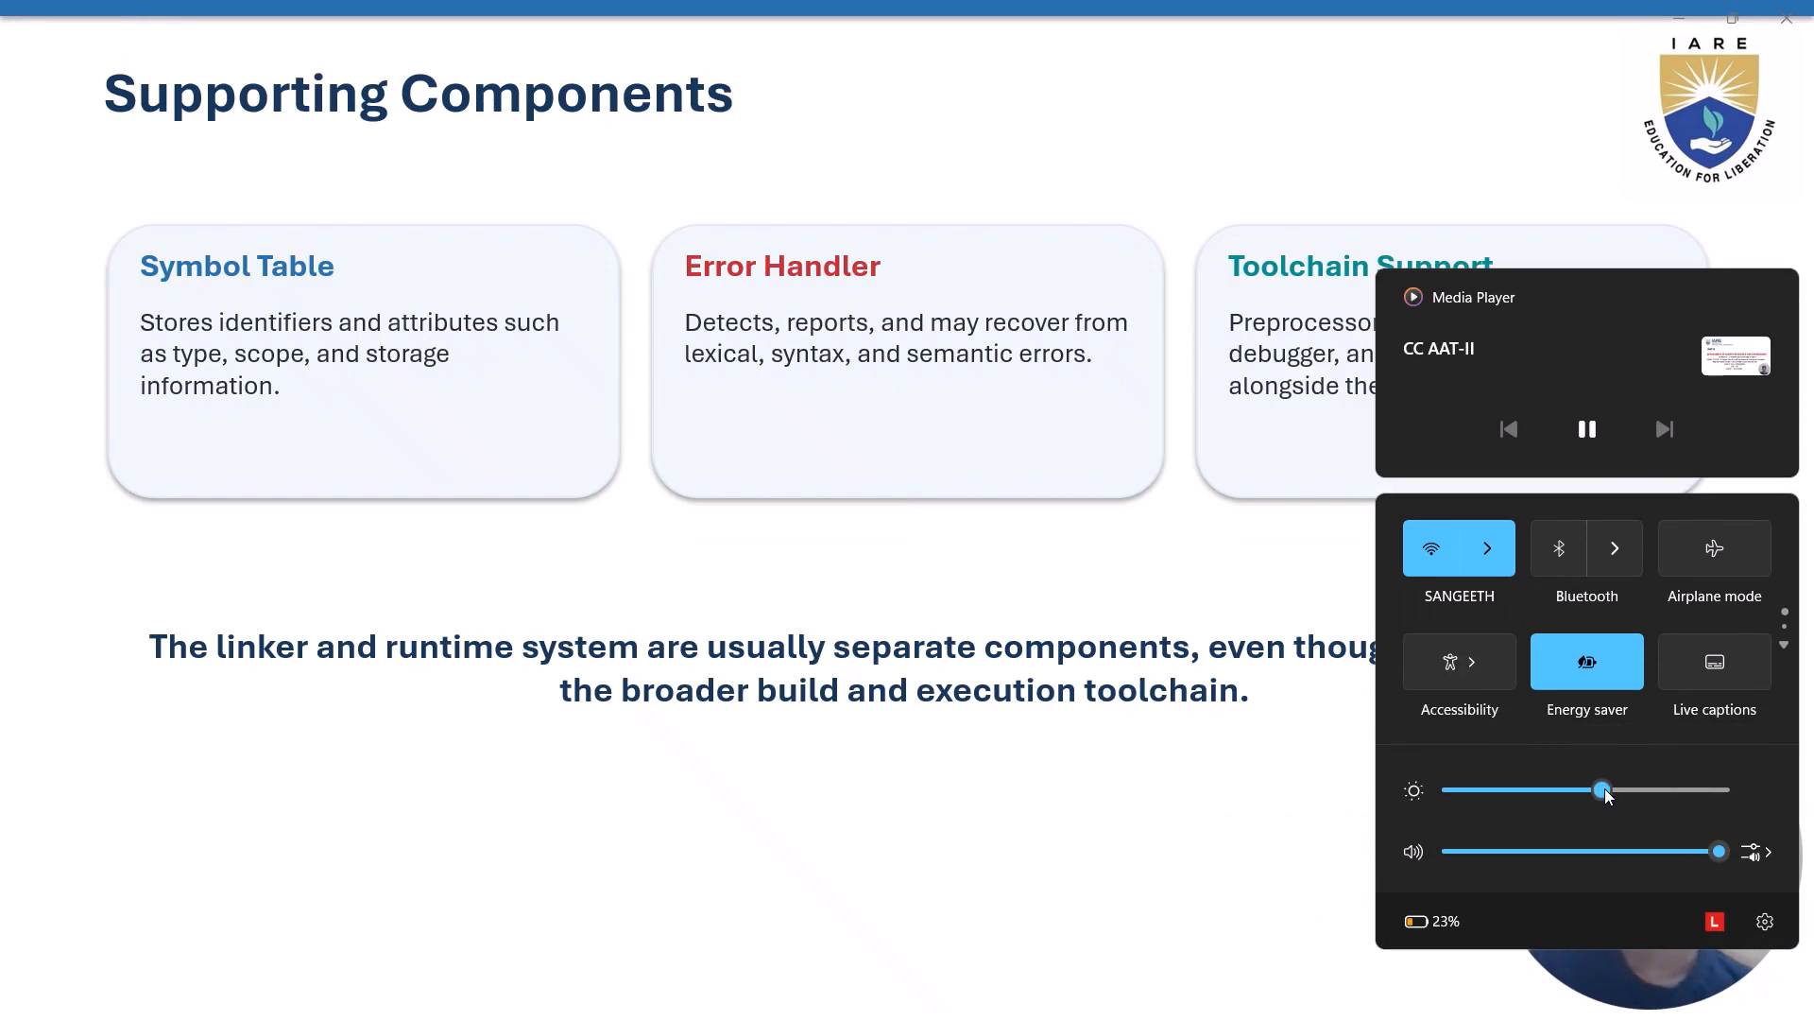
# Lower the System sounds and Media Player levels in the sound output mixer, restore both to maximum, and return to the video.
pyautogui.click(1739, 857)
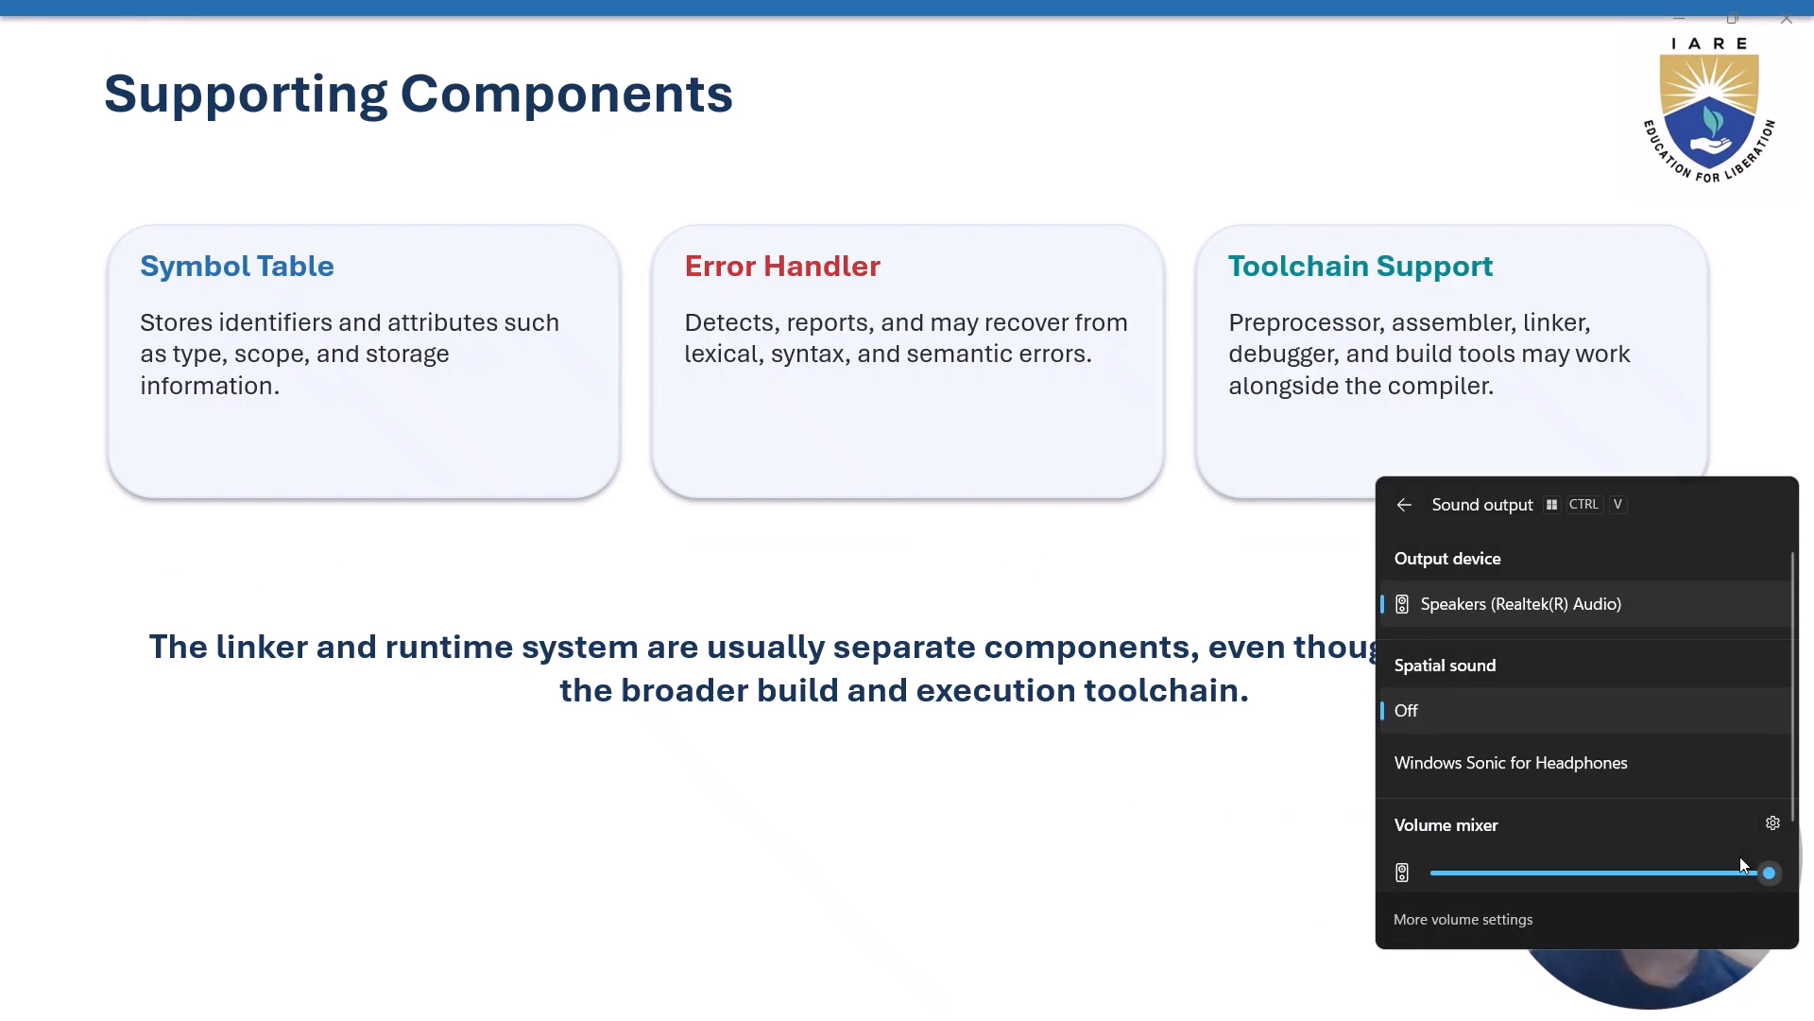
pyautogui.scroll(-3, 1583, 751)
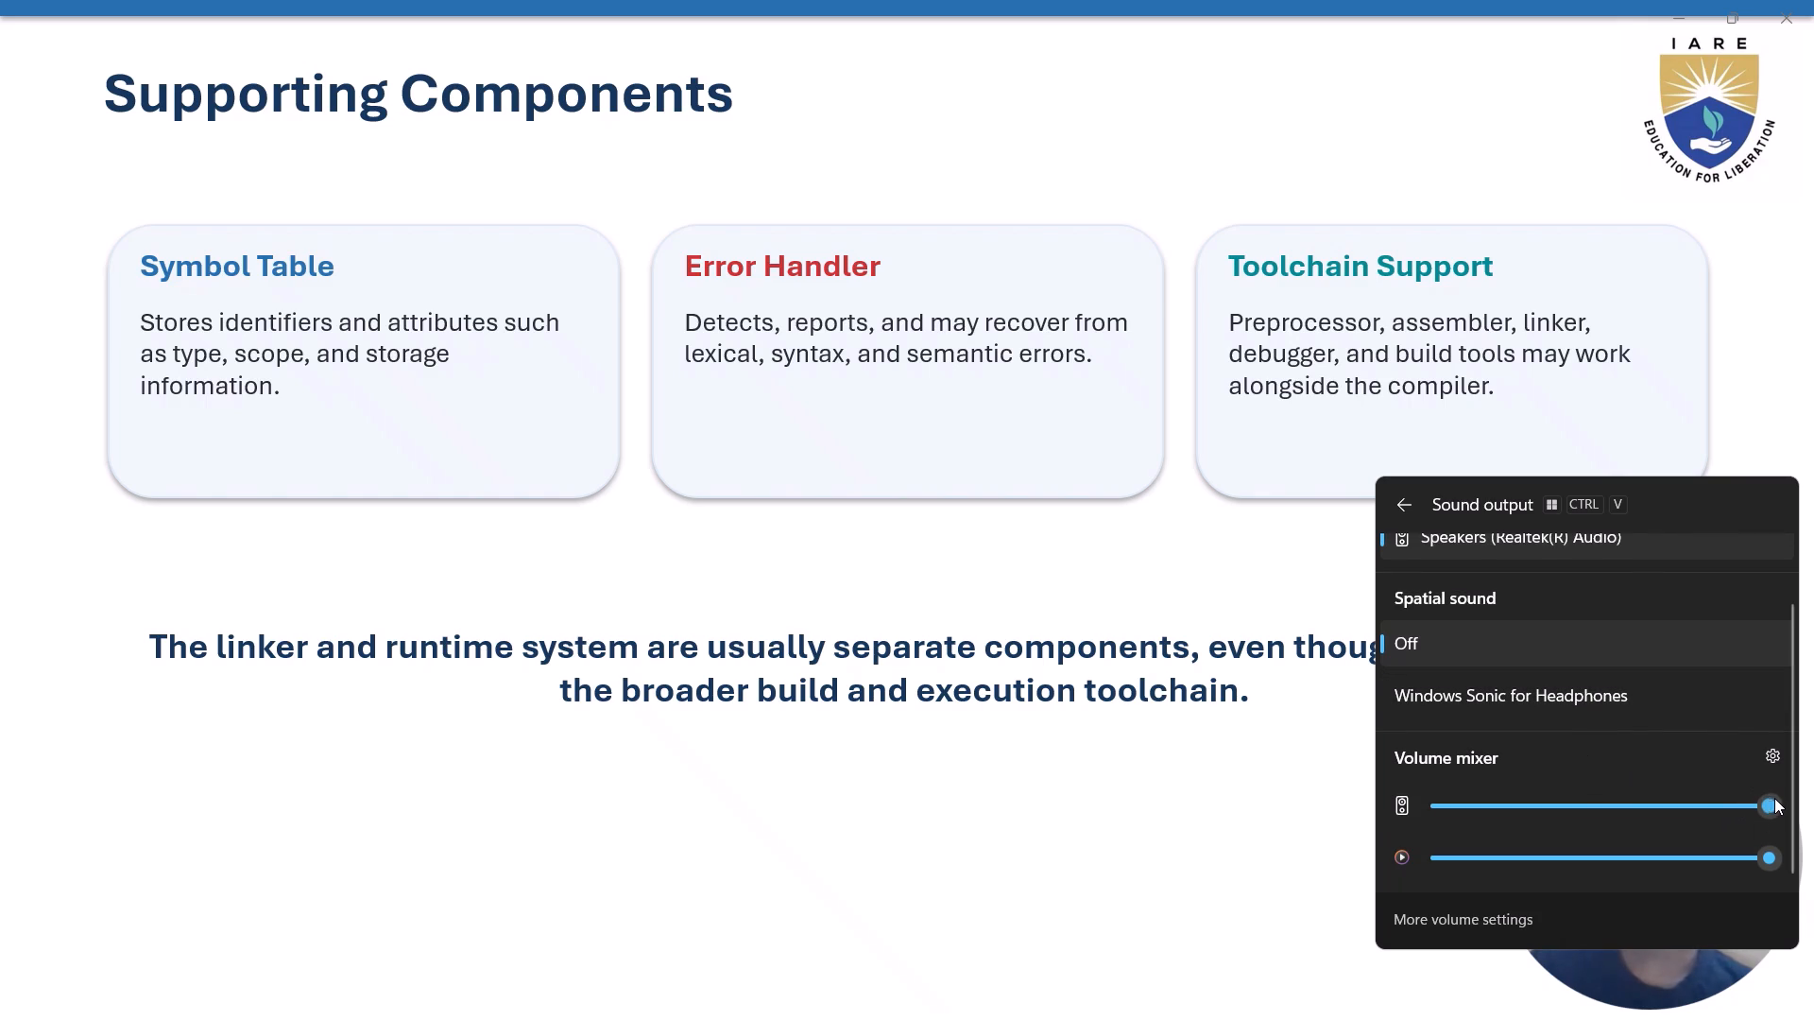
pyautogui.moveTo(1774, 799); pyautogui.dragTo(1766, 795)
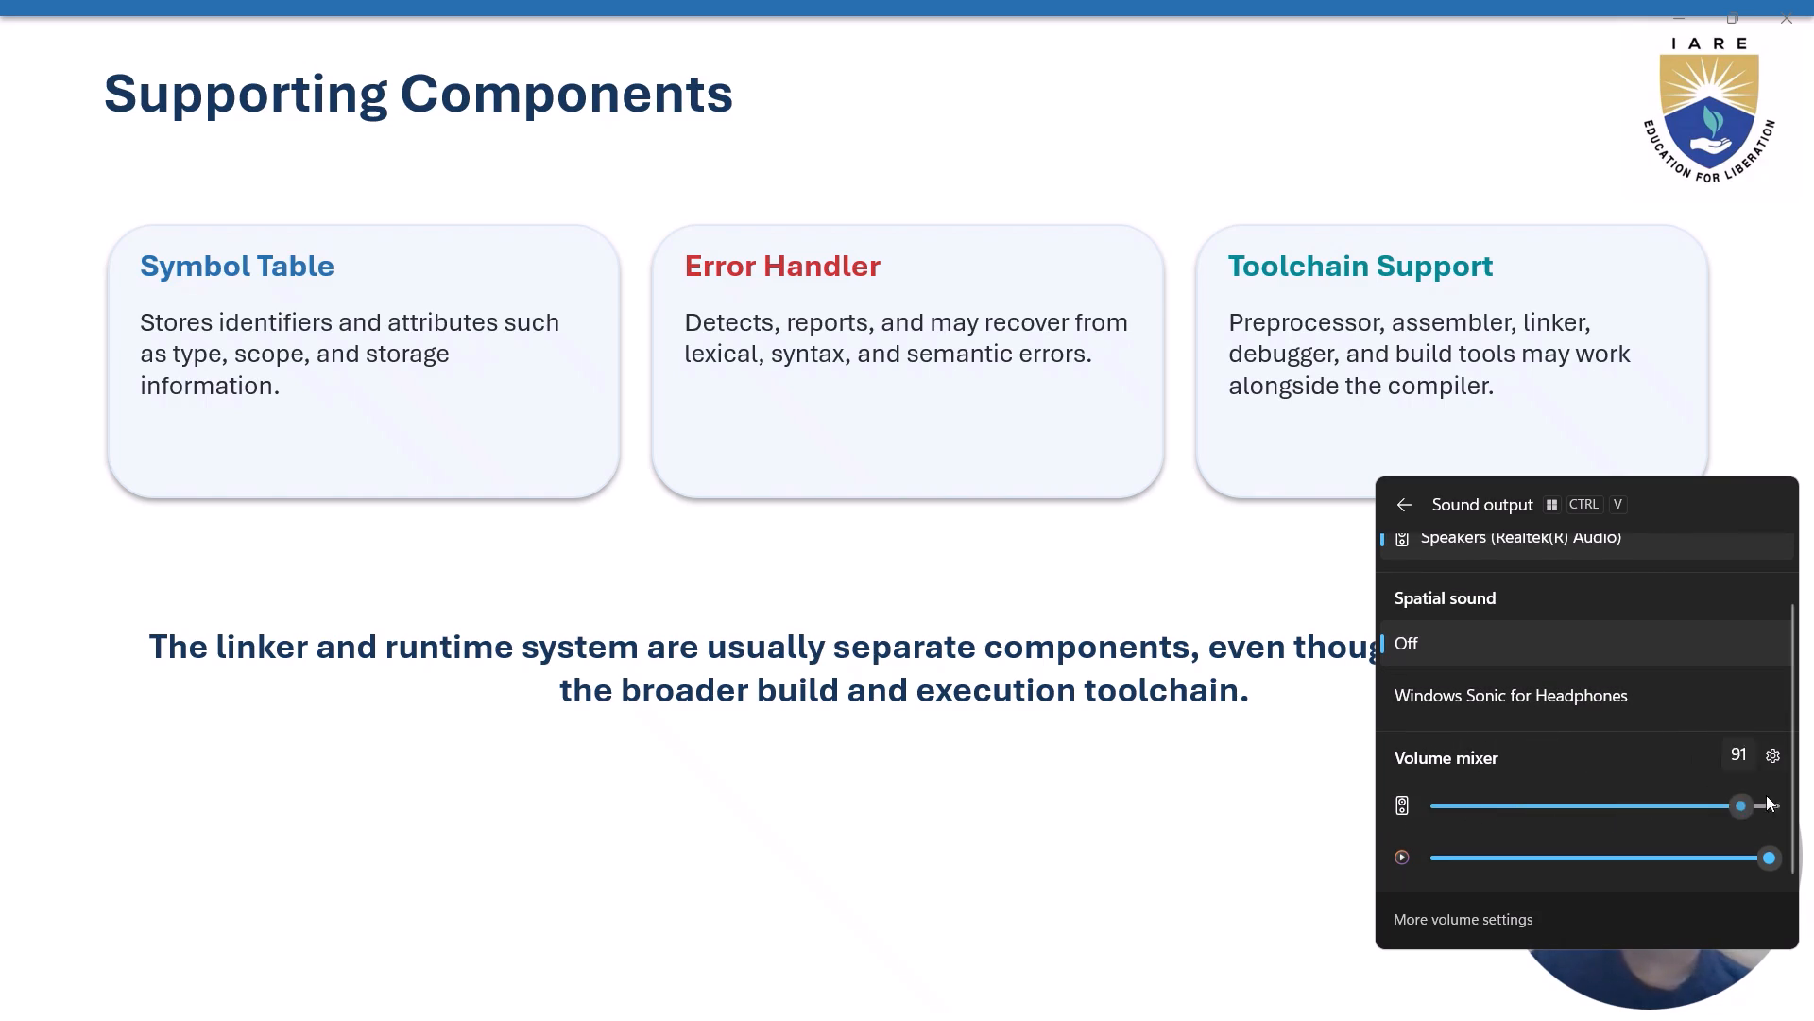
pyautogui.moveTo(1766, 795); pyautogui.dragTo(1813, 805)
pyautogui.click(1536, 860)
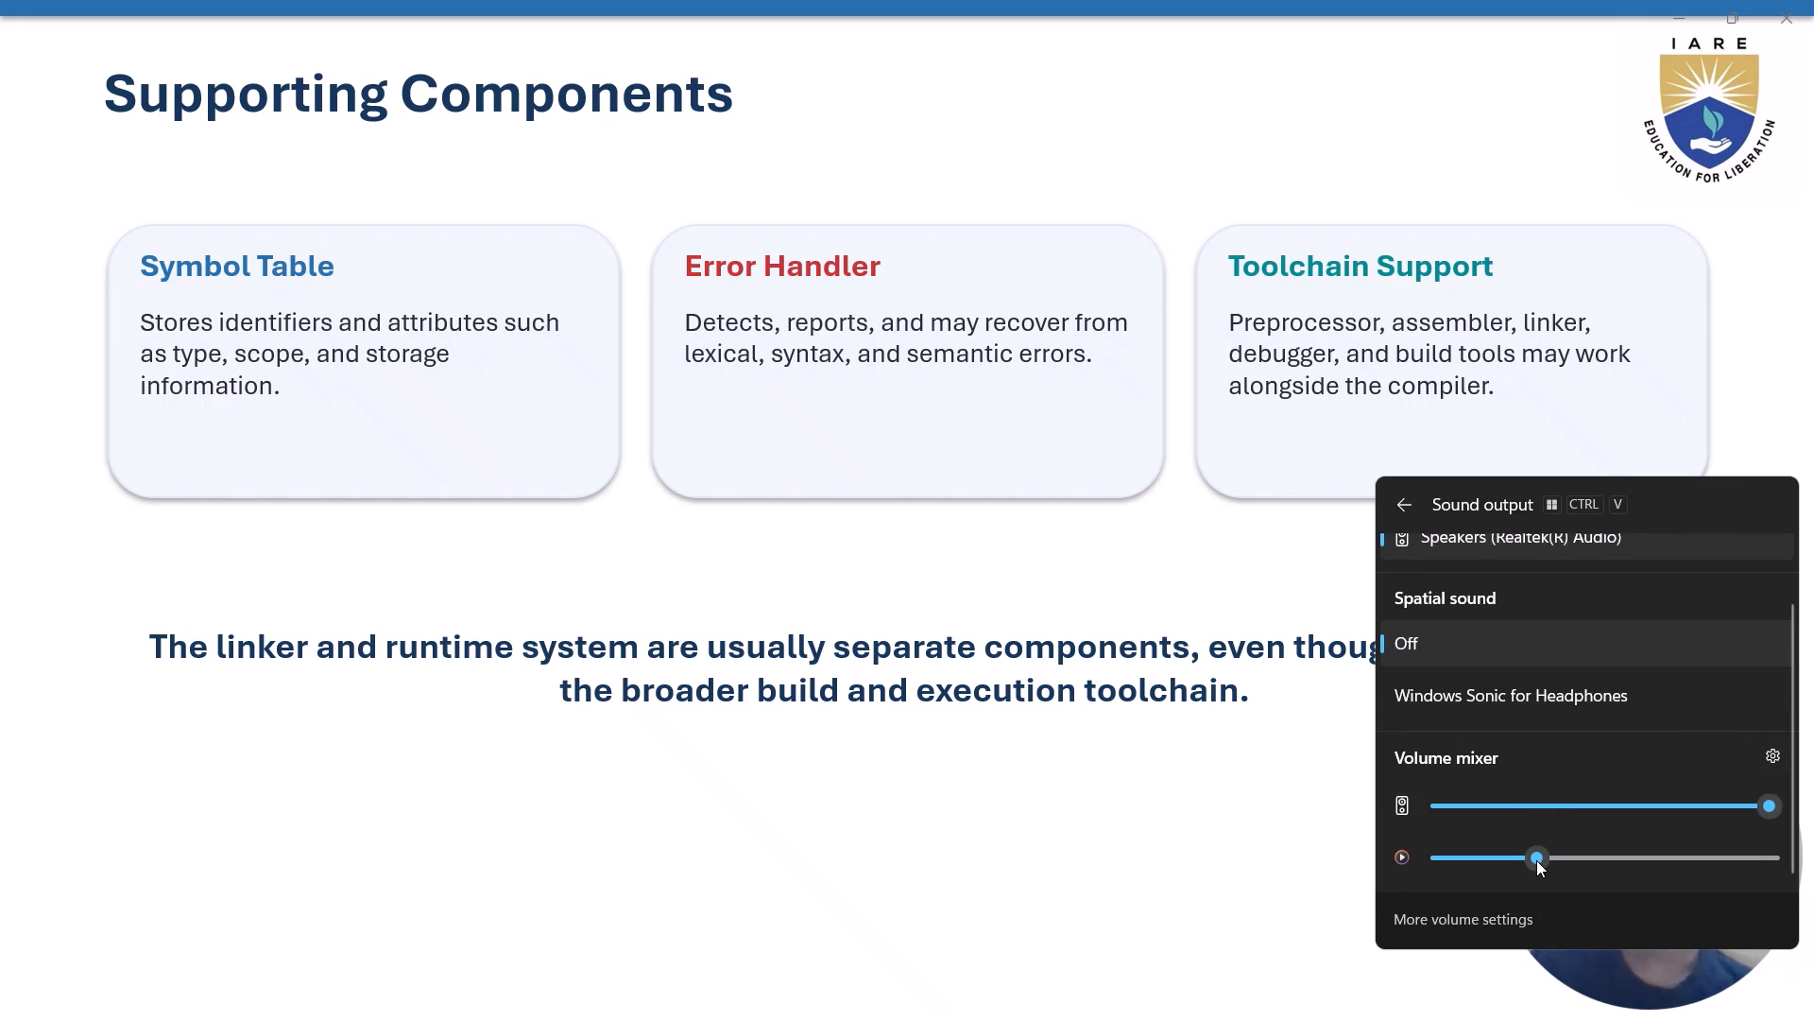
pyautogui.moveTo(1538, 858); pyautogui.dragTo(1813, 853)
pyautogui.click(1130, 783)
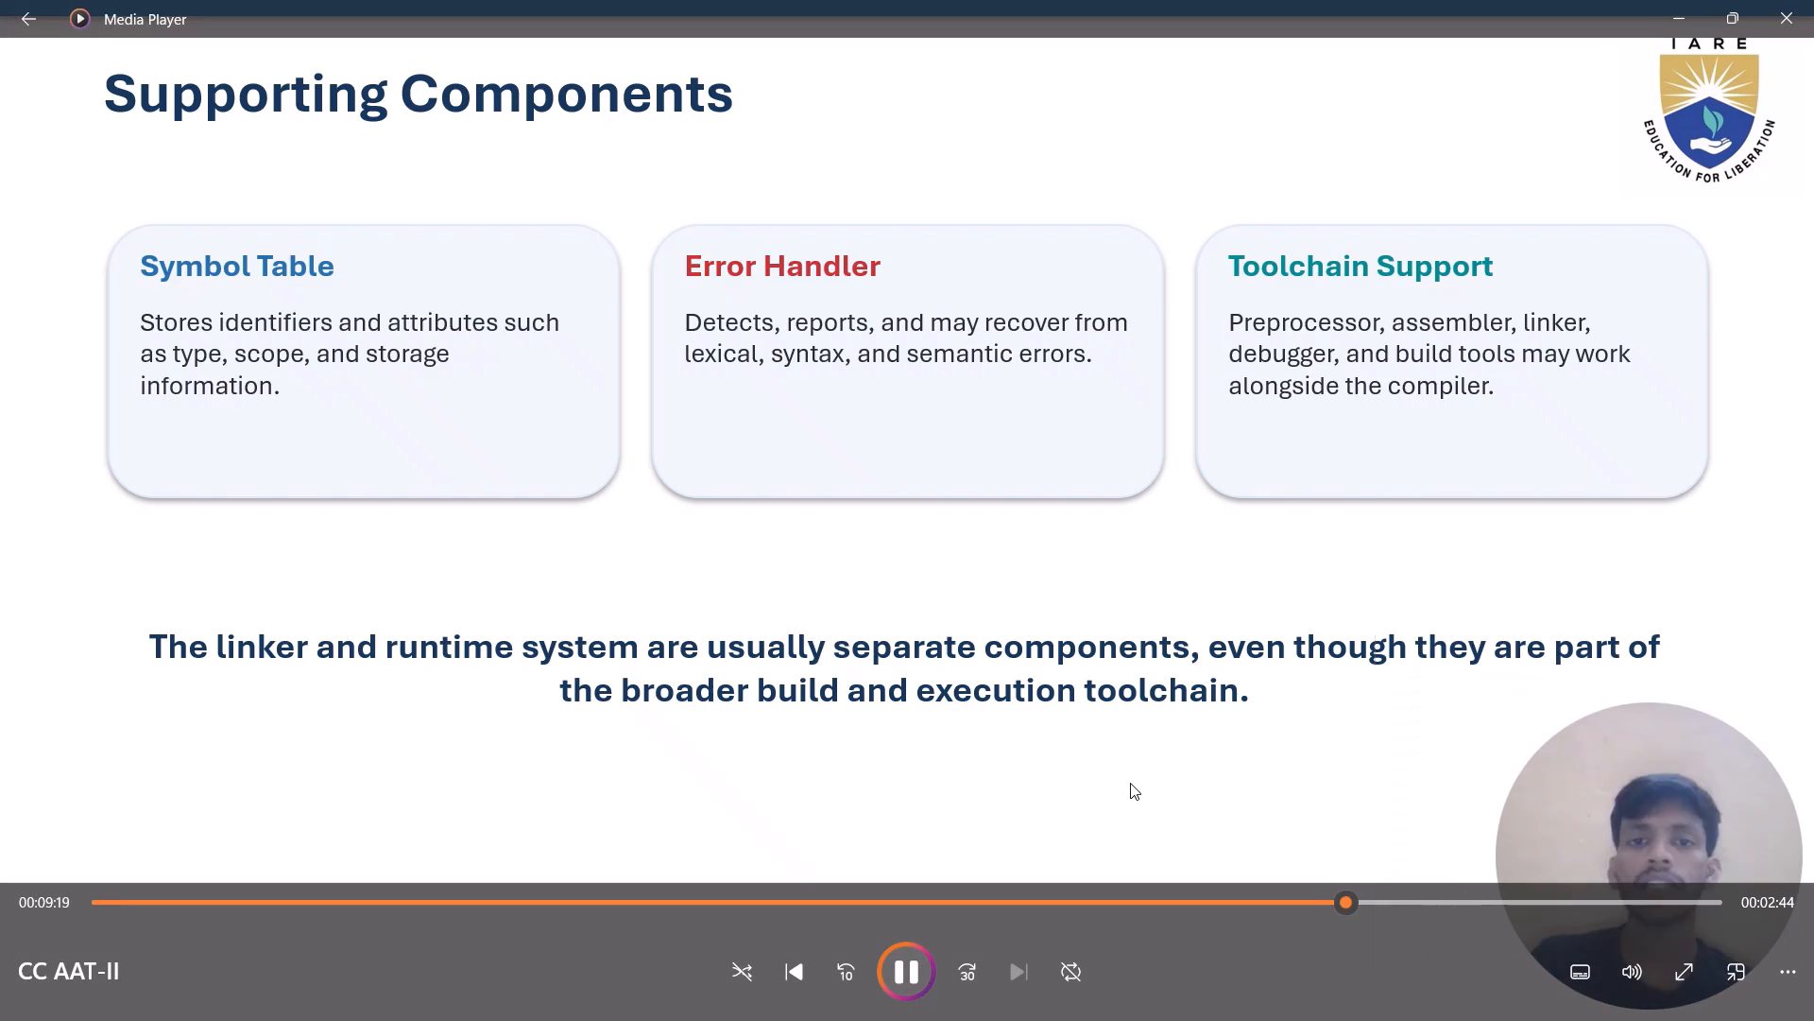
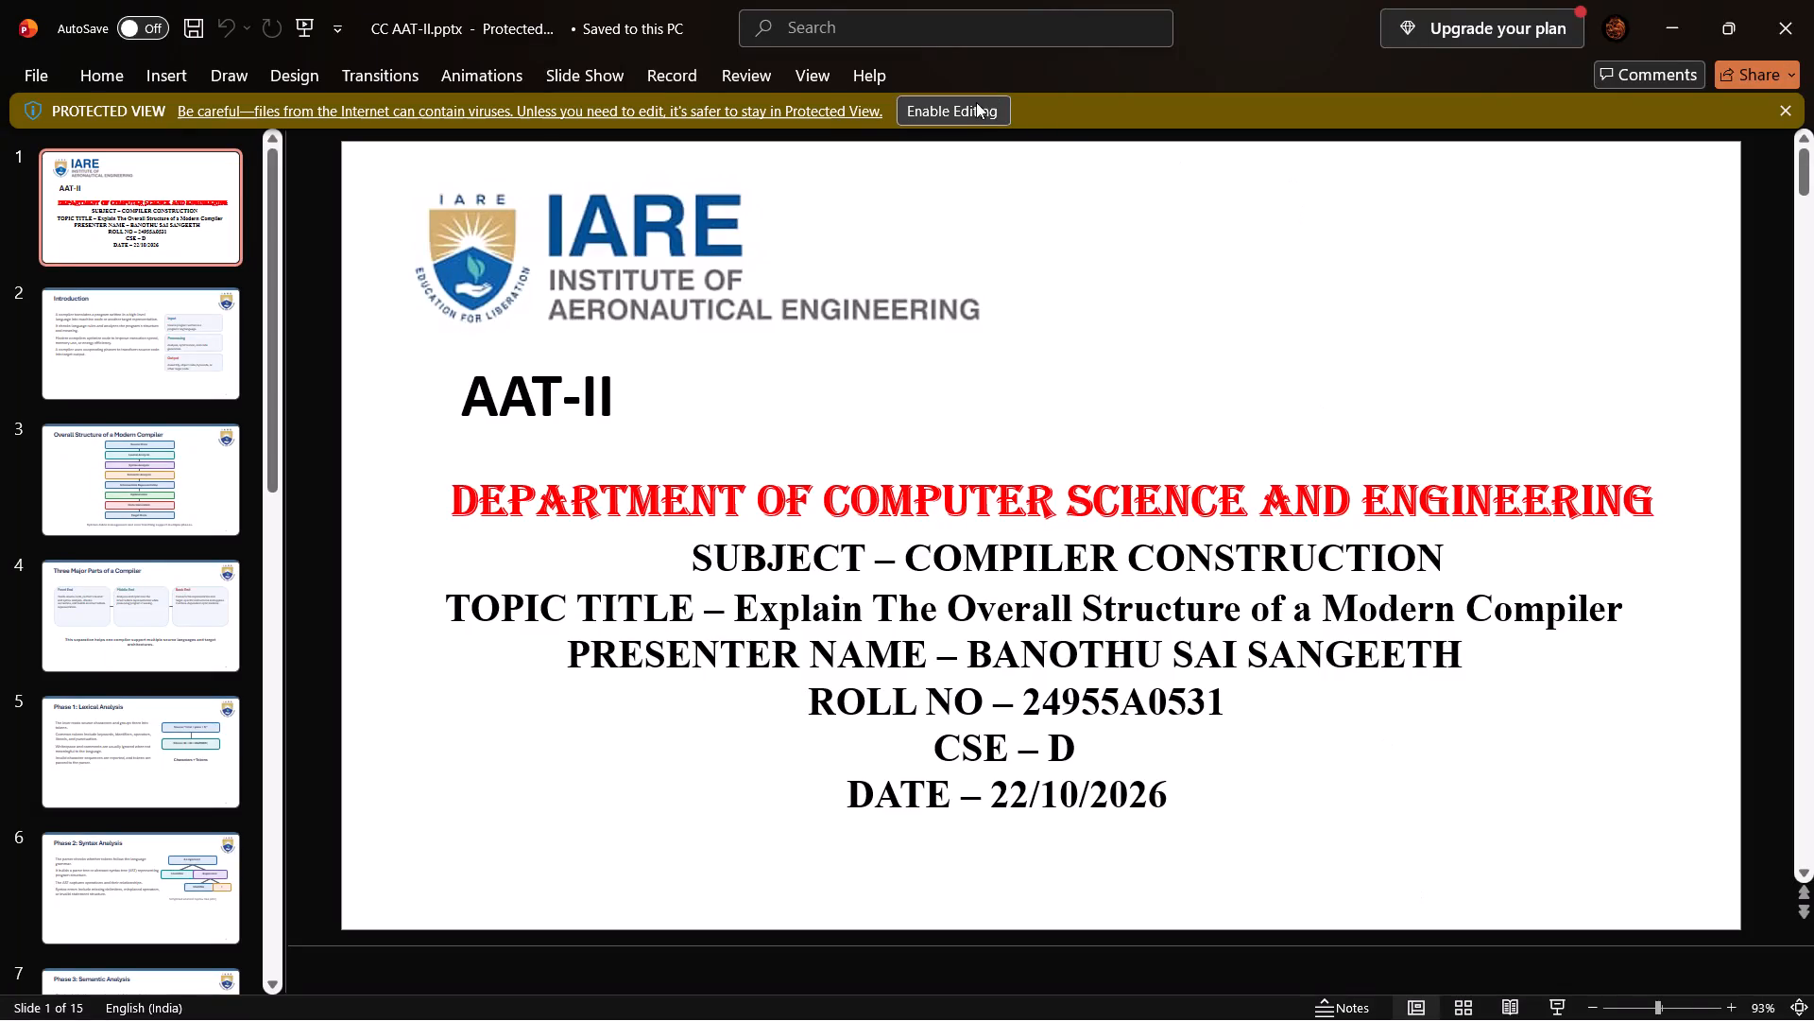
# Take the CC AAT-II presentation out of Protected View so that it can be edited and recorded.
pyautogui.click(674, 88)
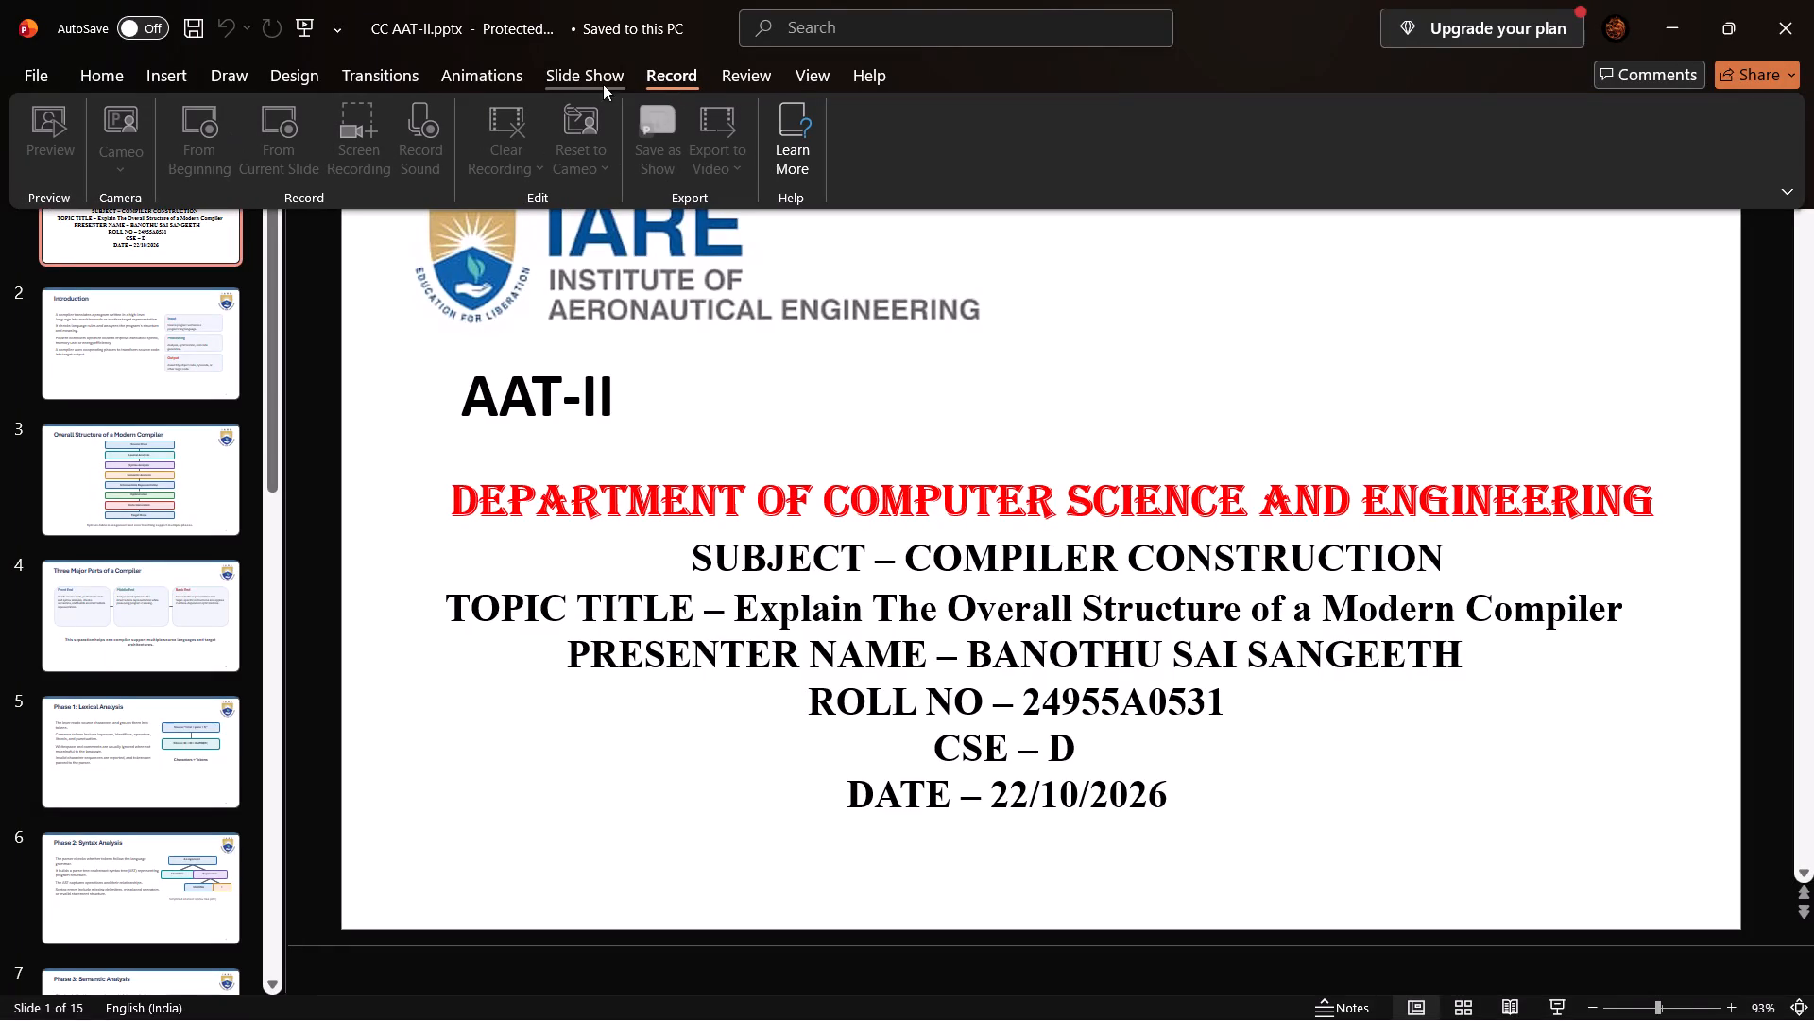
pyautogui.click(890, 473)
pyautogui.click(933, 119)
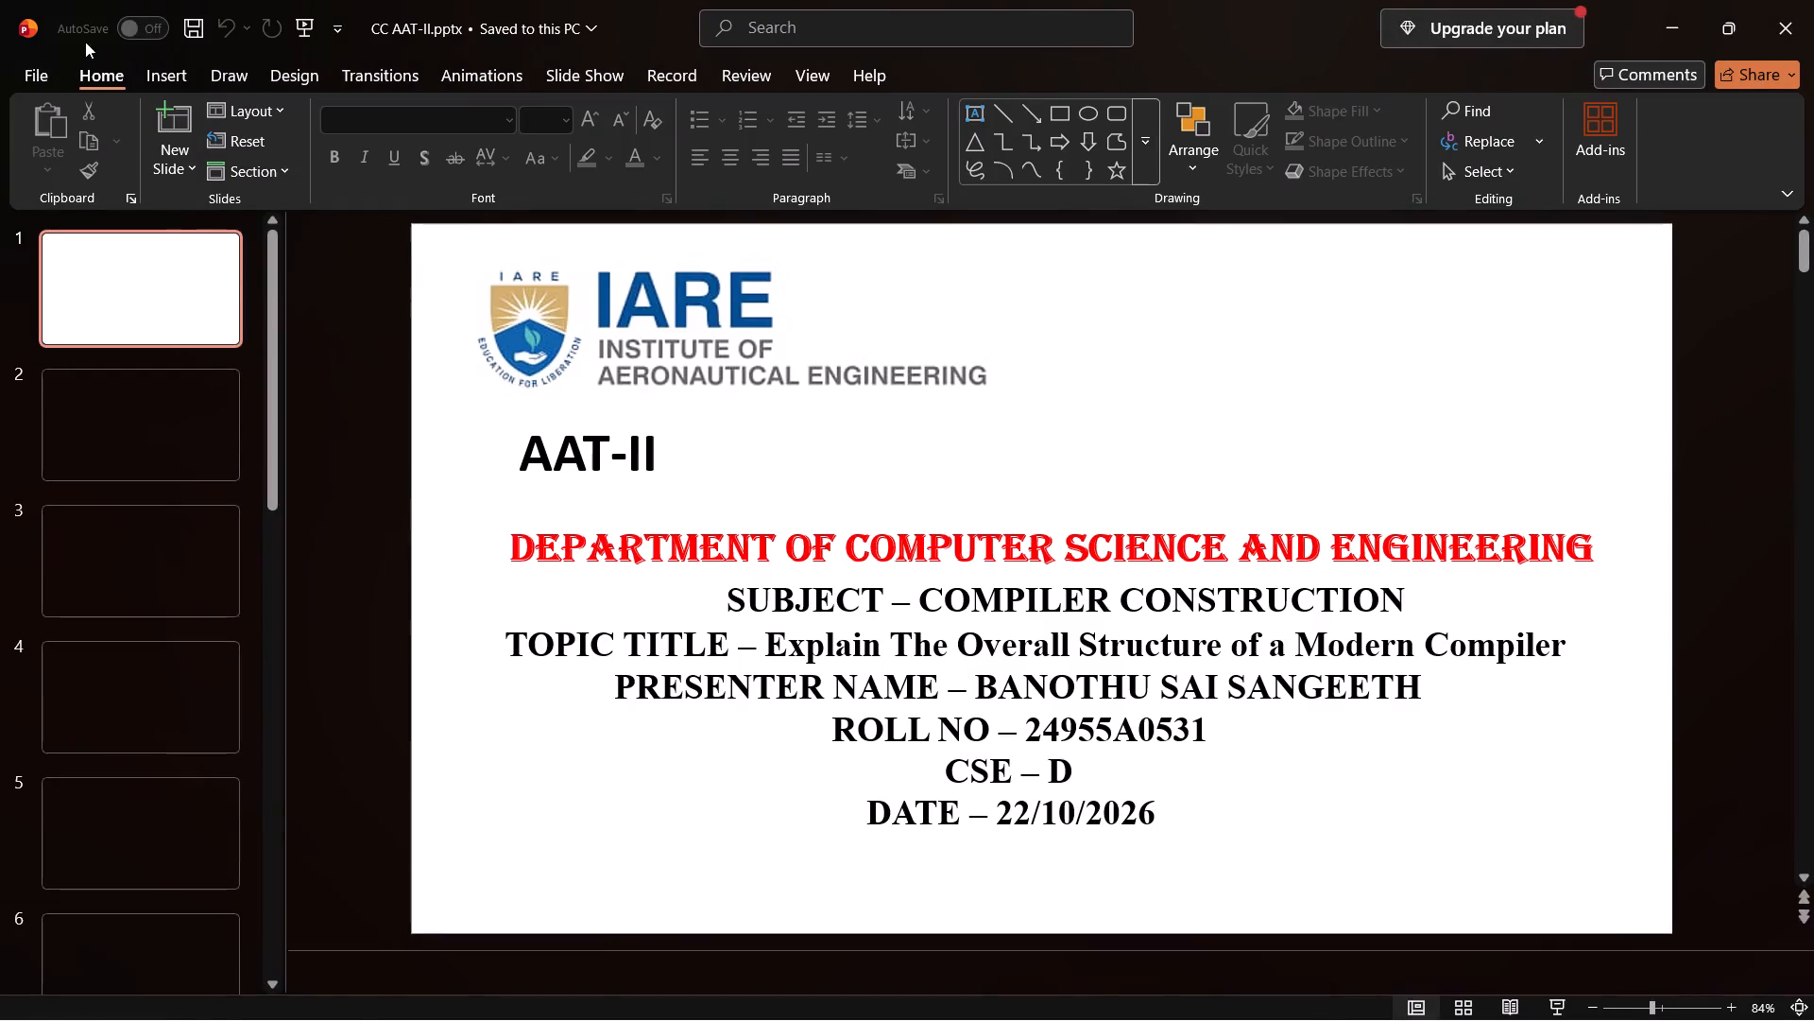
# Turn on AutoSave for the presentation by uploading it to the personal OneDrive account.
pyautogui.click(119, 34)
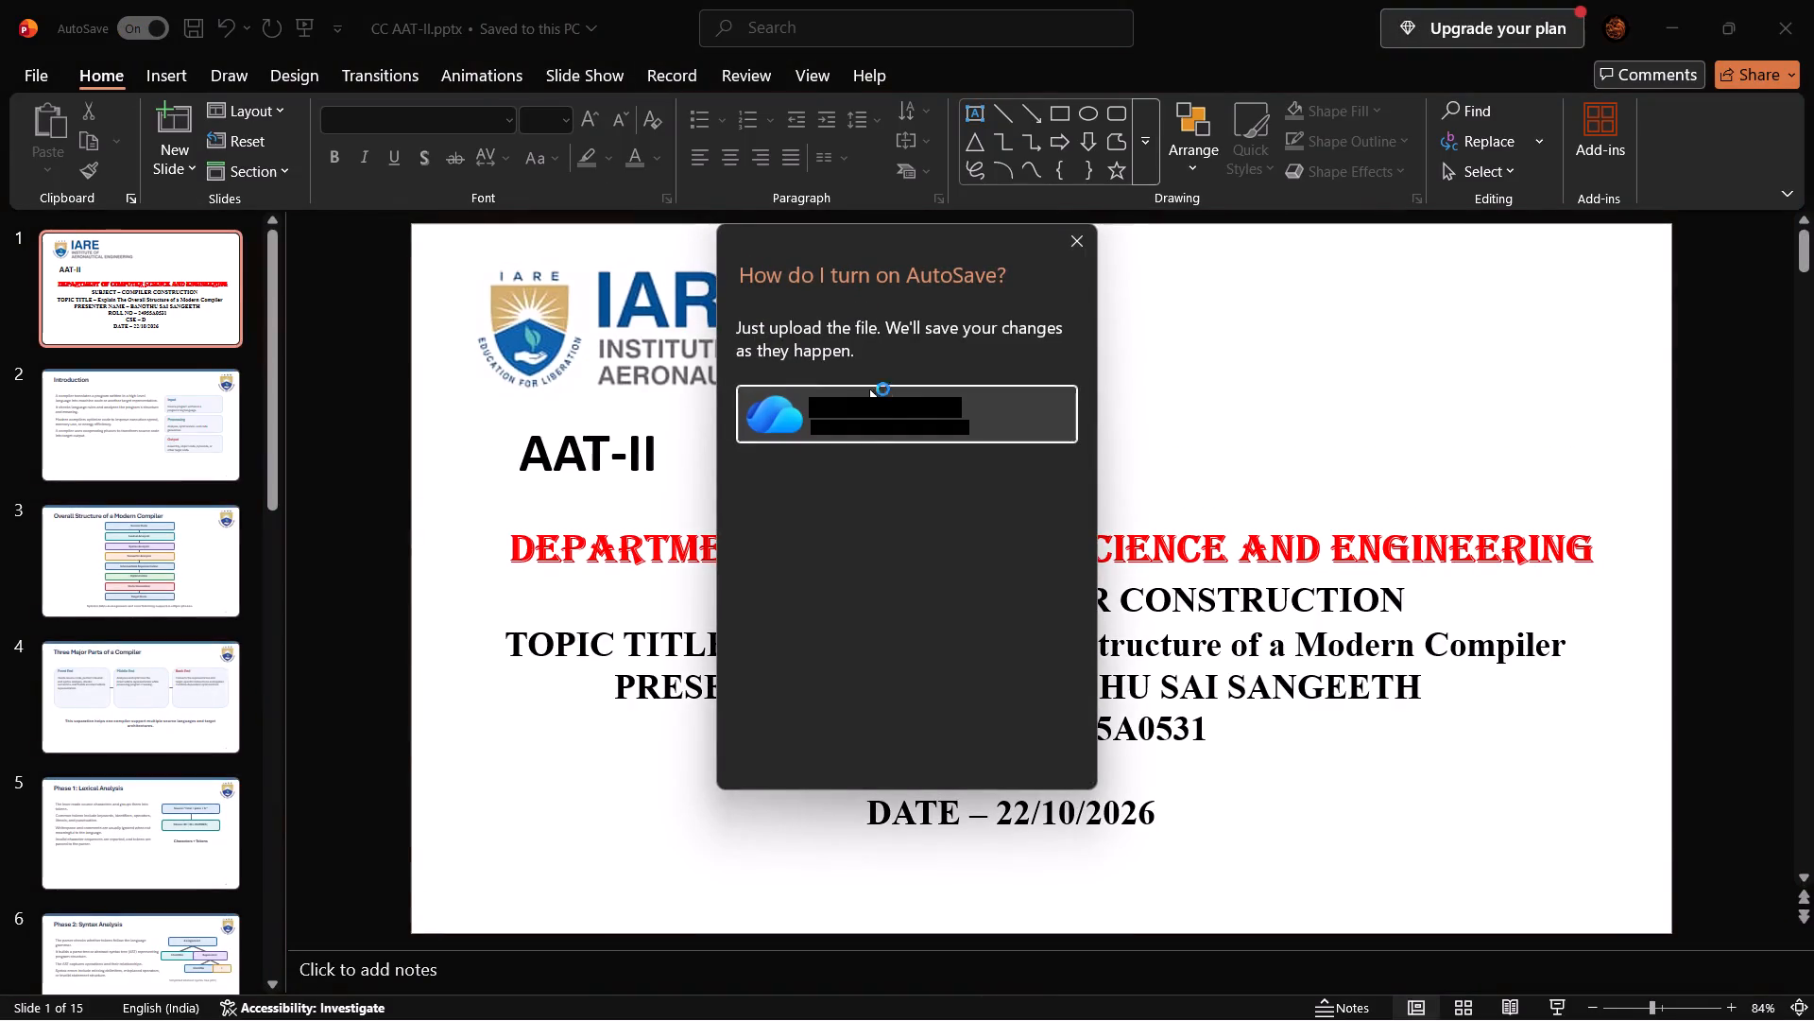
pyautogui.click(870, 407)
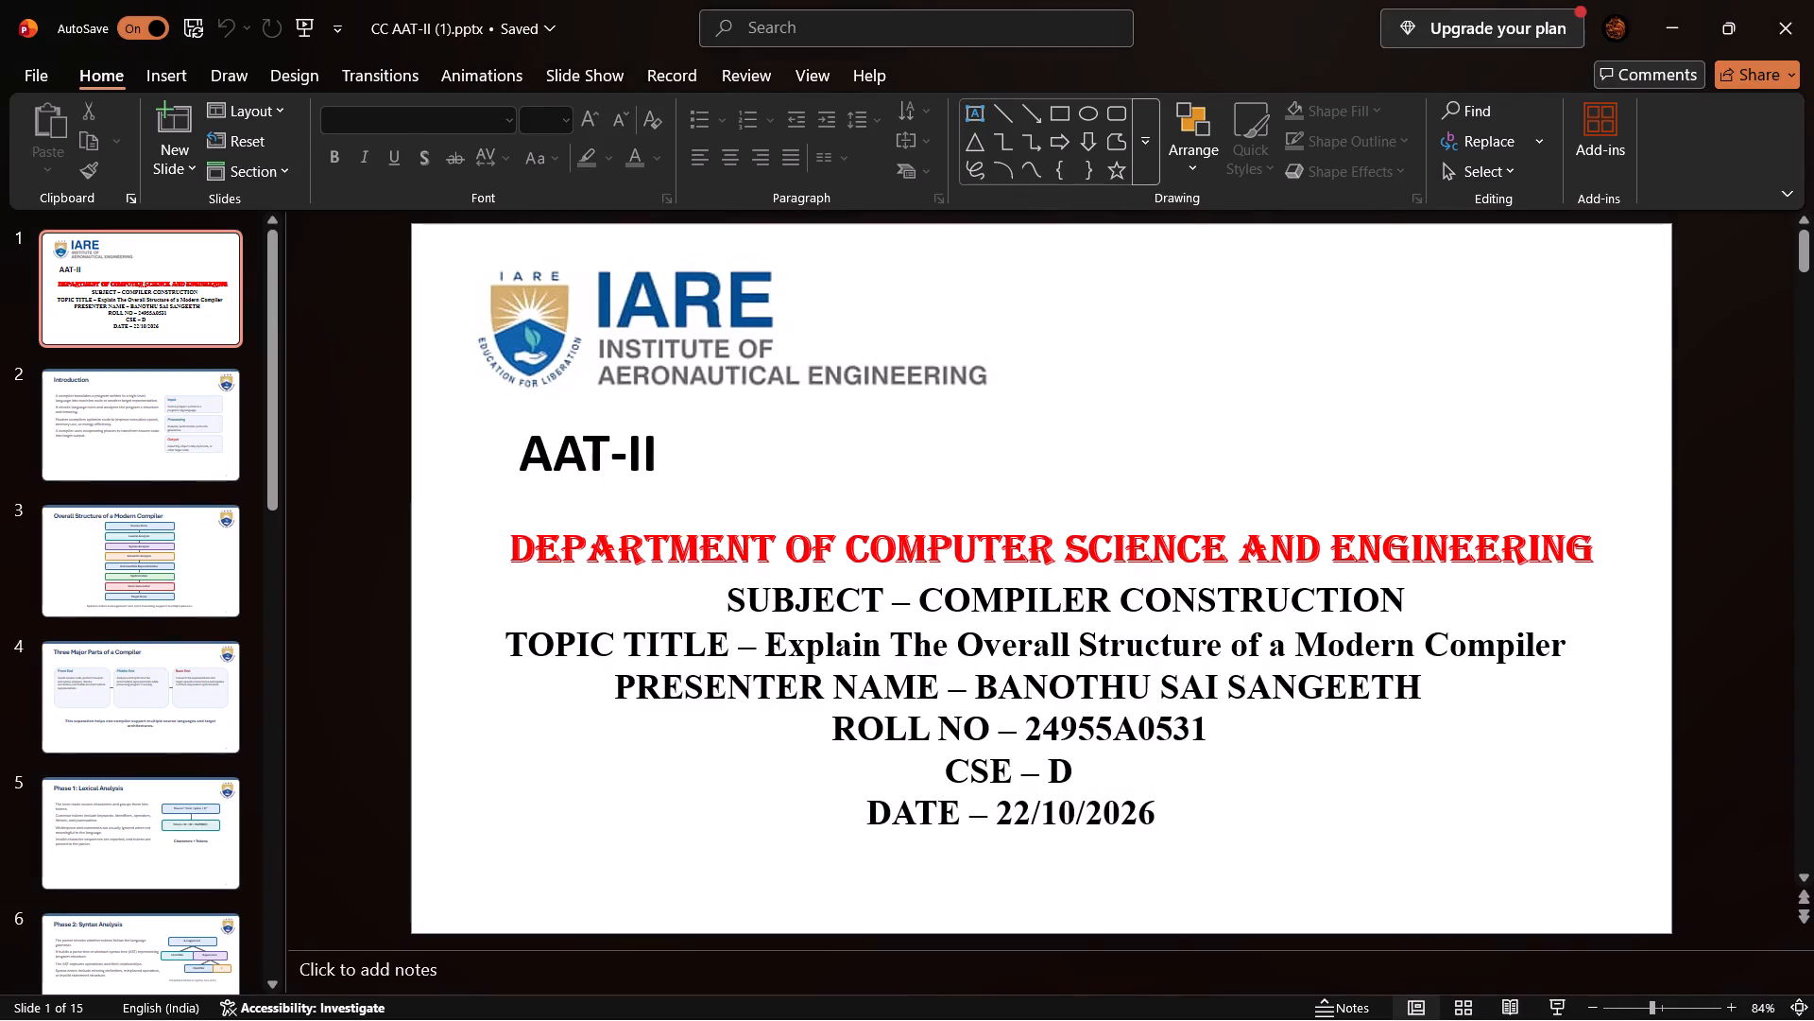
# Record the slide show from the beginning with the camera on, capturing about 11 seconds of the title slide, and stop recording.
pyautogui.click(680, 66)
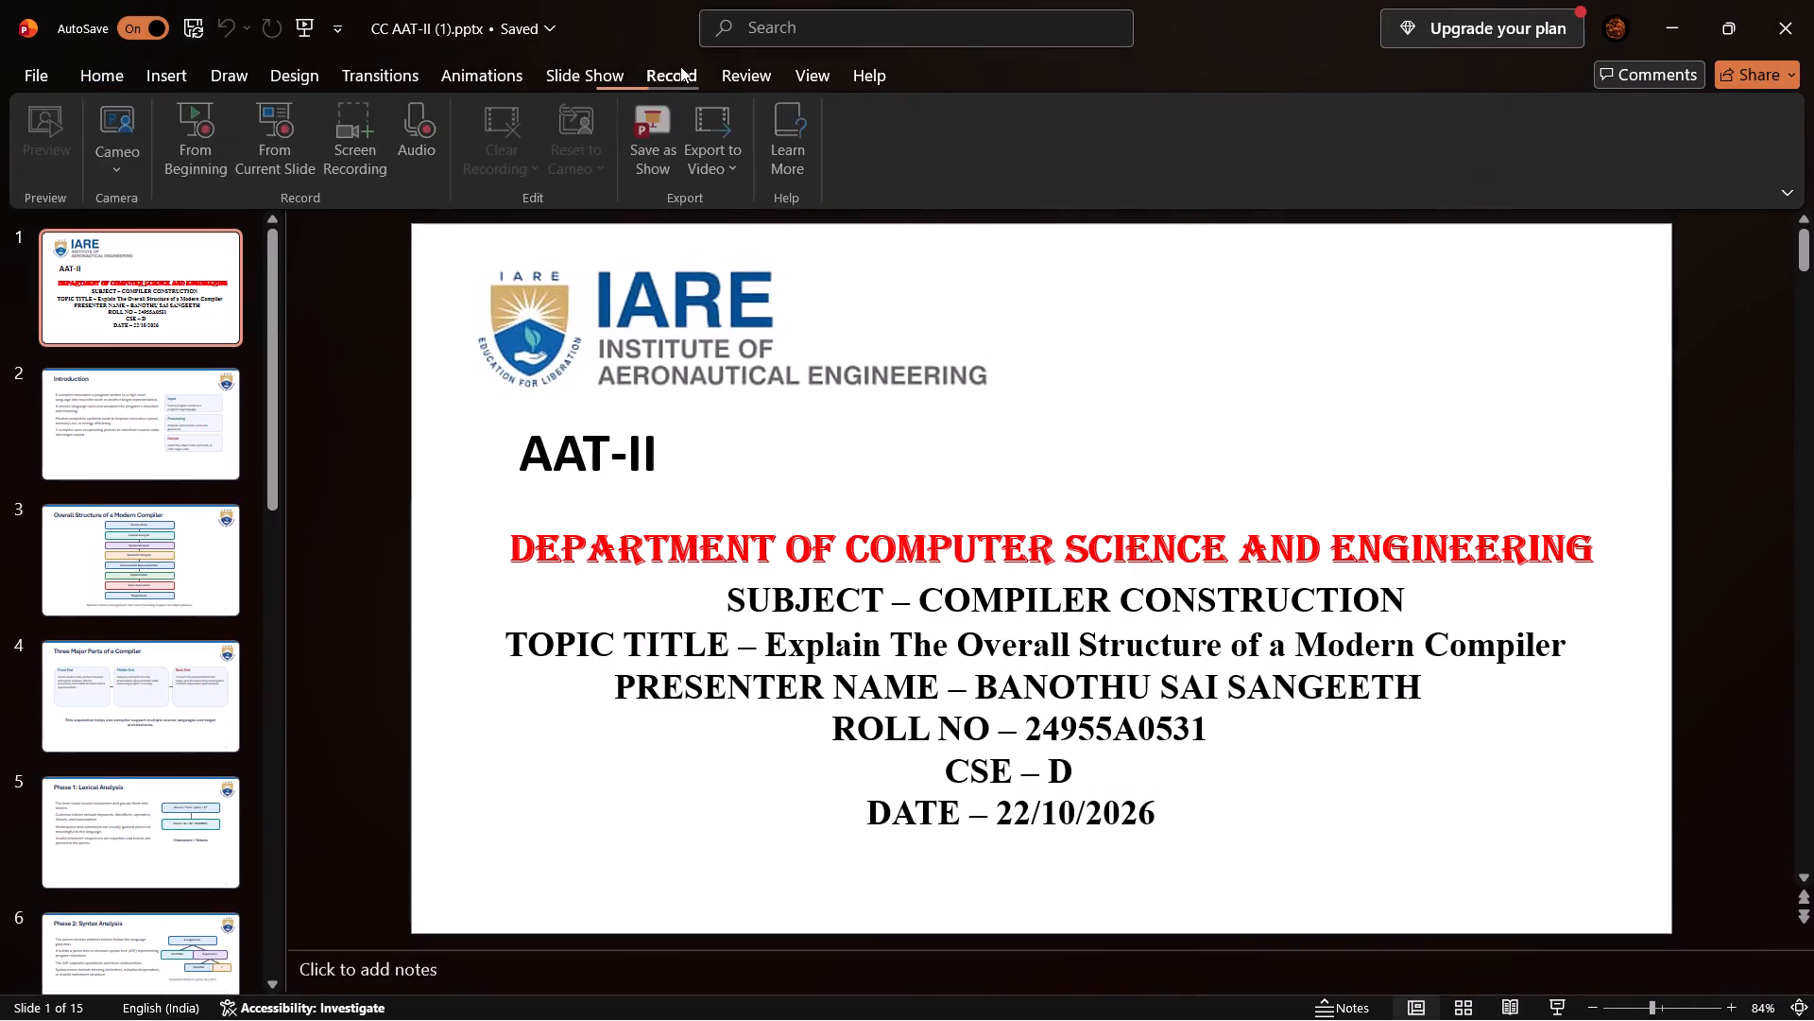
pyautogui.click(200, 132)
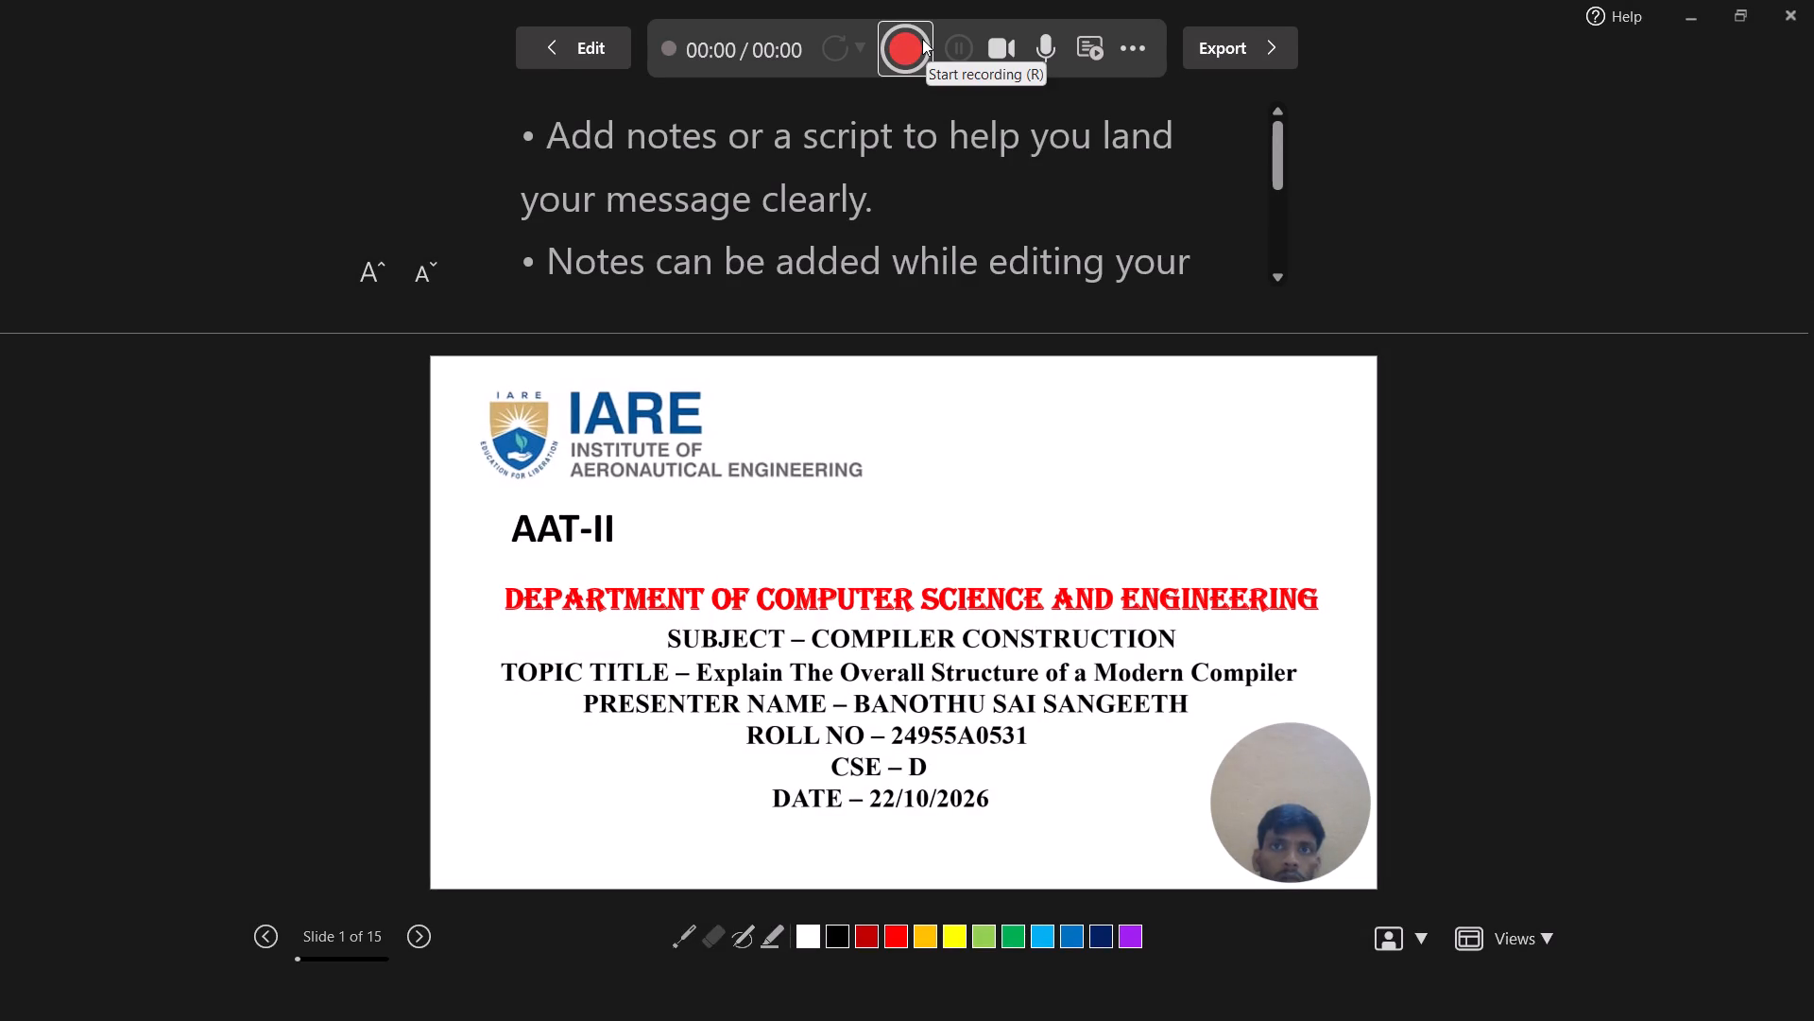
pyautogui.click(922, 39)
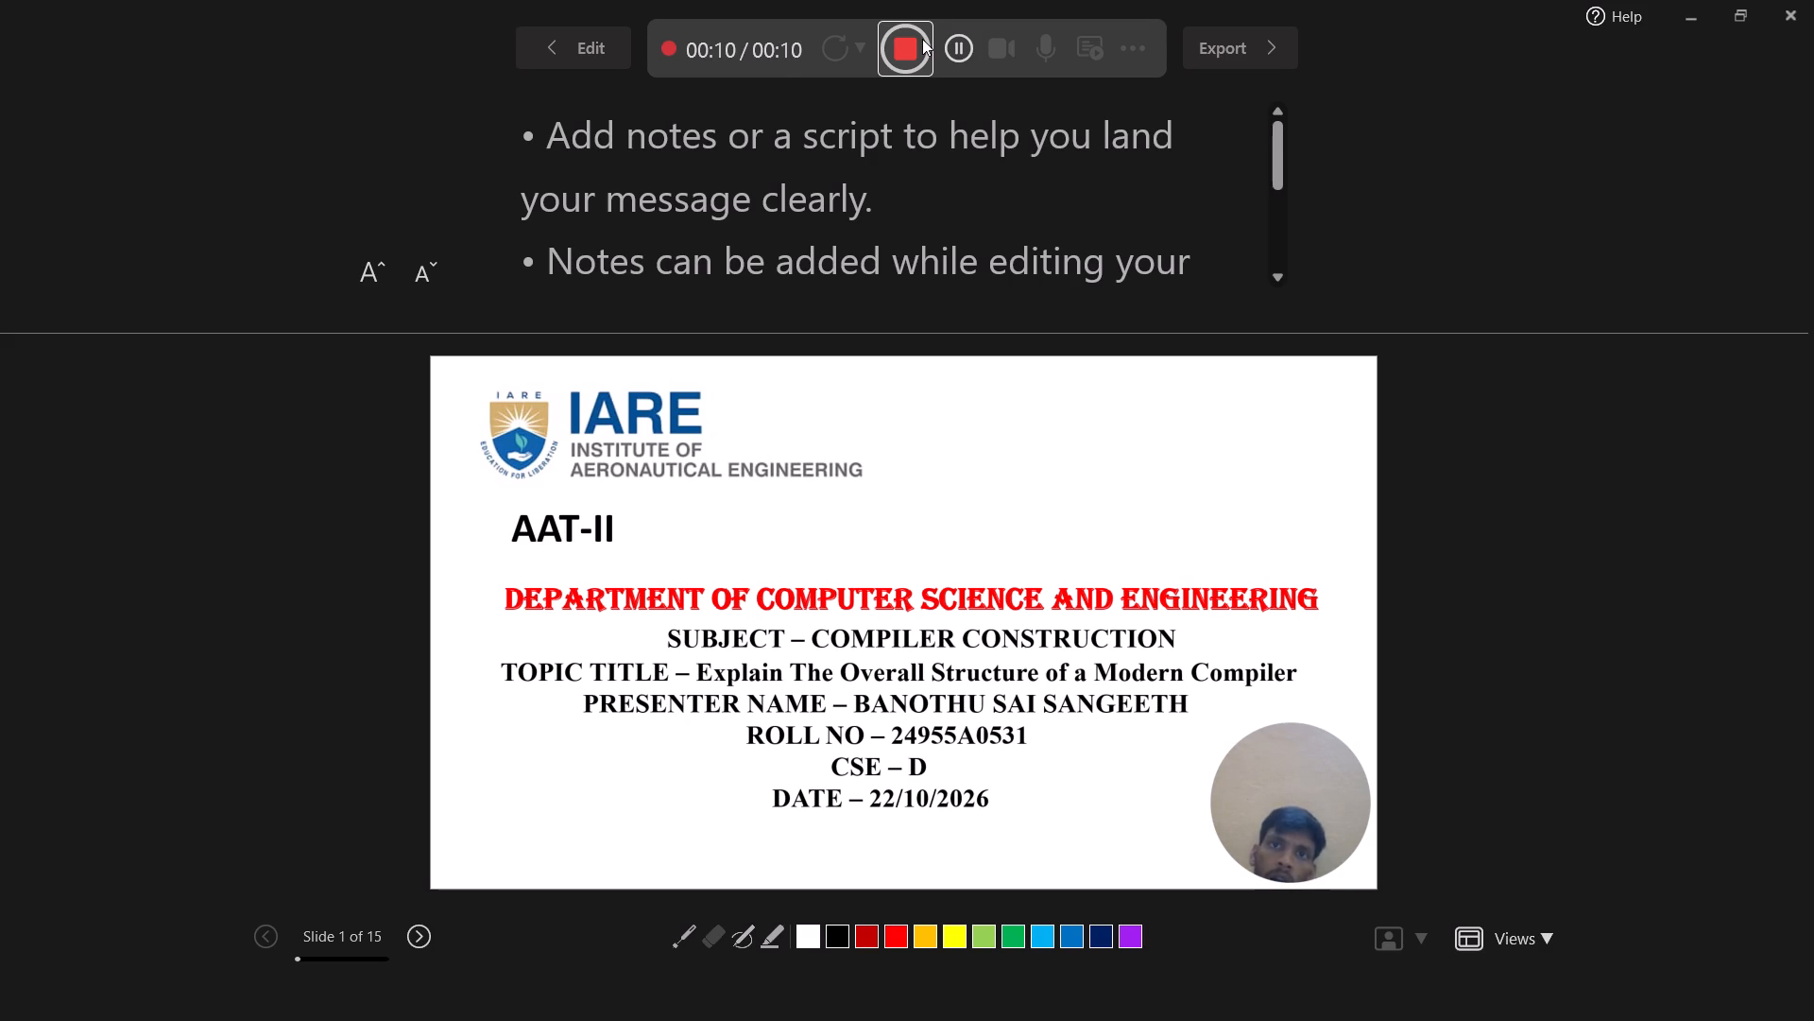
pyautogui.click(915, 34)
# Export the recording as the MPEG-4 video CC AAT-II (1).mp4 to the AAT VIDEOS folder on the Desktop.
pyautogui.click(1236, 55)
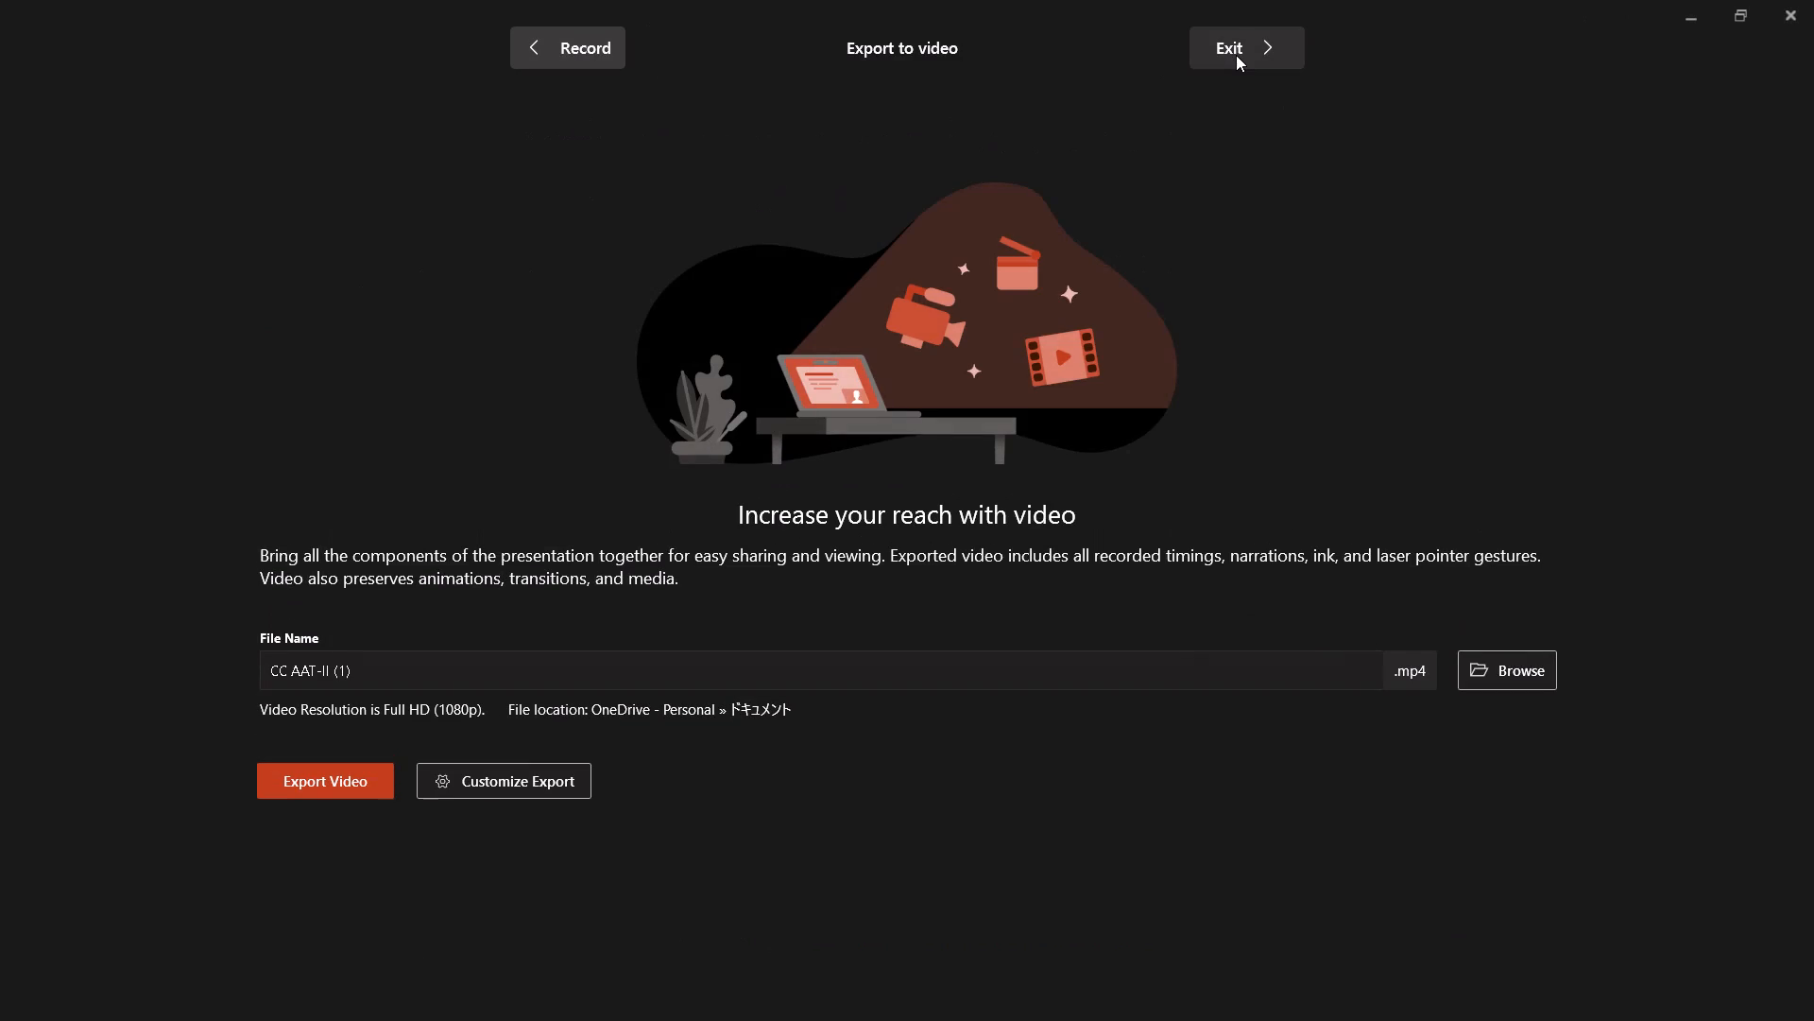
pyautogui.click(1483, 654)
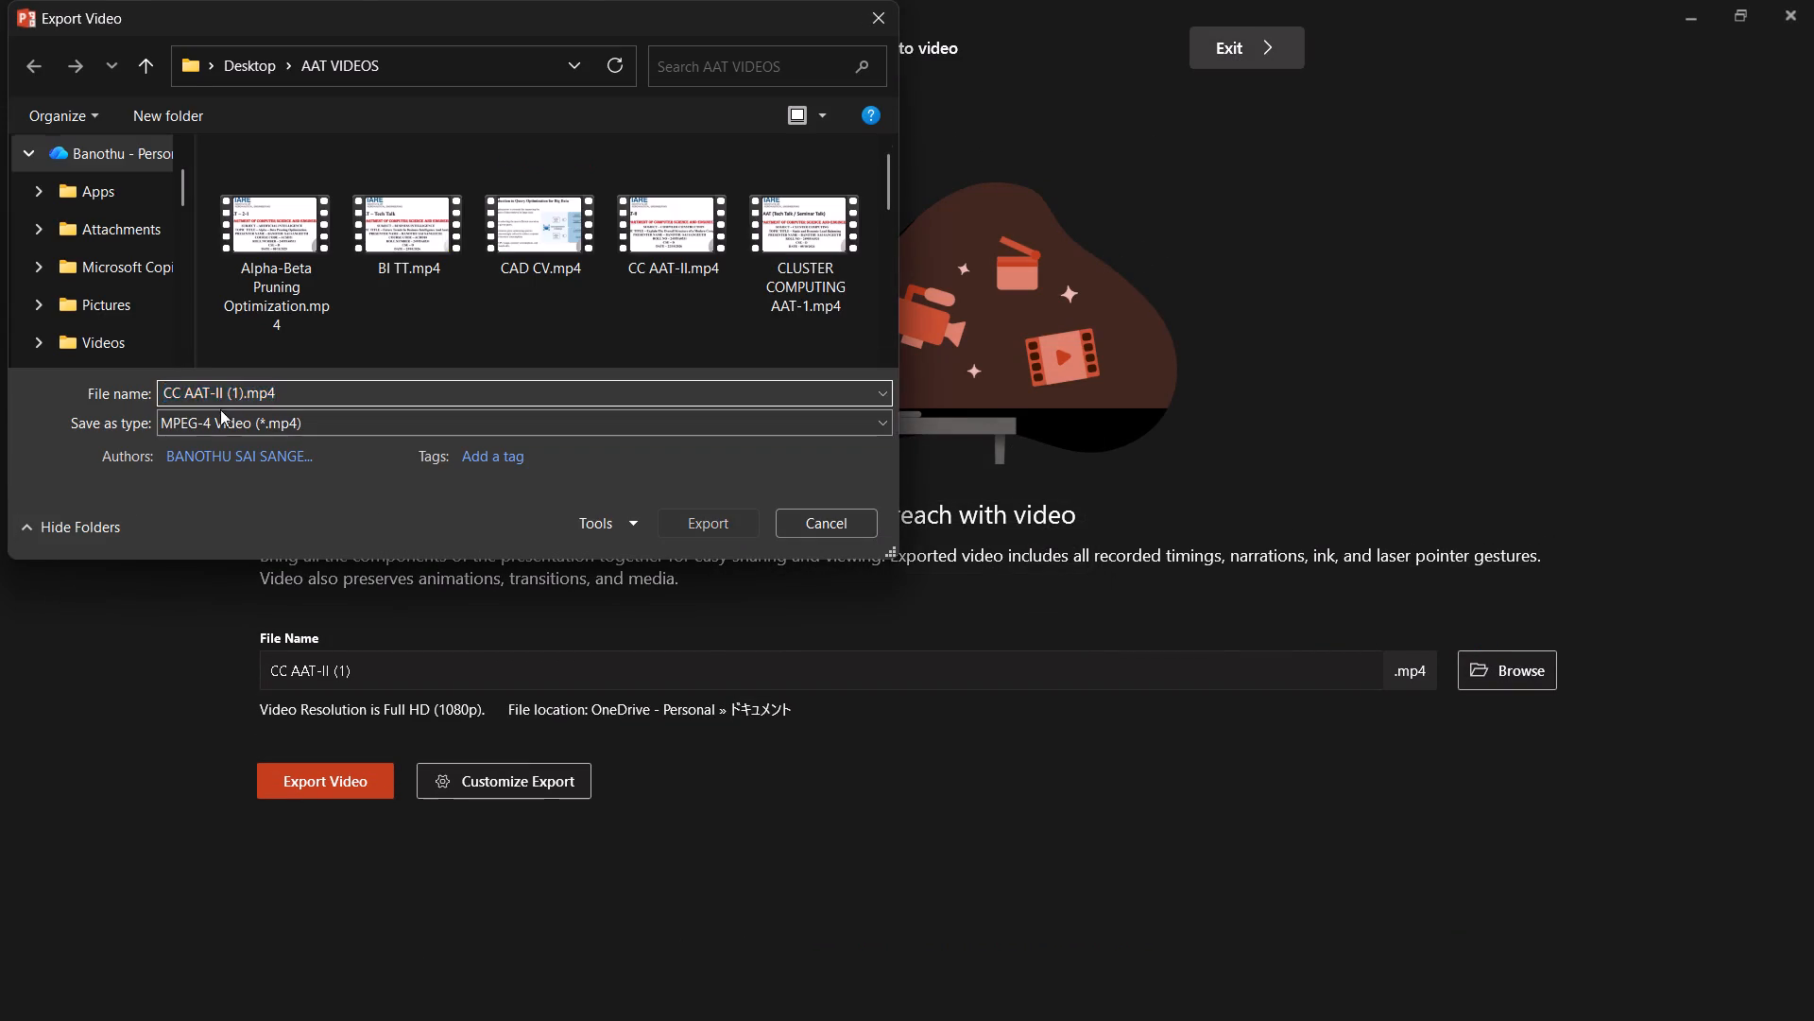
pyautogui.scroll(-1, 110, 299)
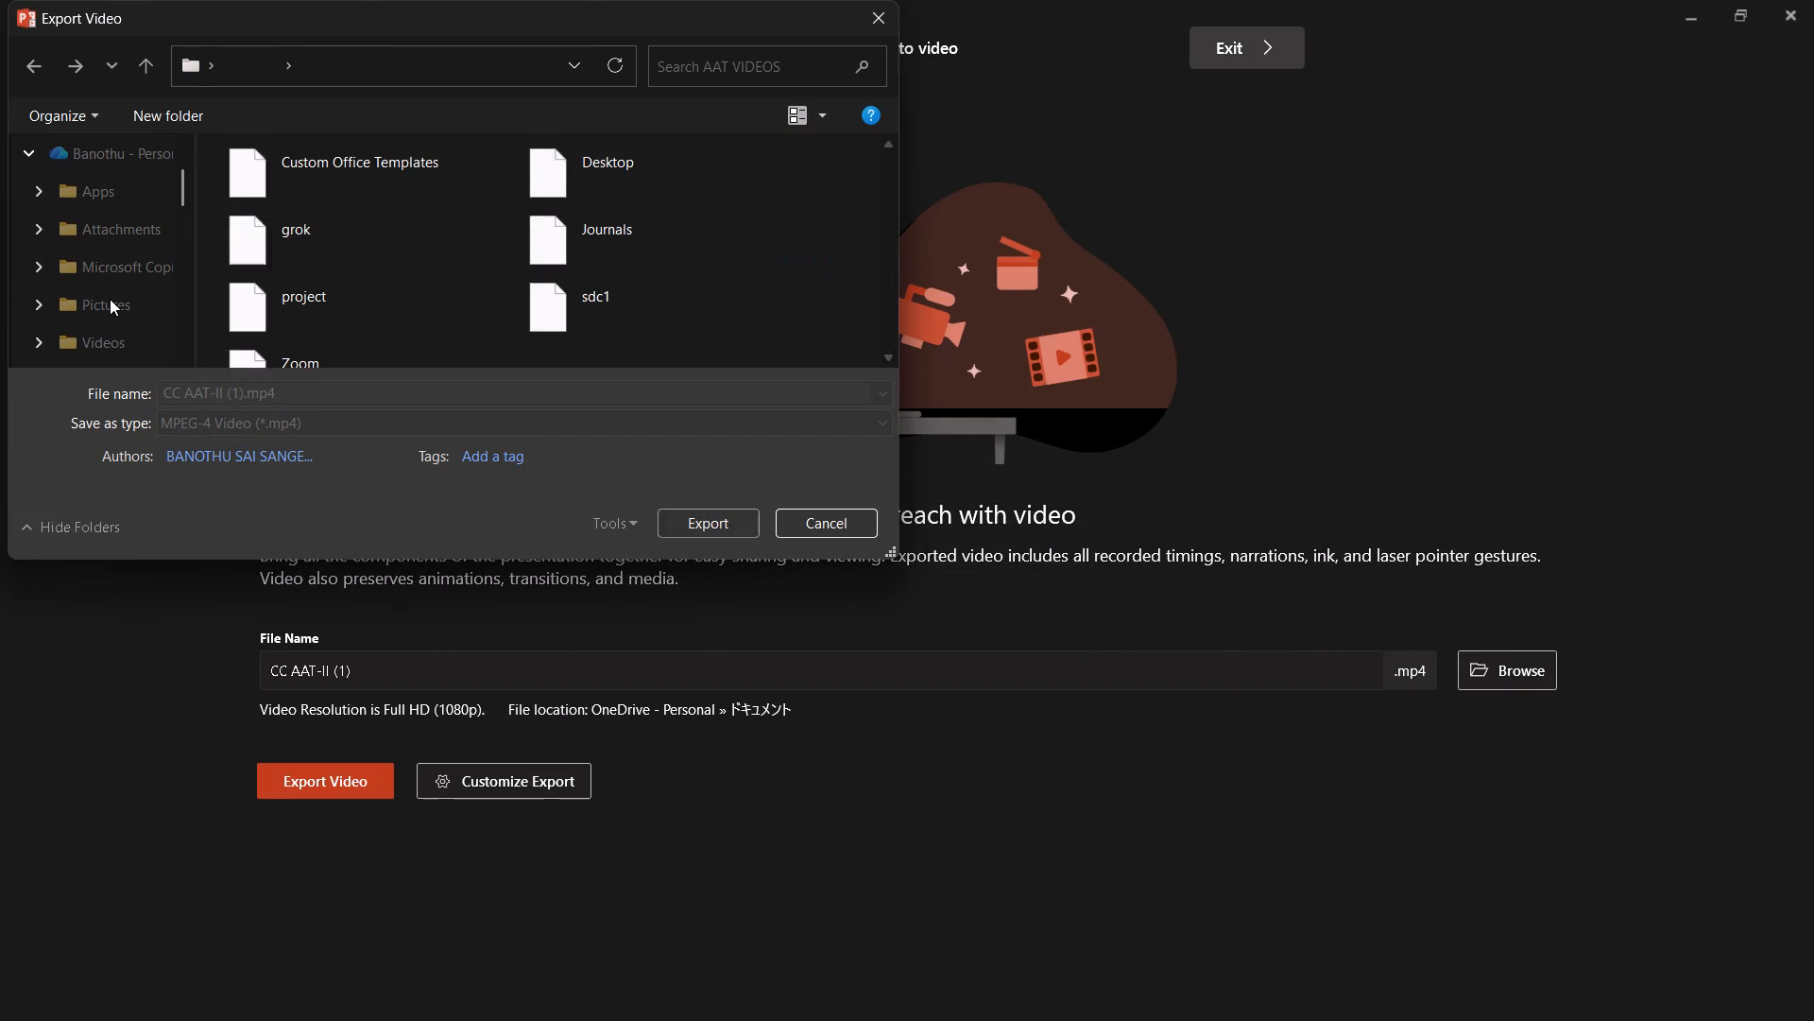
pyautogui.scroll(-1, 110, 299)
pyautogui.scroll(5, 110, 299)
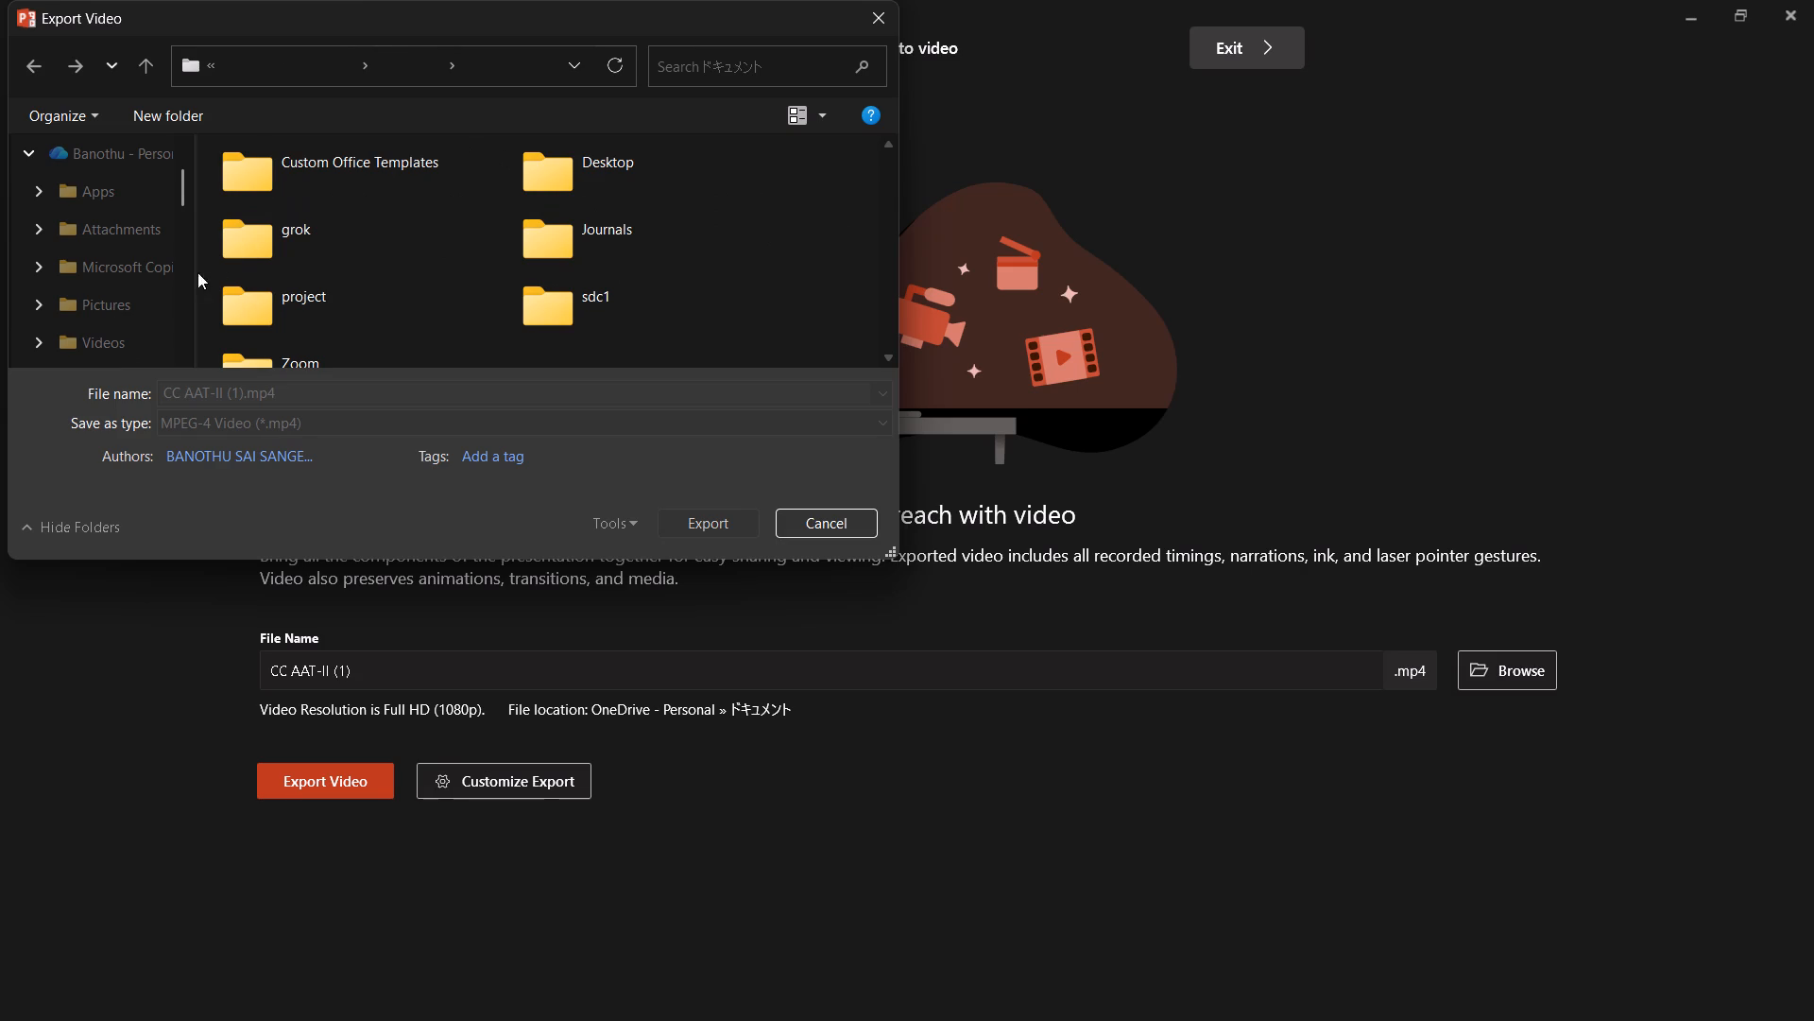
pyautogui.scroll(-4, 102, 314)
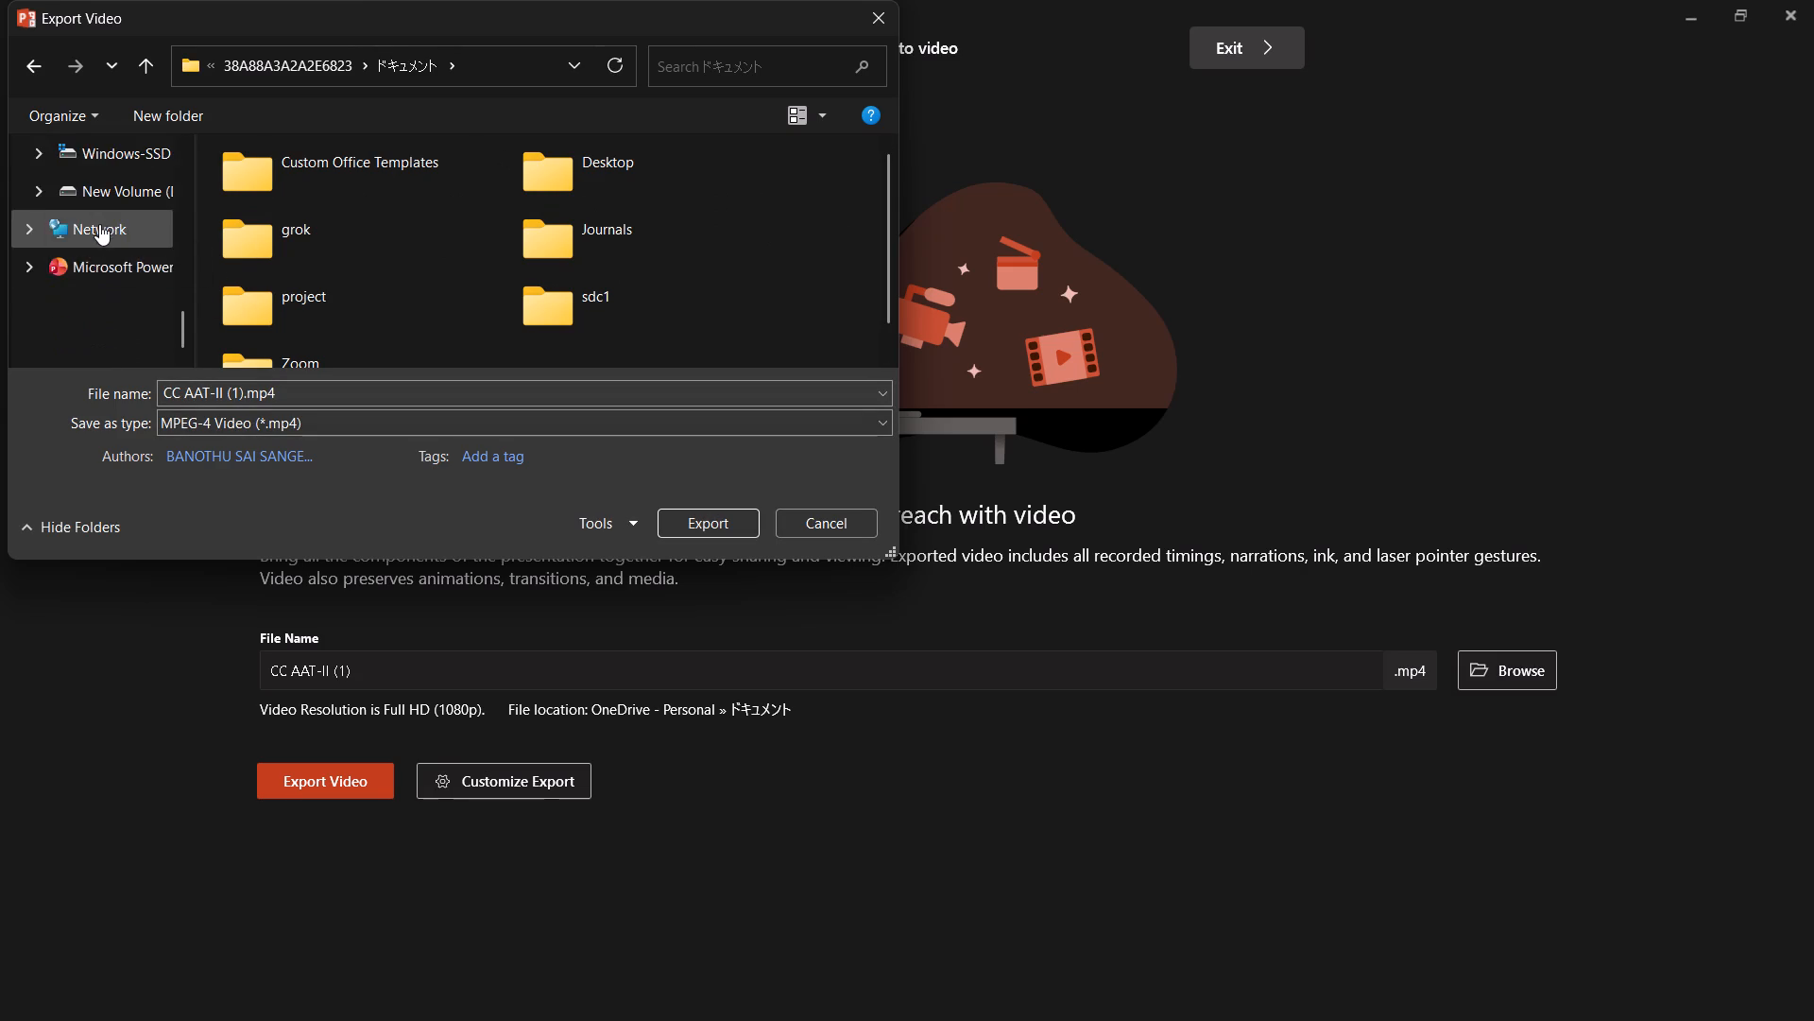
pyautogui.scroll(1, 98, 220)
pyautogui.scroll(-1, 95, 293)
pyautogui.click(94, 278)
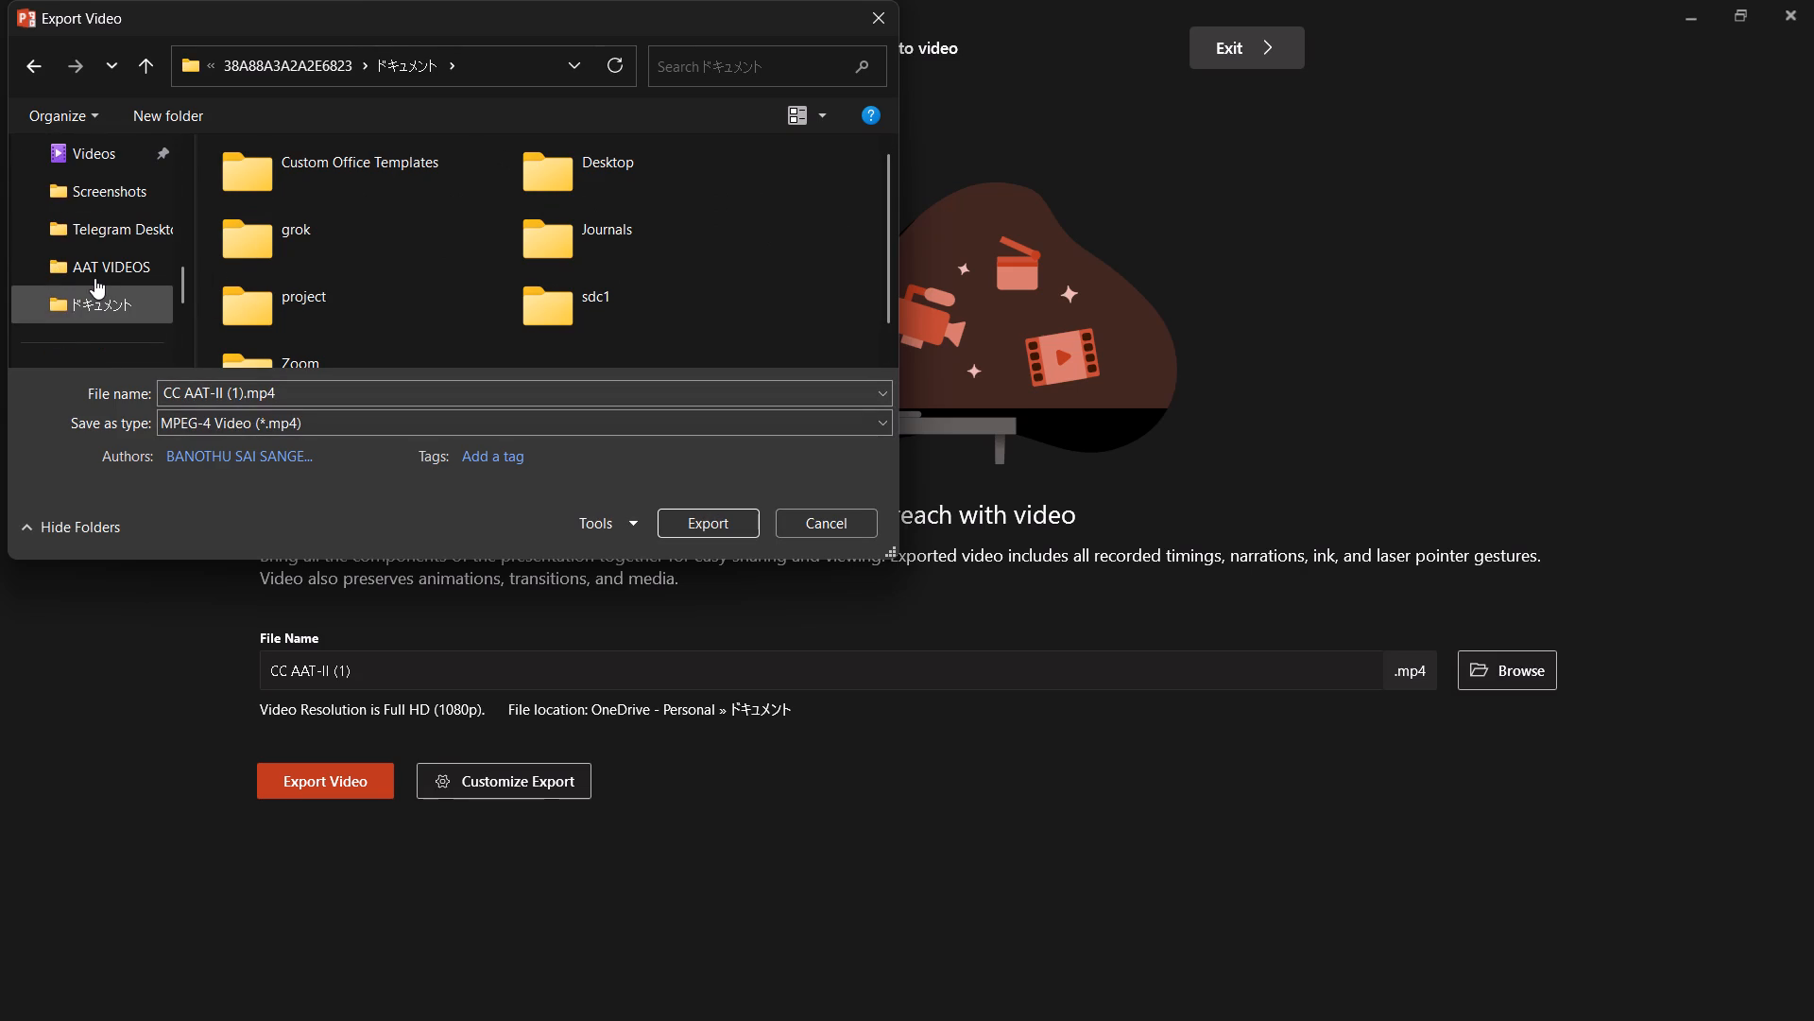
pyautogui.click(694, 517)
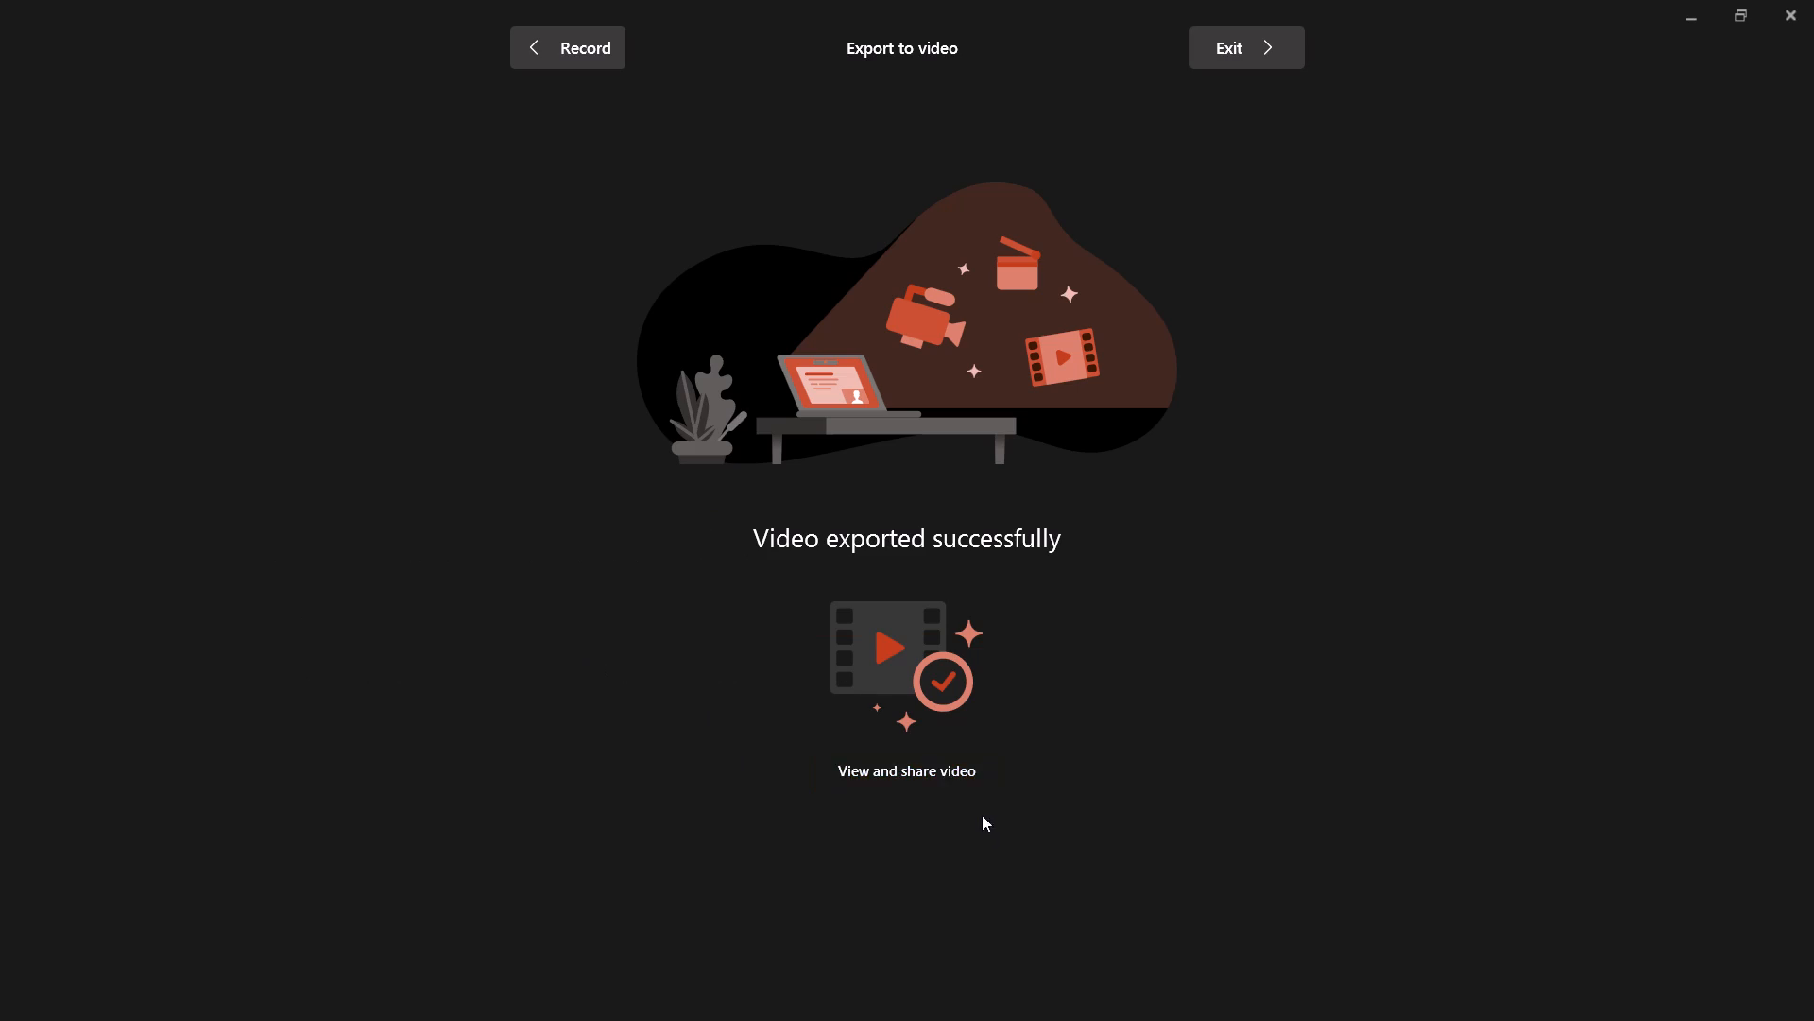
# Play the exported CC AAT-II (1) video through its opening seconds to check the sound, and close the player and the export screen.
pyautogui.click(893, 763)
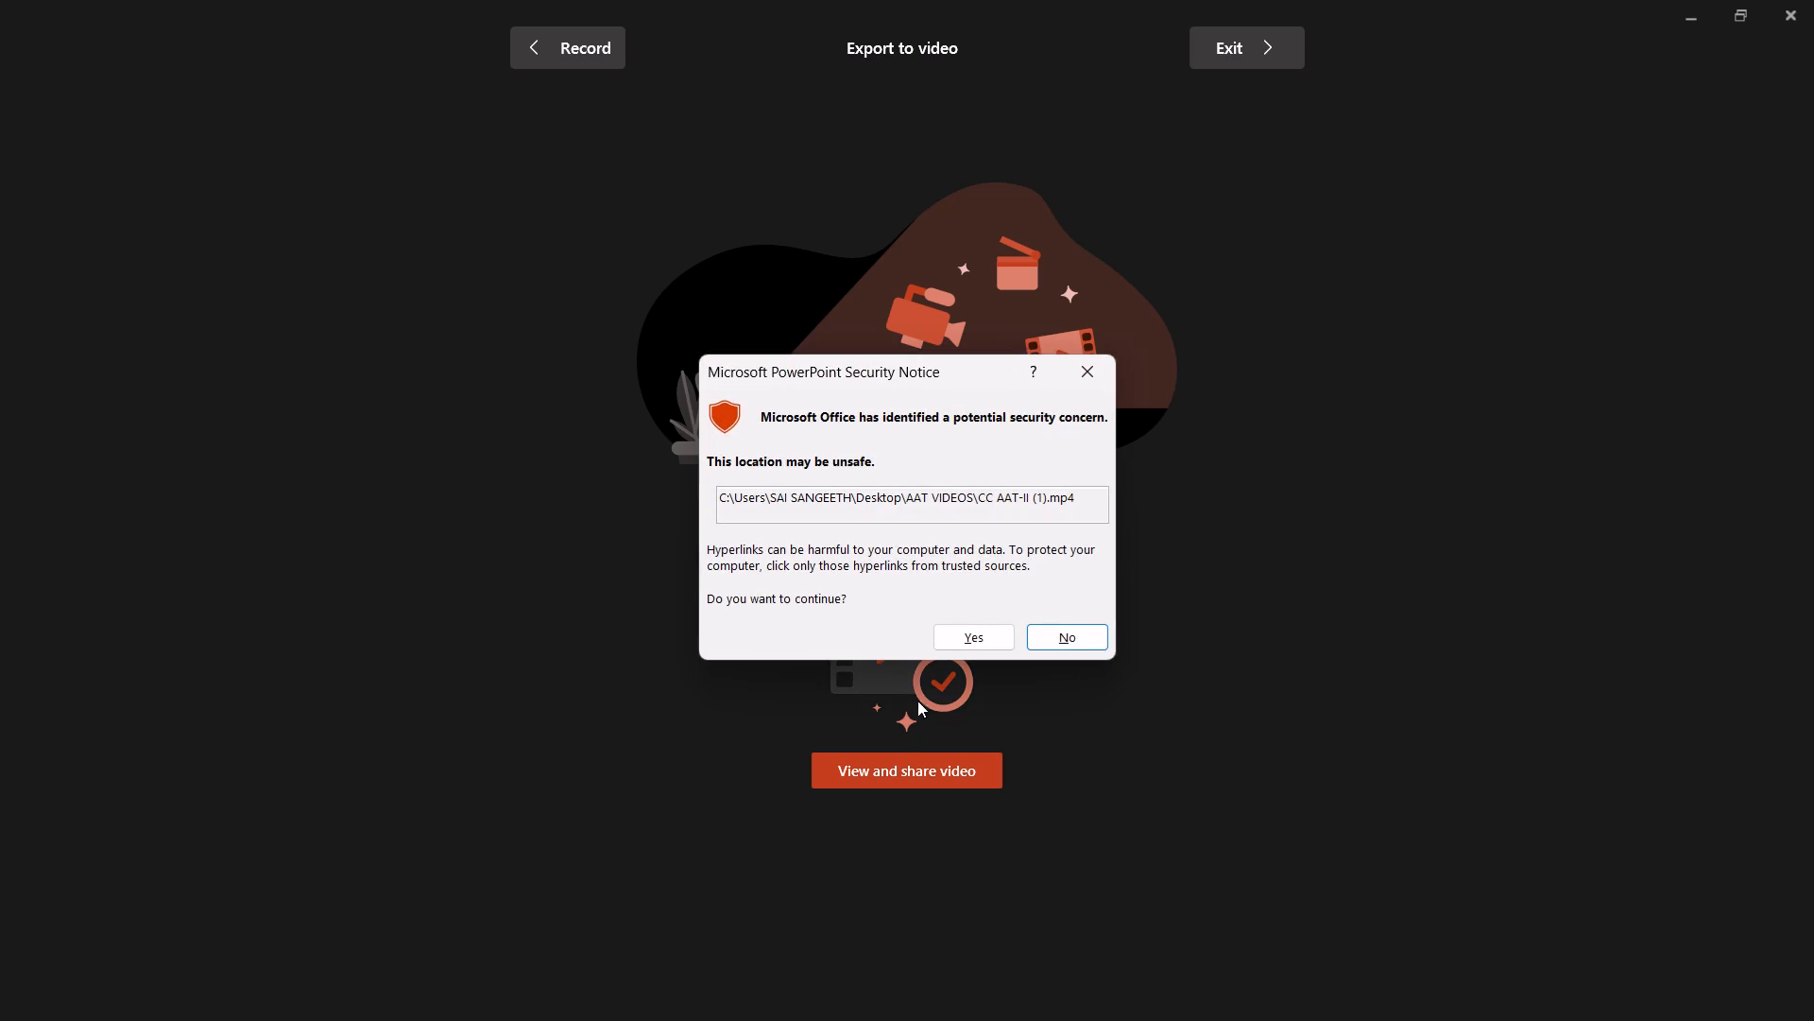
pyautogui.click(967, 639)
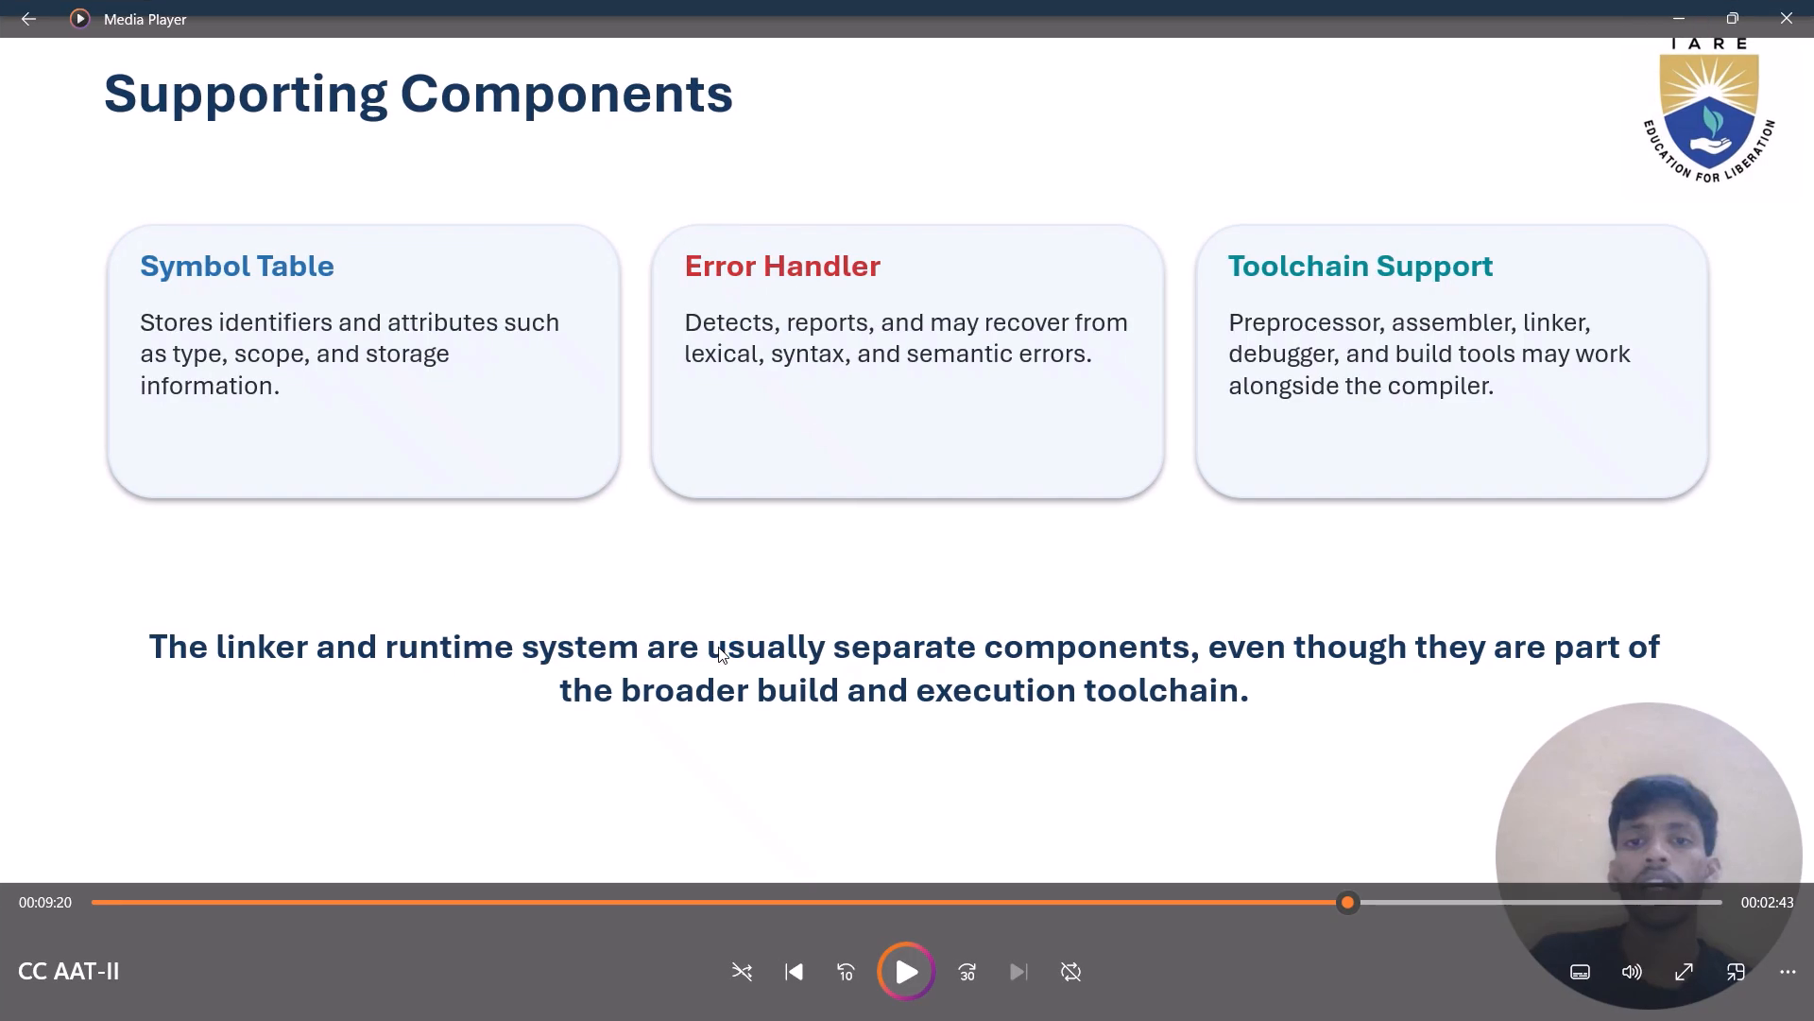
pyautogui.click(916, 965)
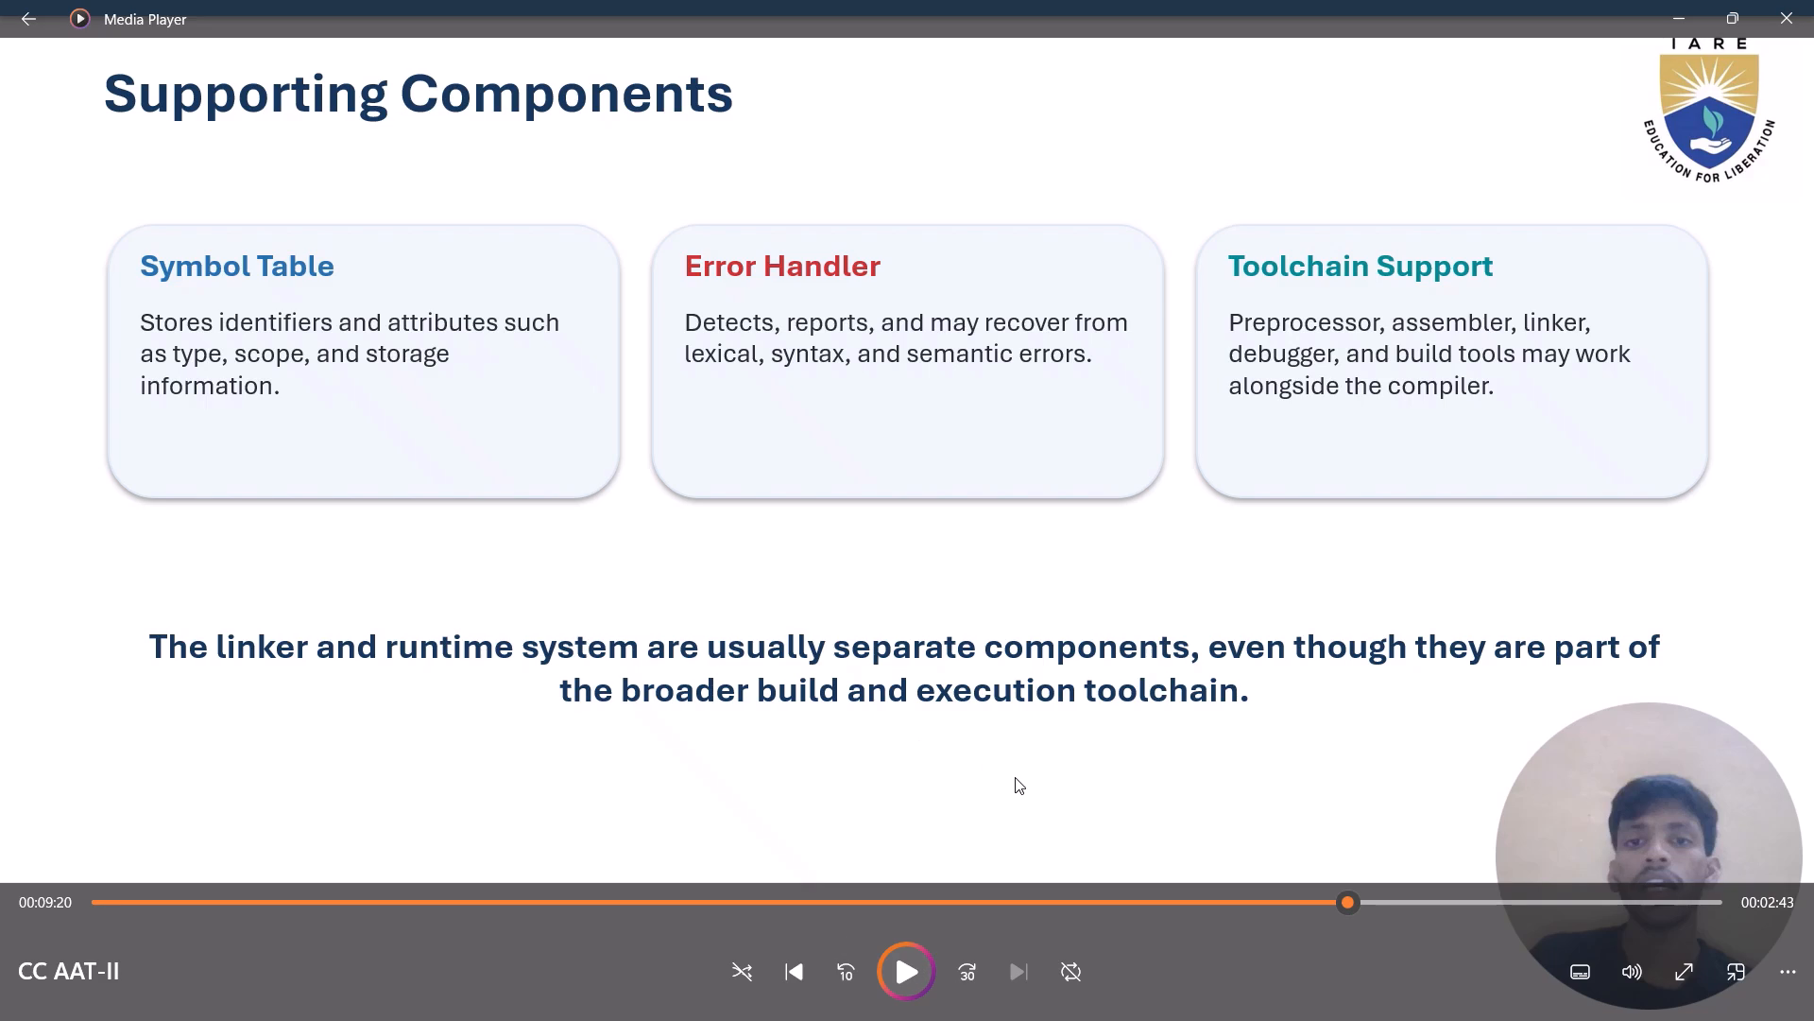
pyautogui.click(1015, 777)
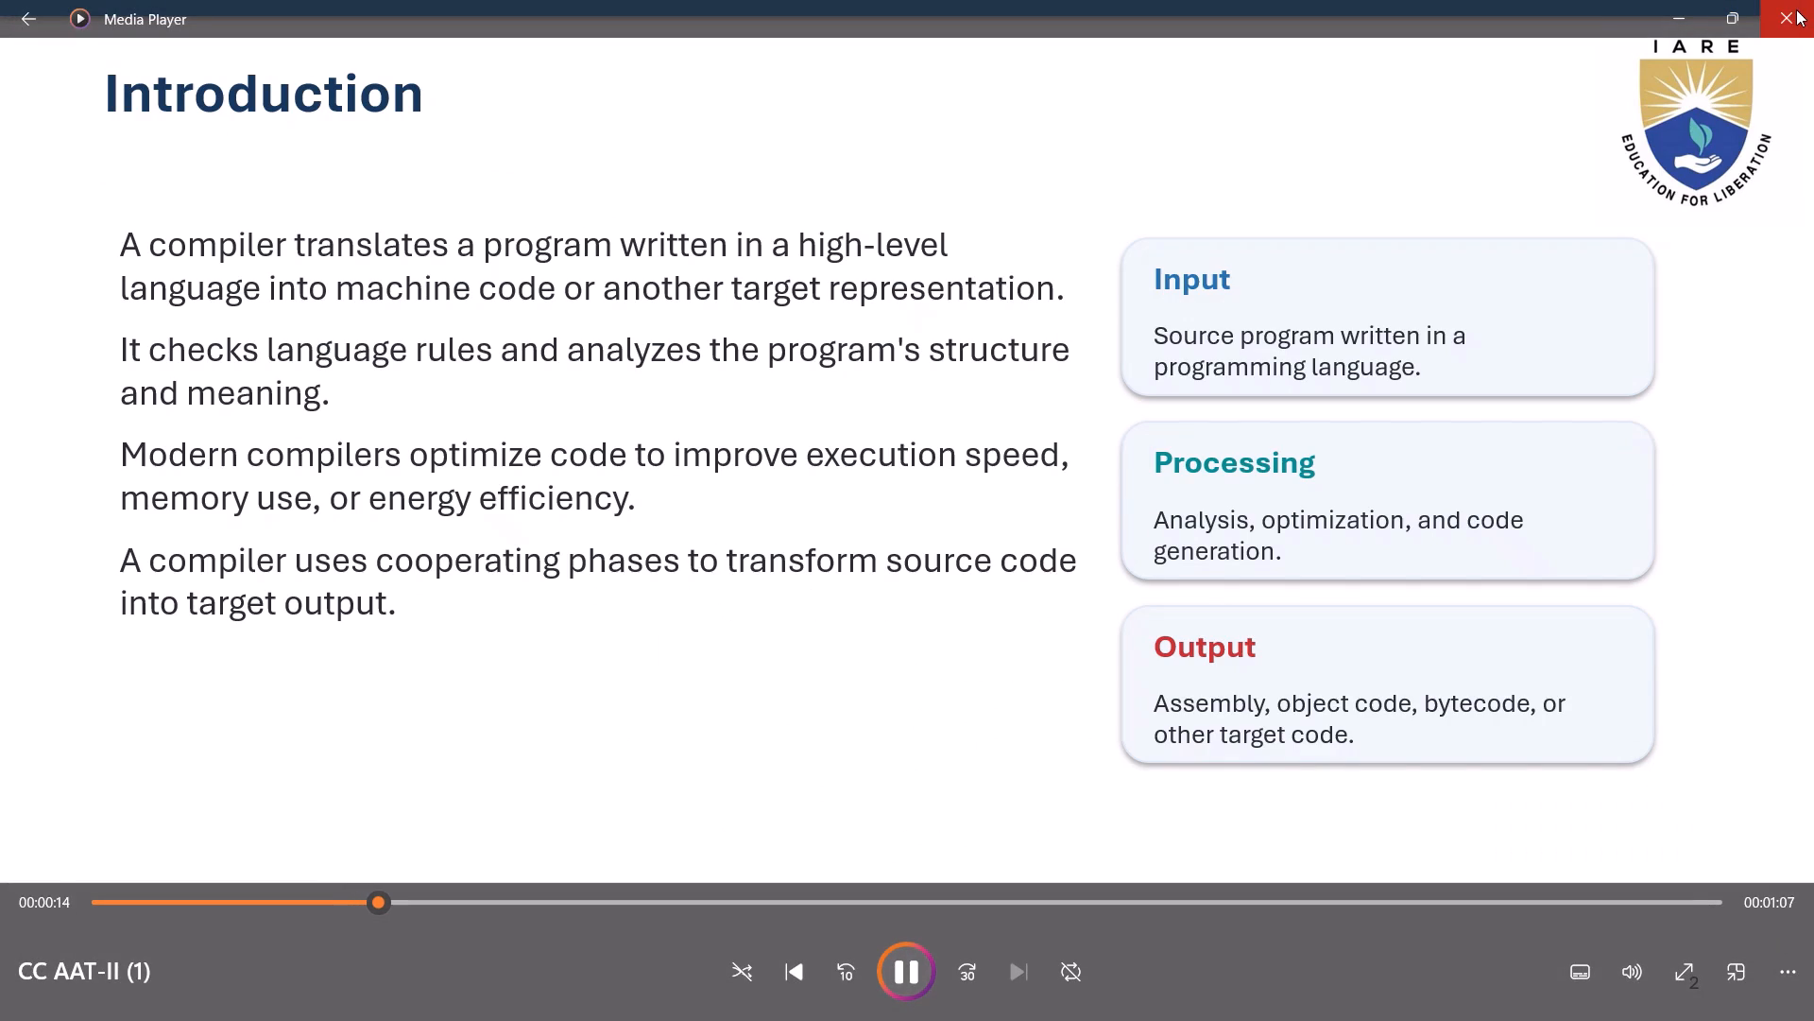
pyautogui.click(1796, 9)
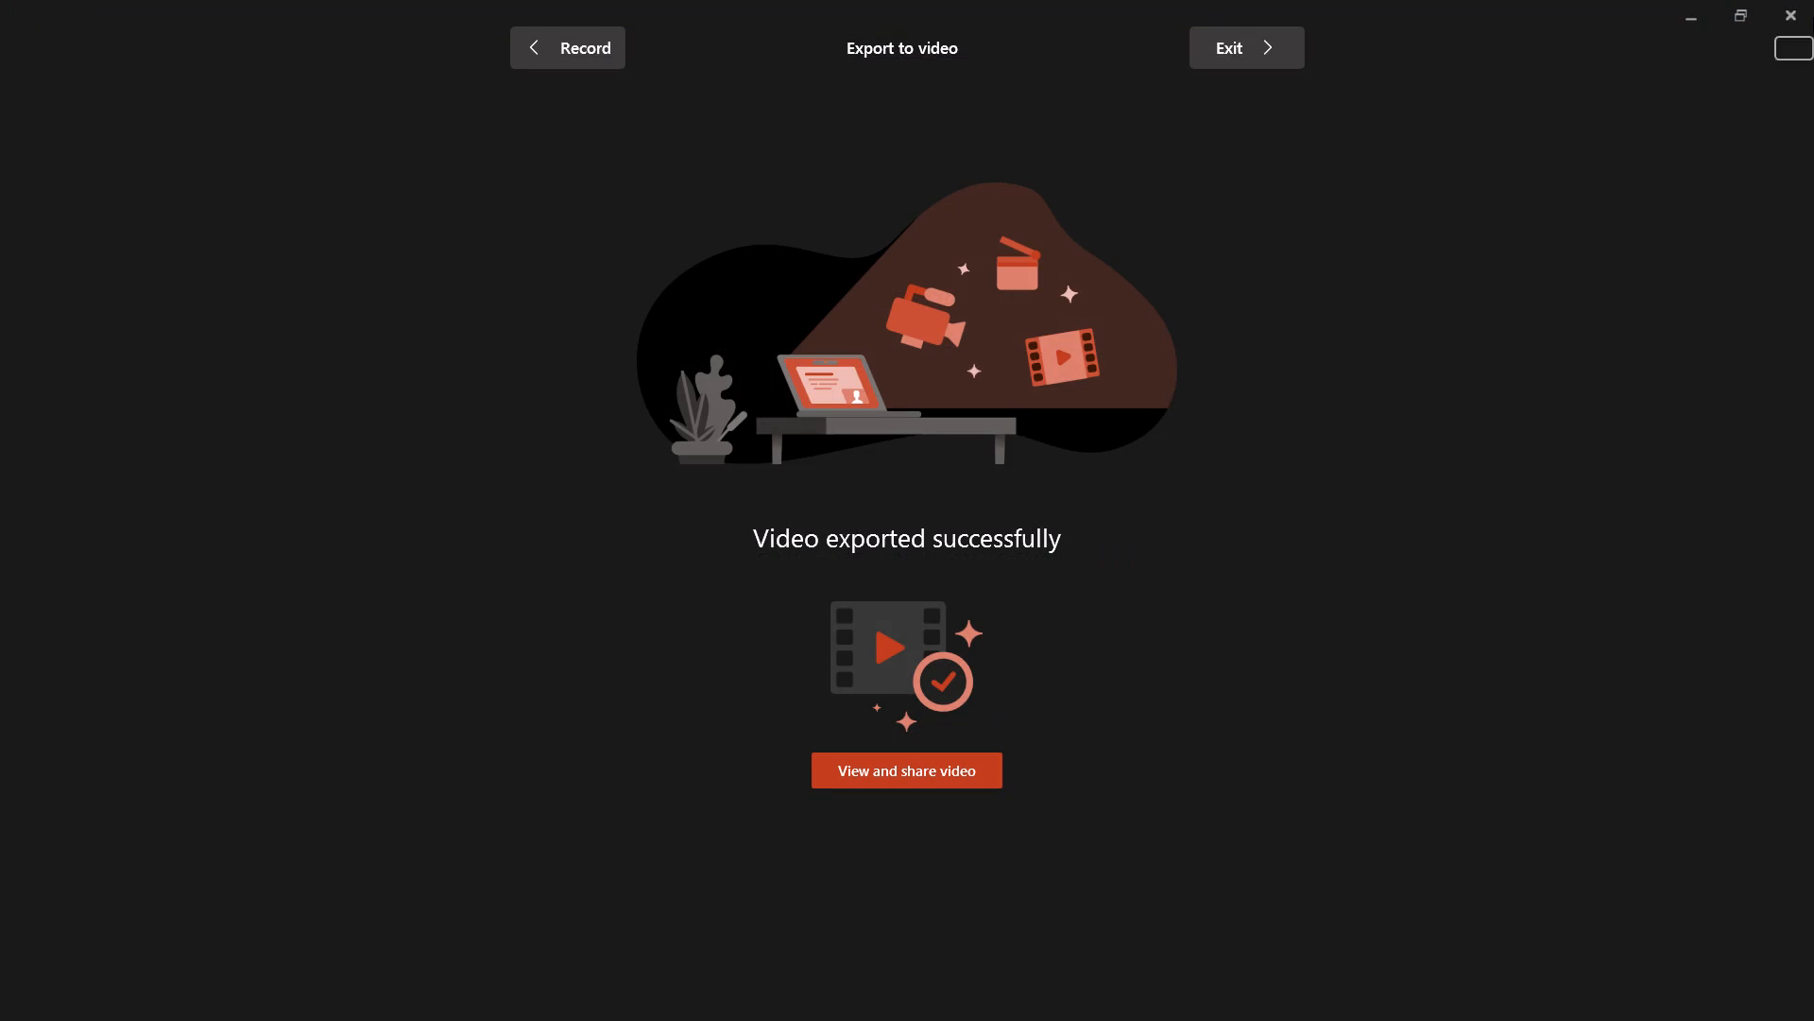
pyautogui.click(1788, 10)
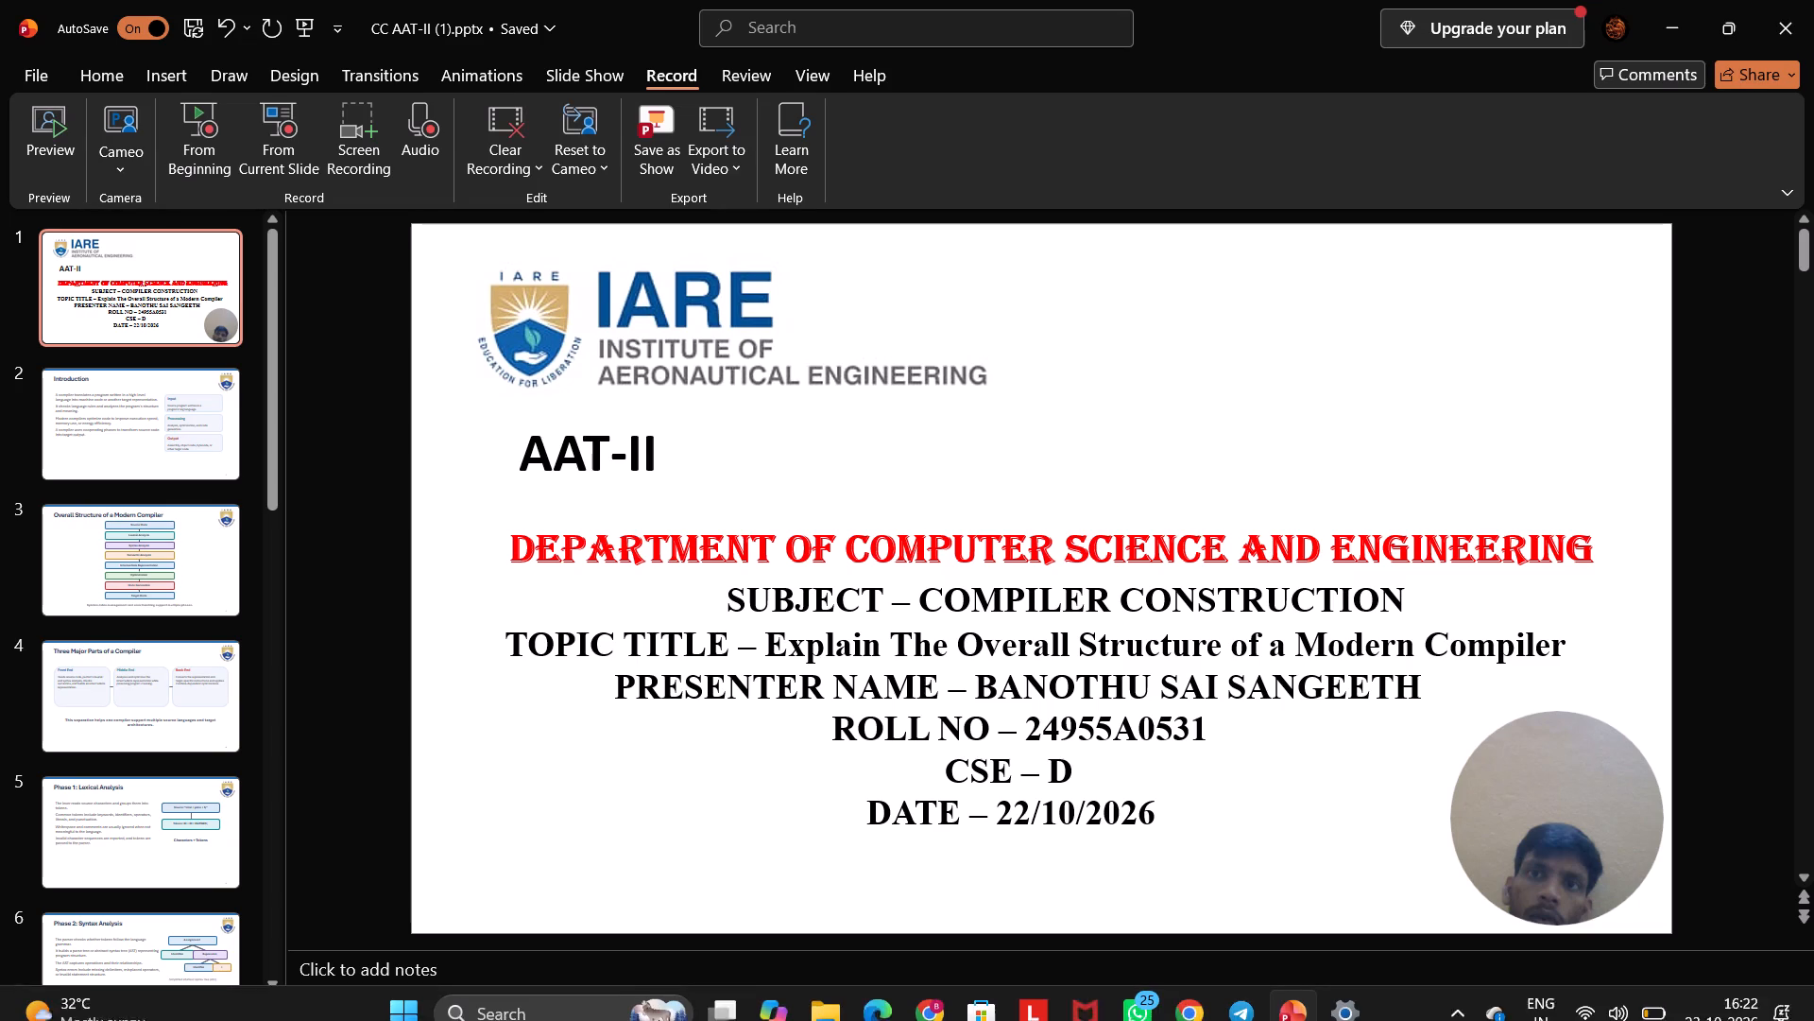
# Open the AAT VIDEOS folder in File Explorer.
pyautogui.click(831, 992)
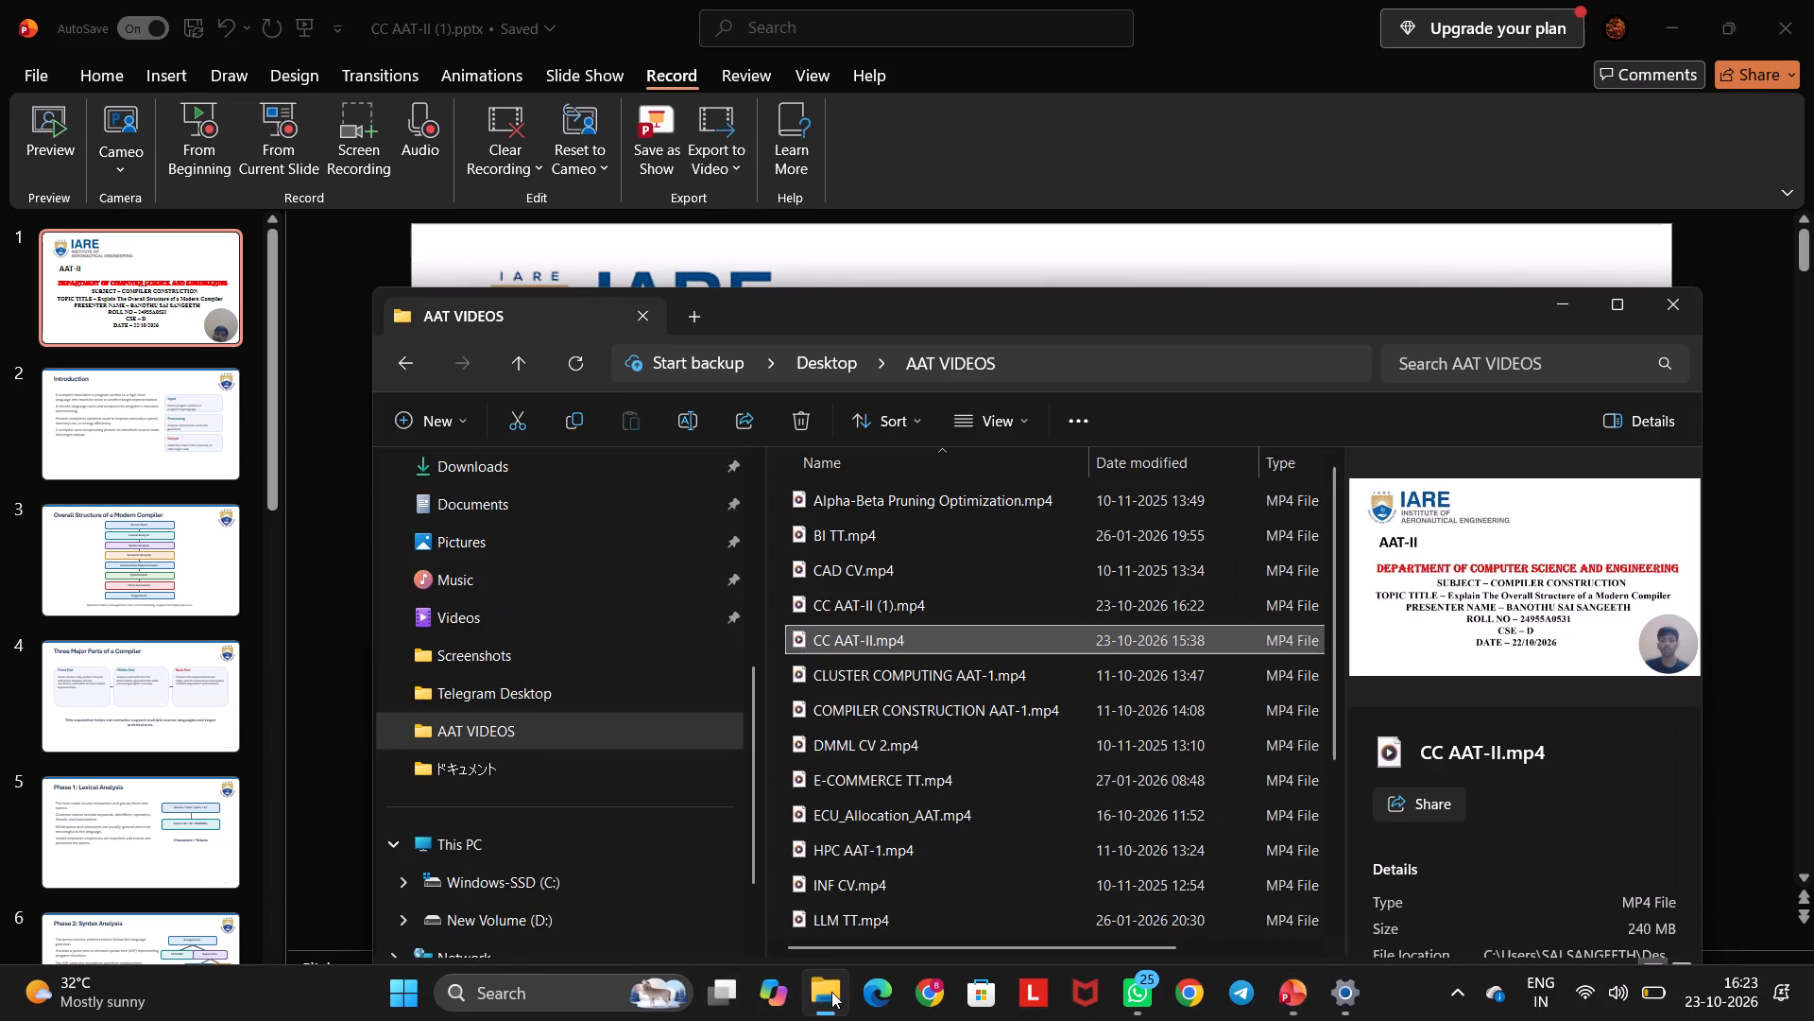
pyautogui.doubleClick(486, 724)
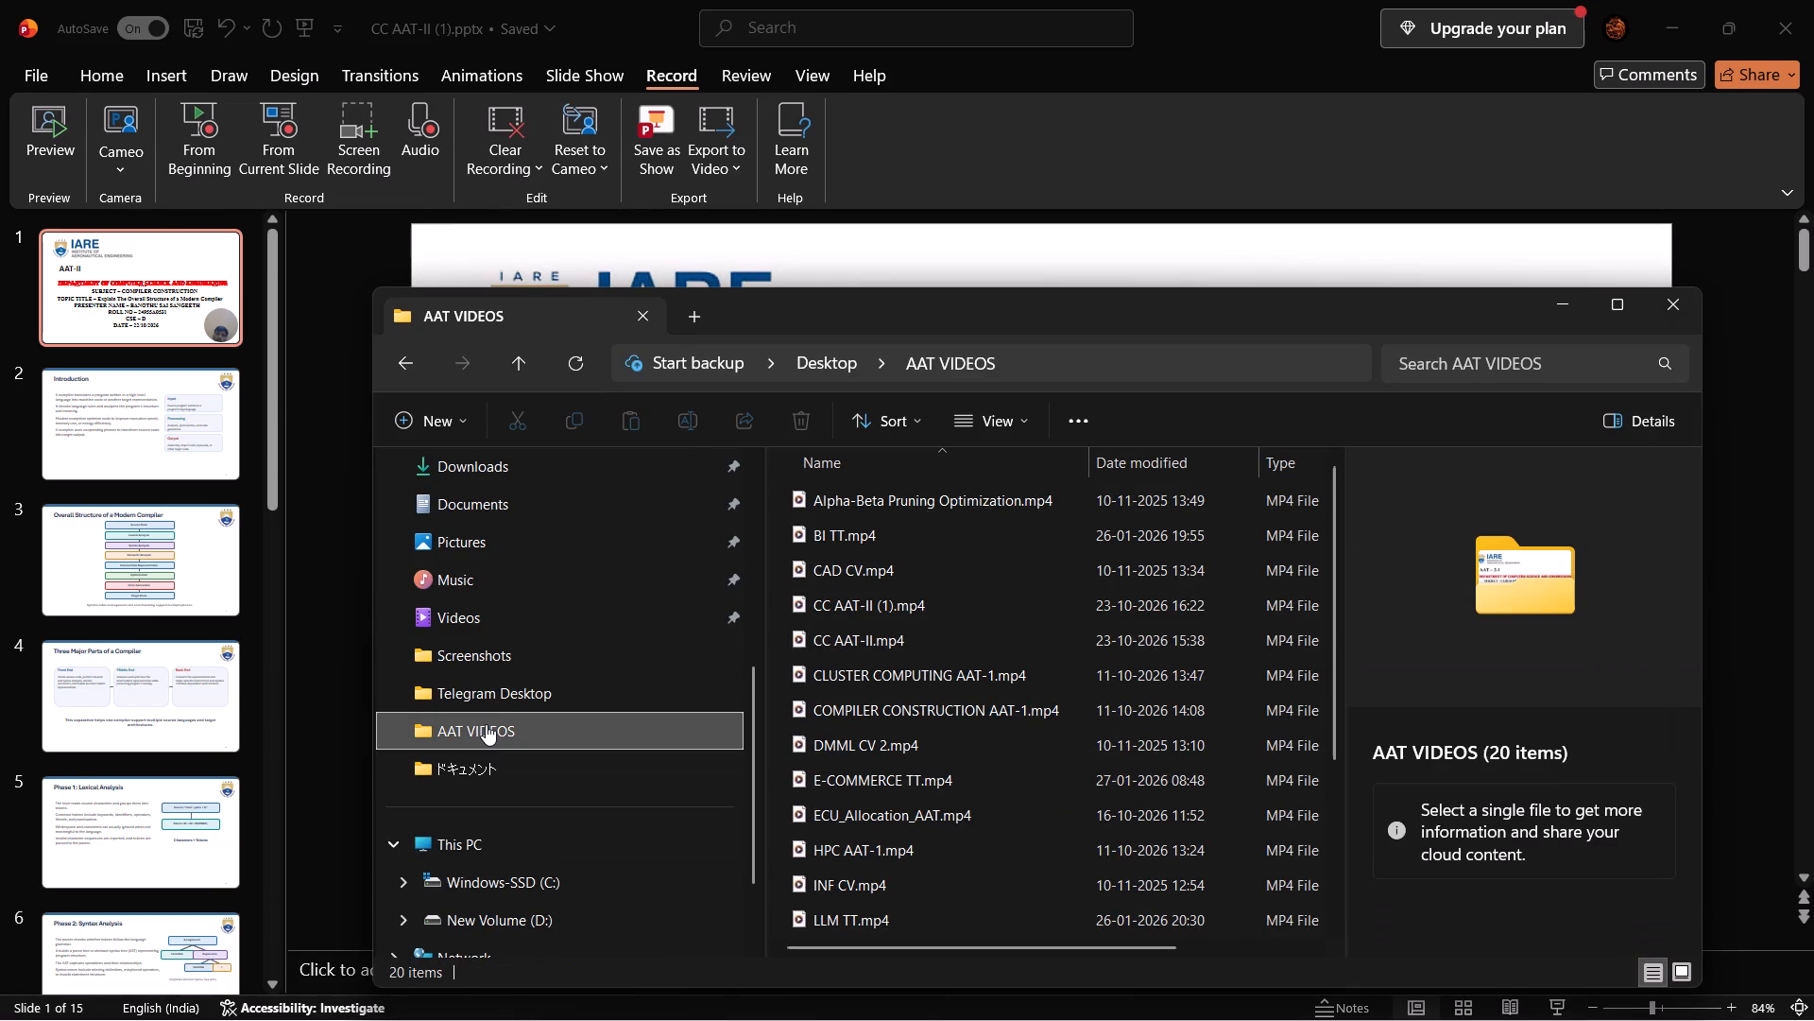
# Play the opening seconds of CC AAT-II.mp4 to check its sound, pause it, and close the player and the AAT VIDEOS folder.
pyautogui.doubleClick(870, 634)
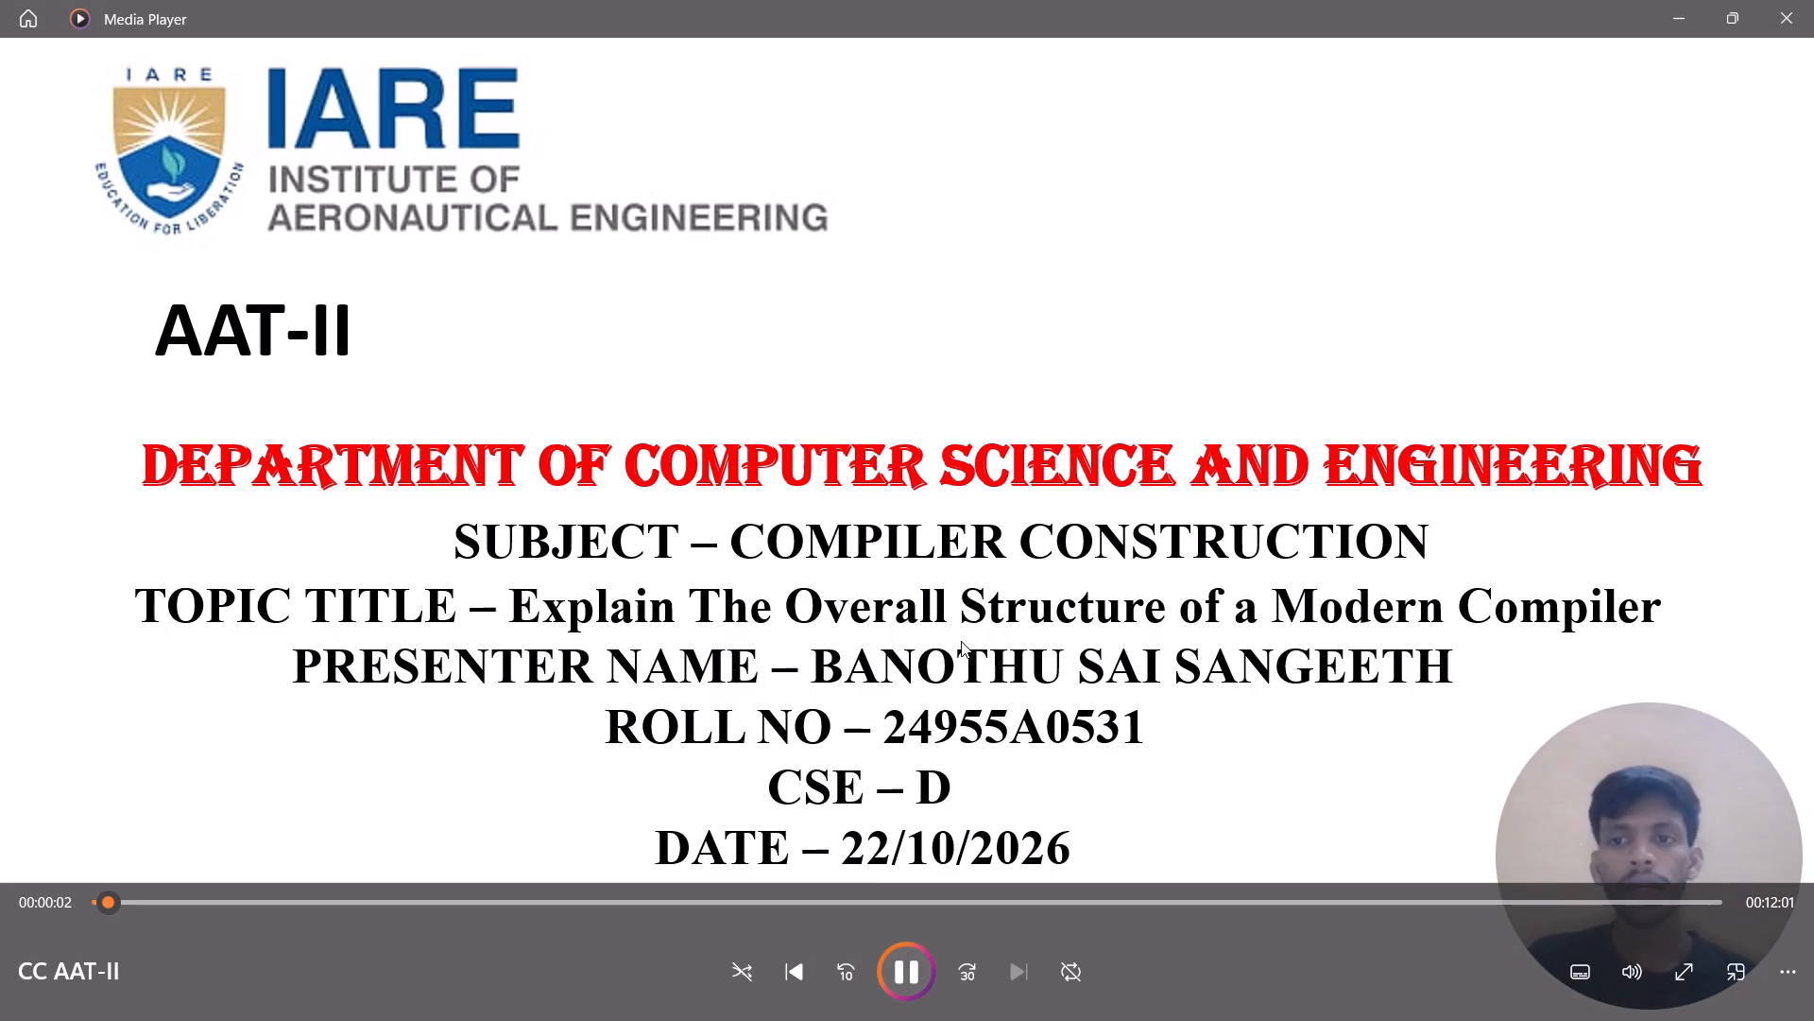
pyautogui.press('Up')
pyautogui.press('Up')
pyautogui.press('Up')
pyautogui.press('Up')
pyautogui.press('Up')
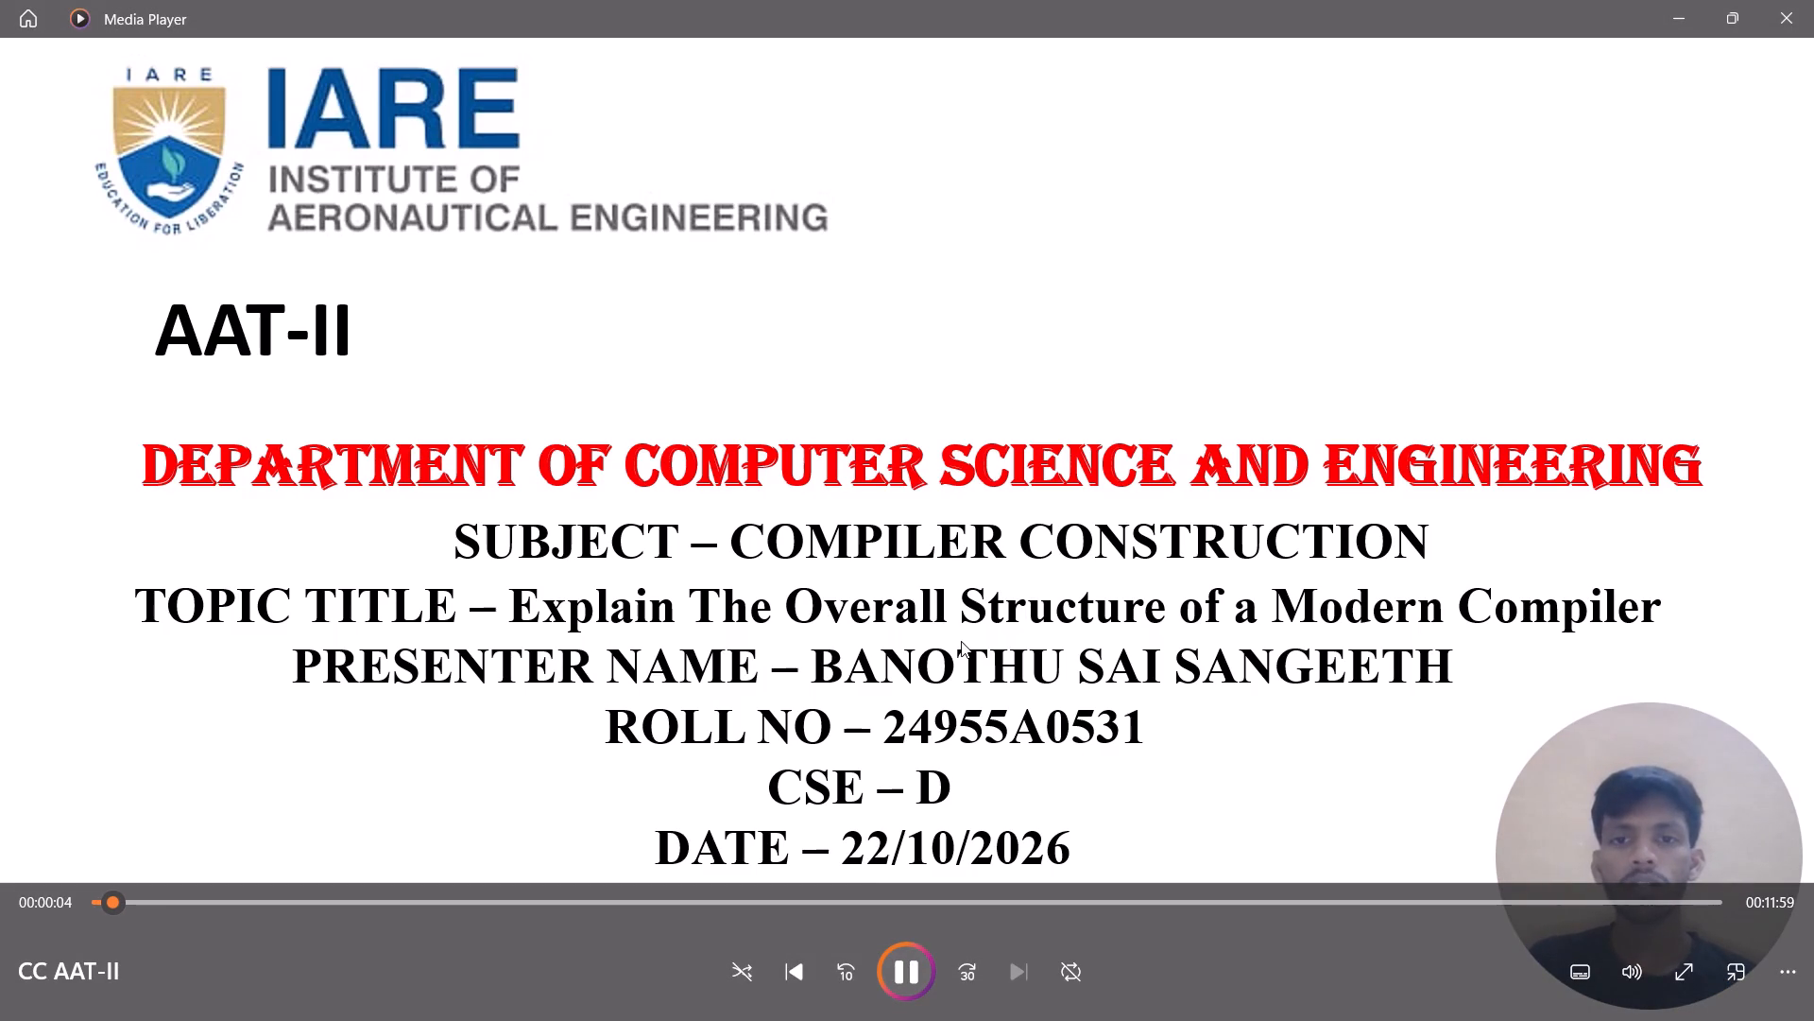
pyautogui.press('Up')
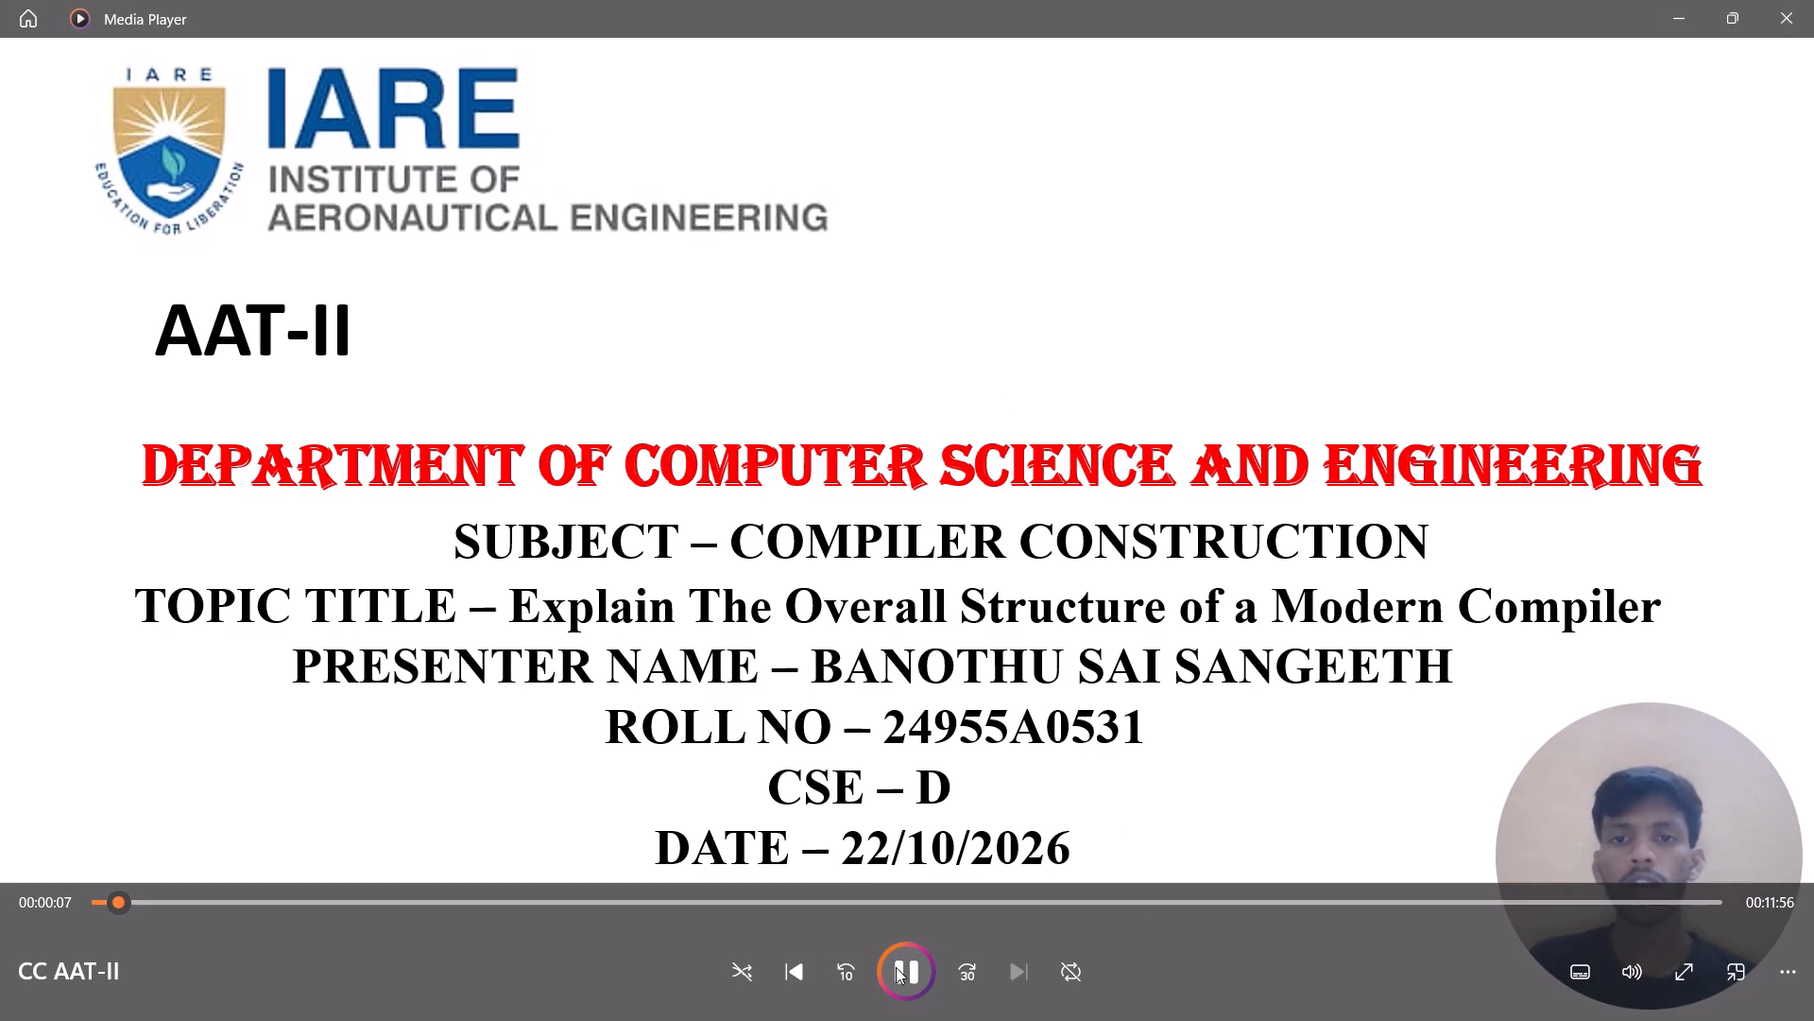
pyautogui.click(896, 967)
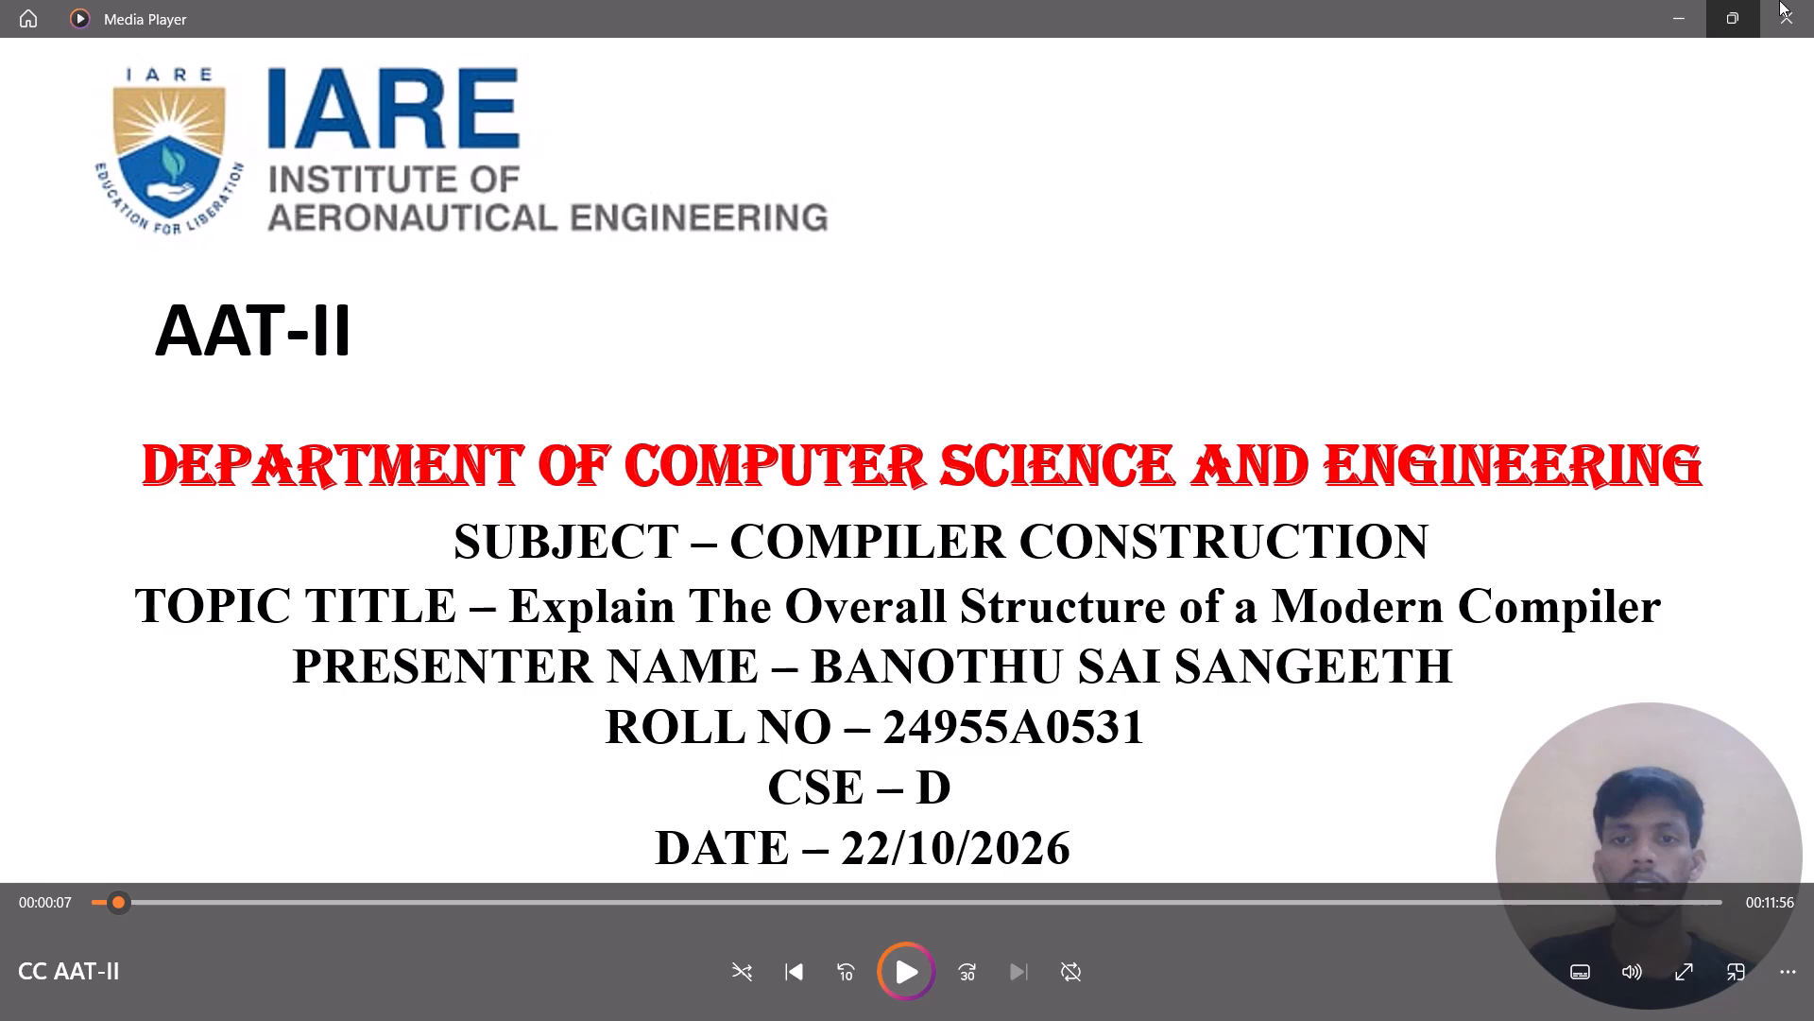
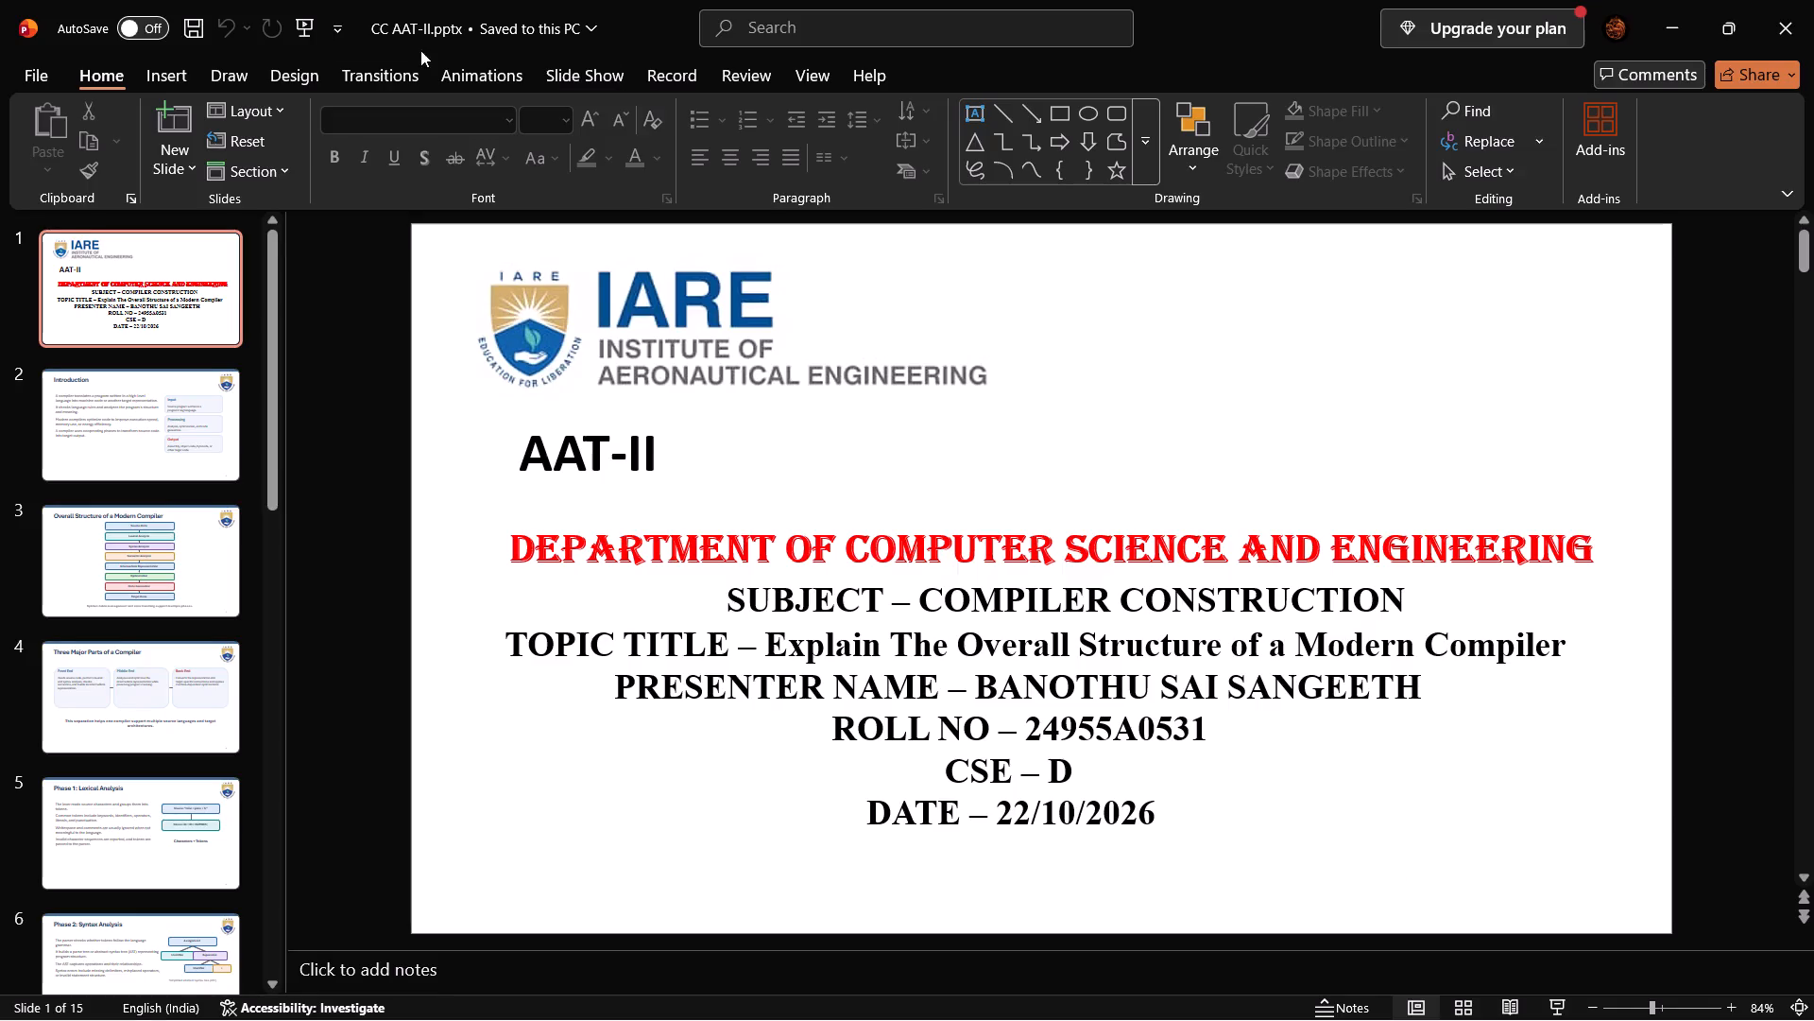
# Turn on AutoSave for the CC AAT-II presentation by uploading it to the signed-in OneDrive account.
pyautogui.click(128, 22)
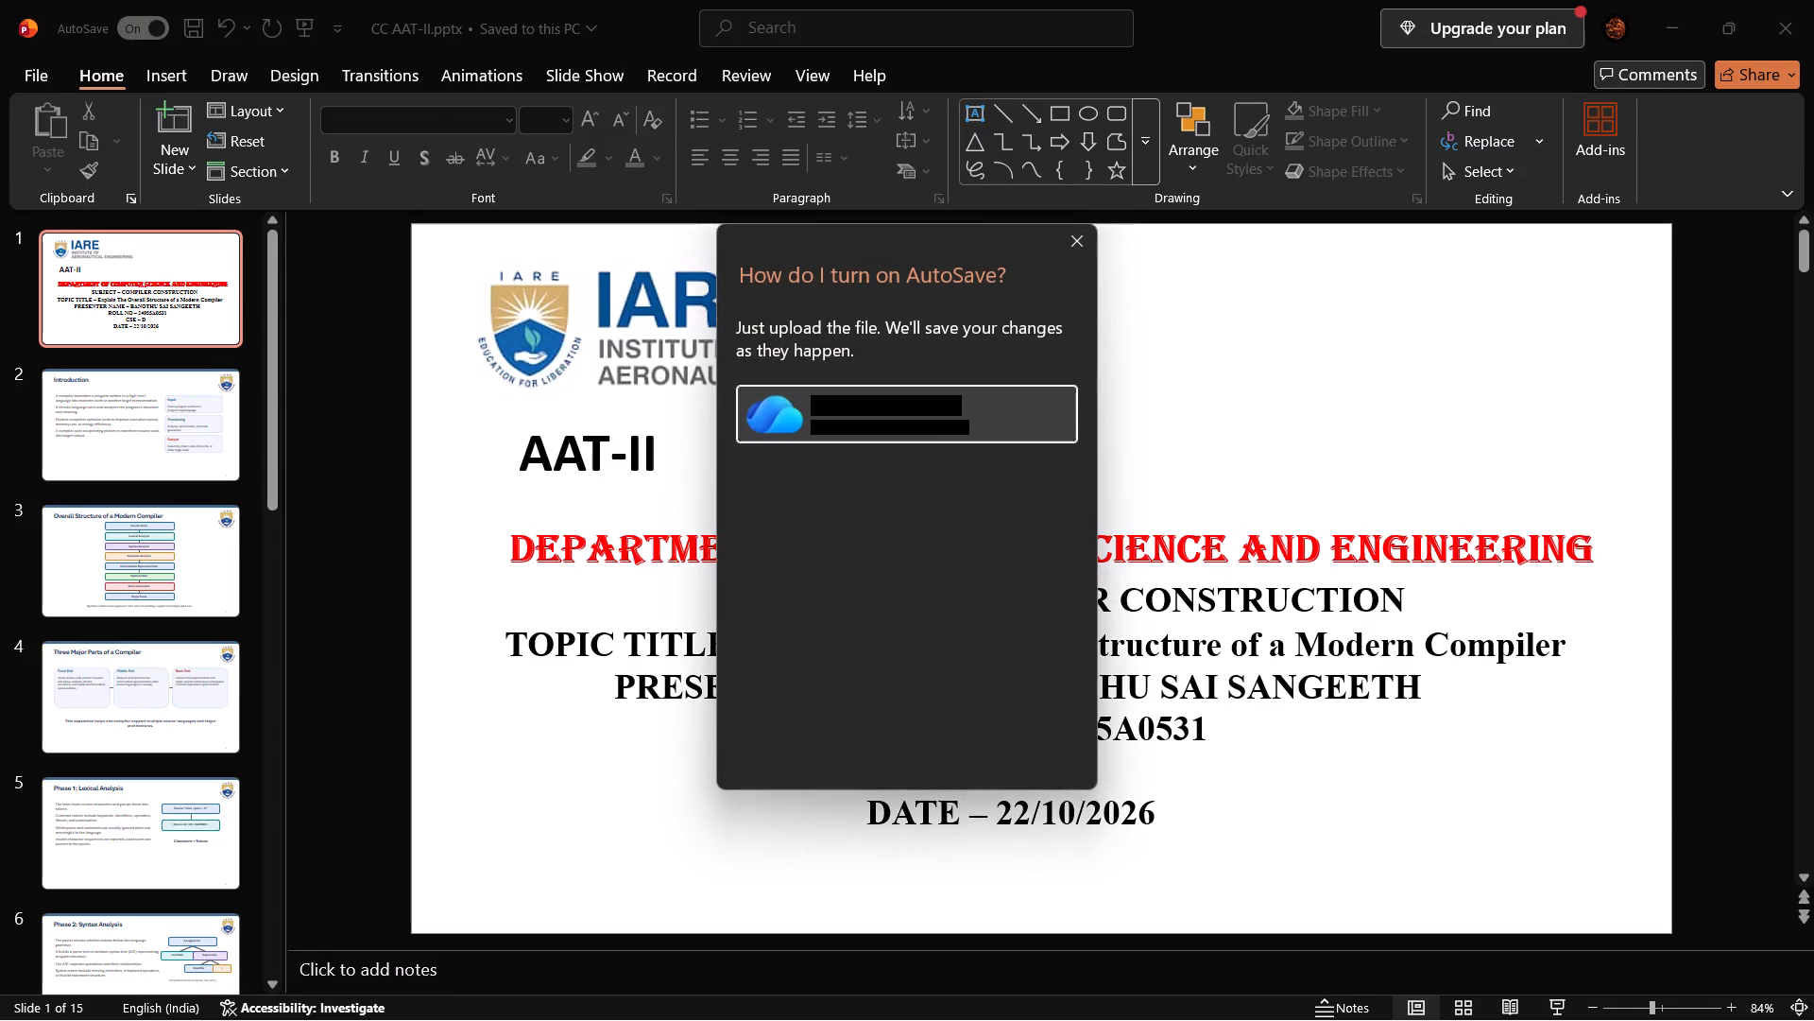
pyautogui.click(886, 396)
pyautogui.click(886, 396)
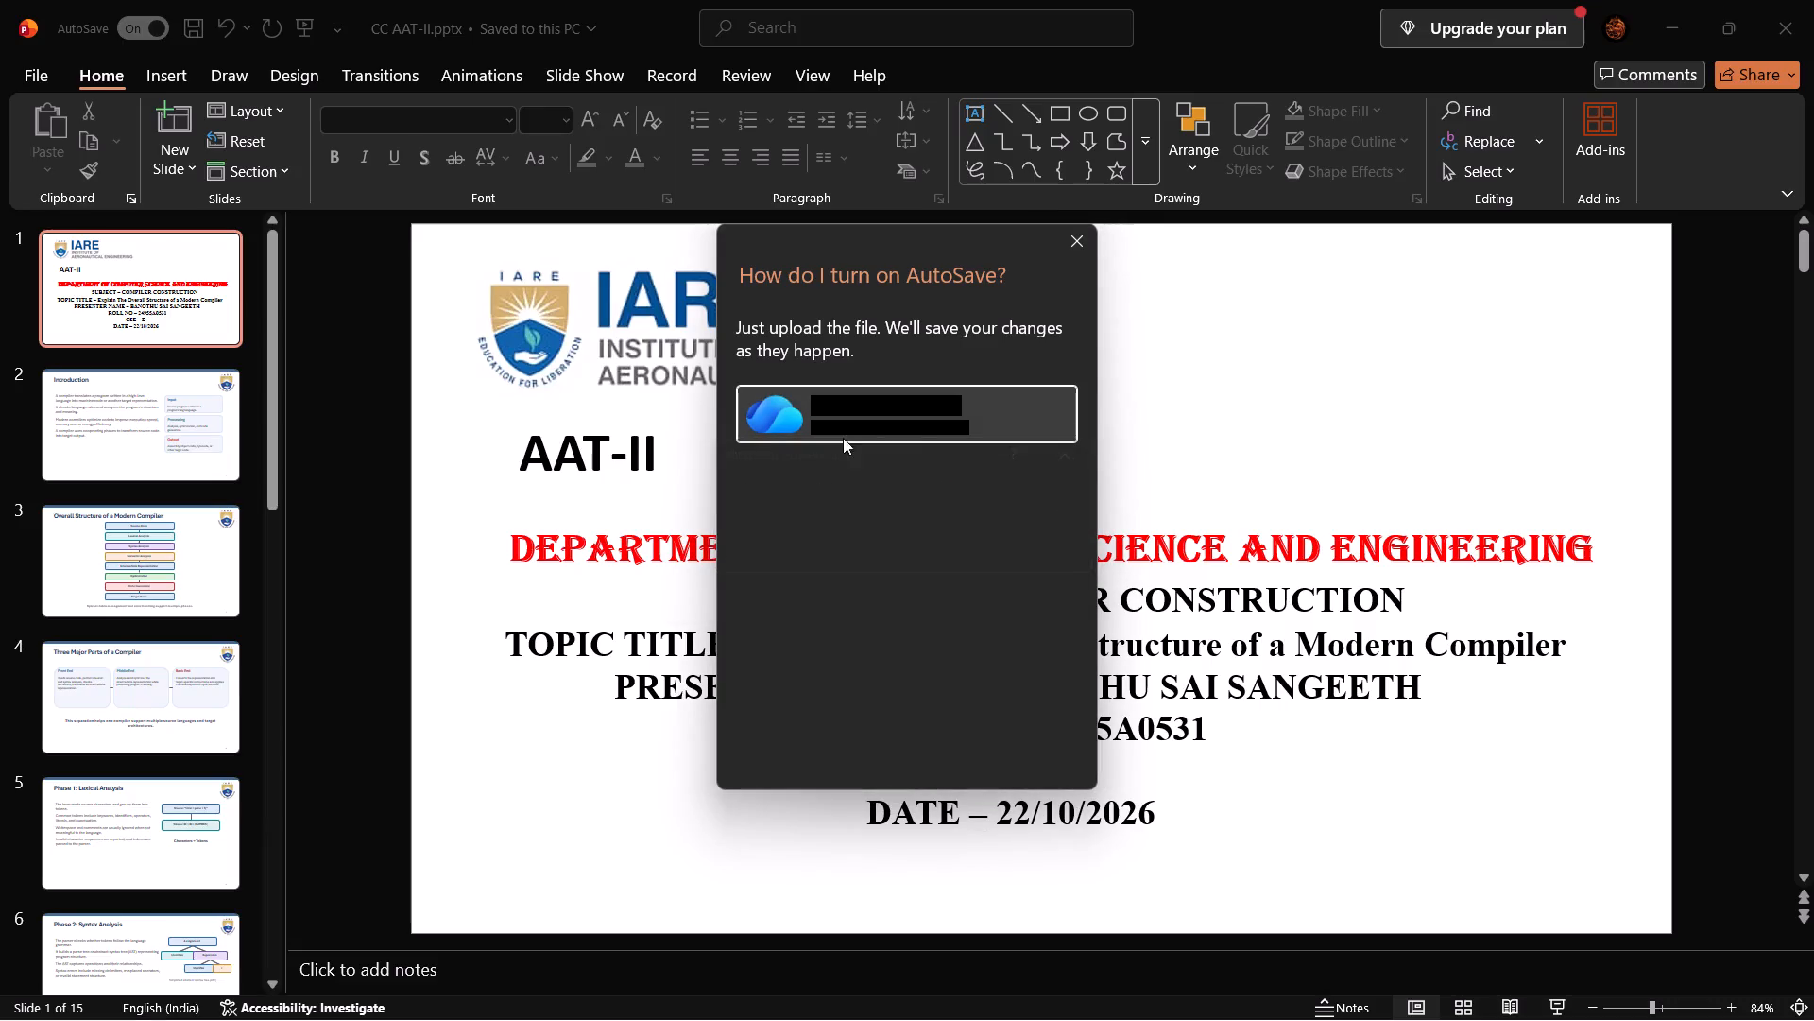
pyautogui.click(847, 420)
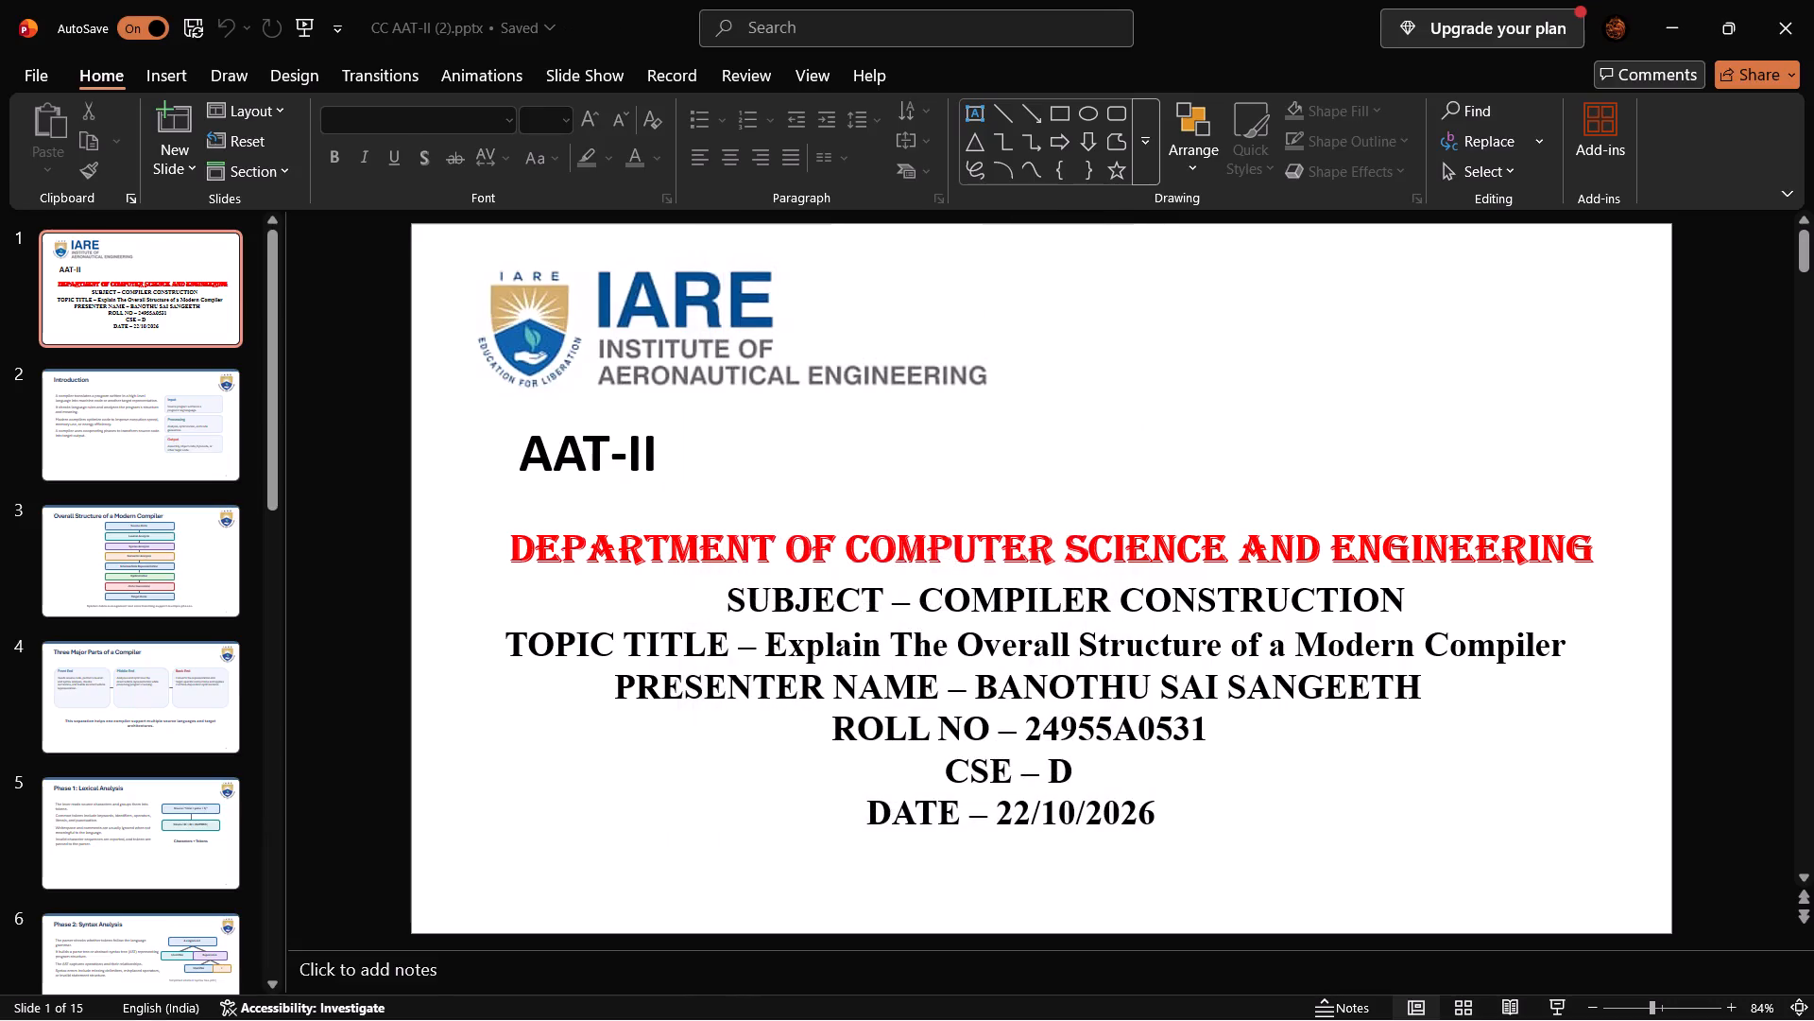
# Record the slide show from the beginning with the camera on, narrating the title and Introduction slides, pausing about 33 seconds into the Introduction and resuming.
pyautogui.click(672, 76)
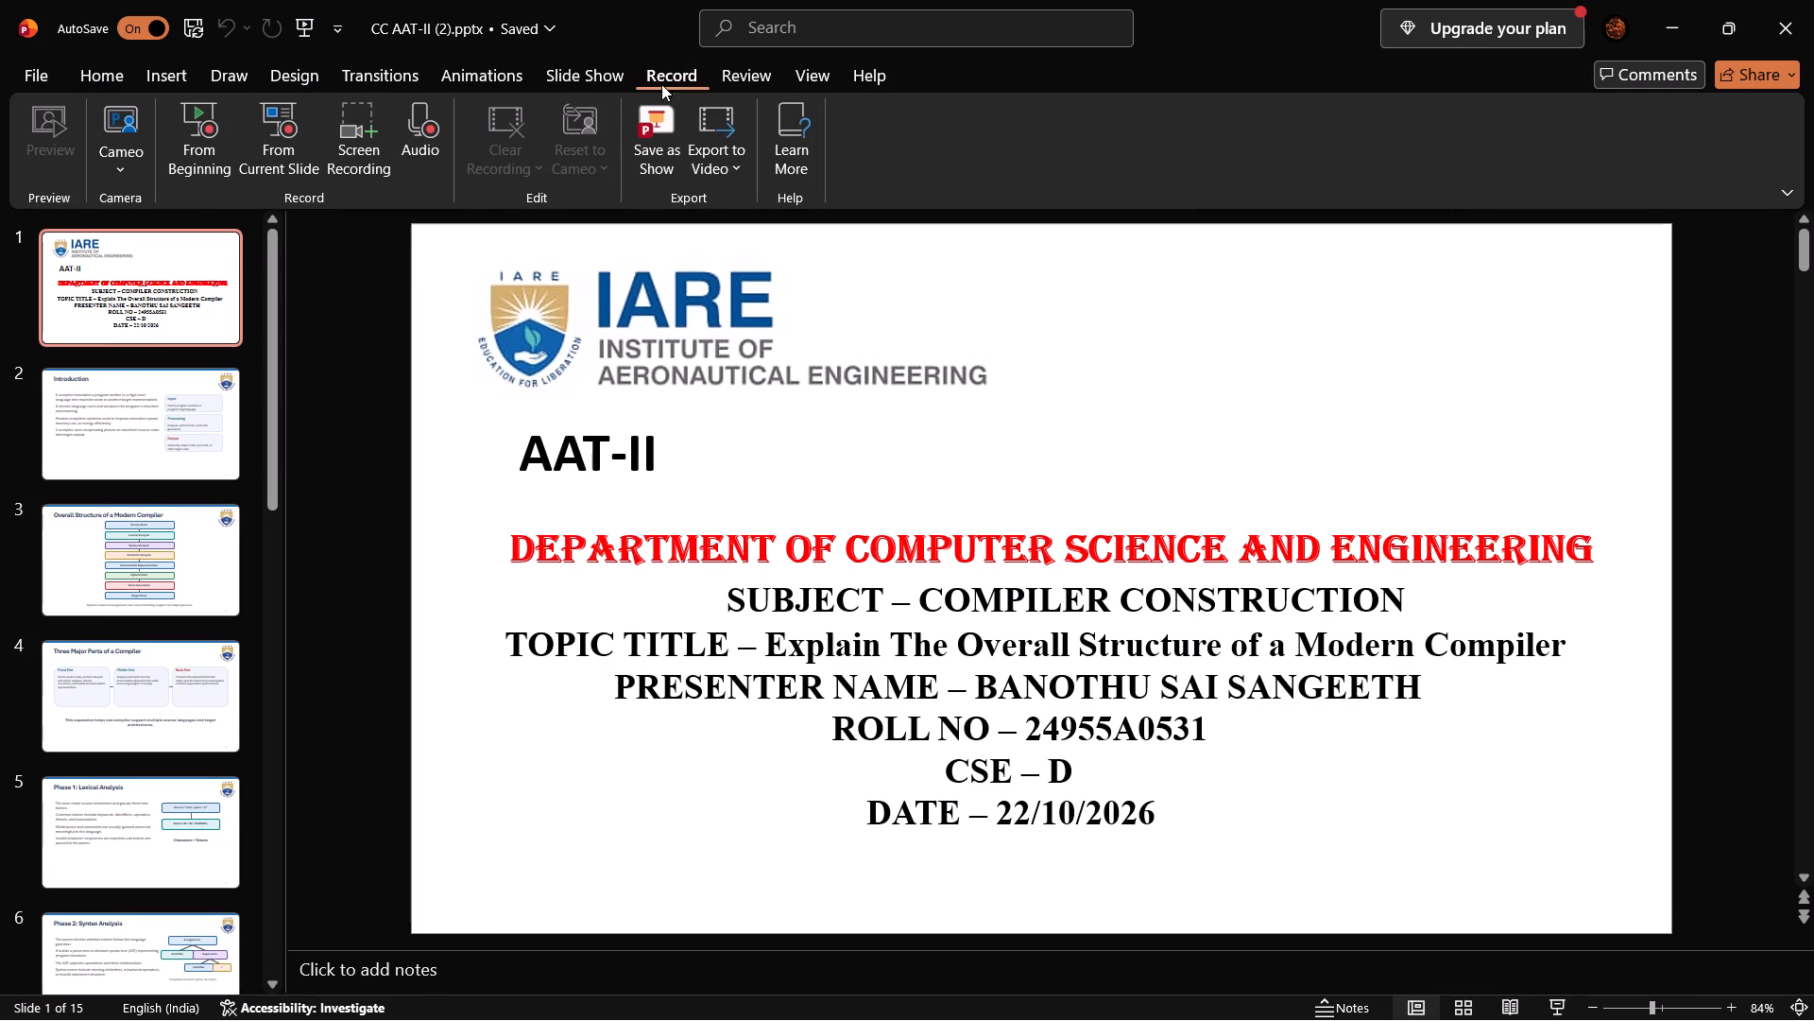
pyautogui.click(185, 130)
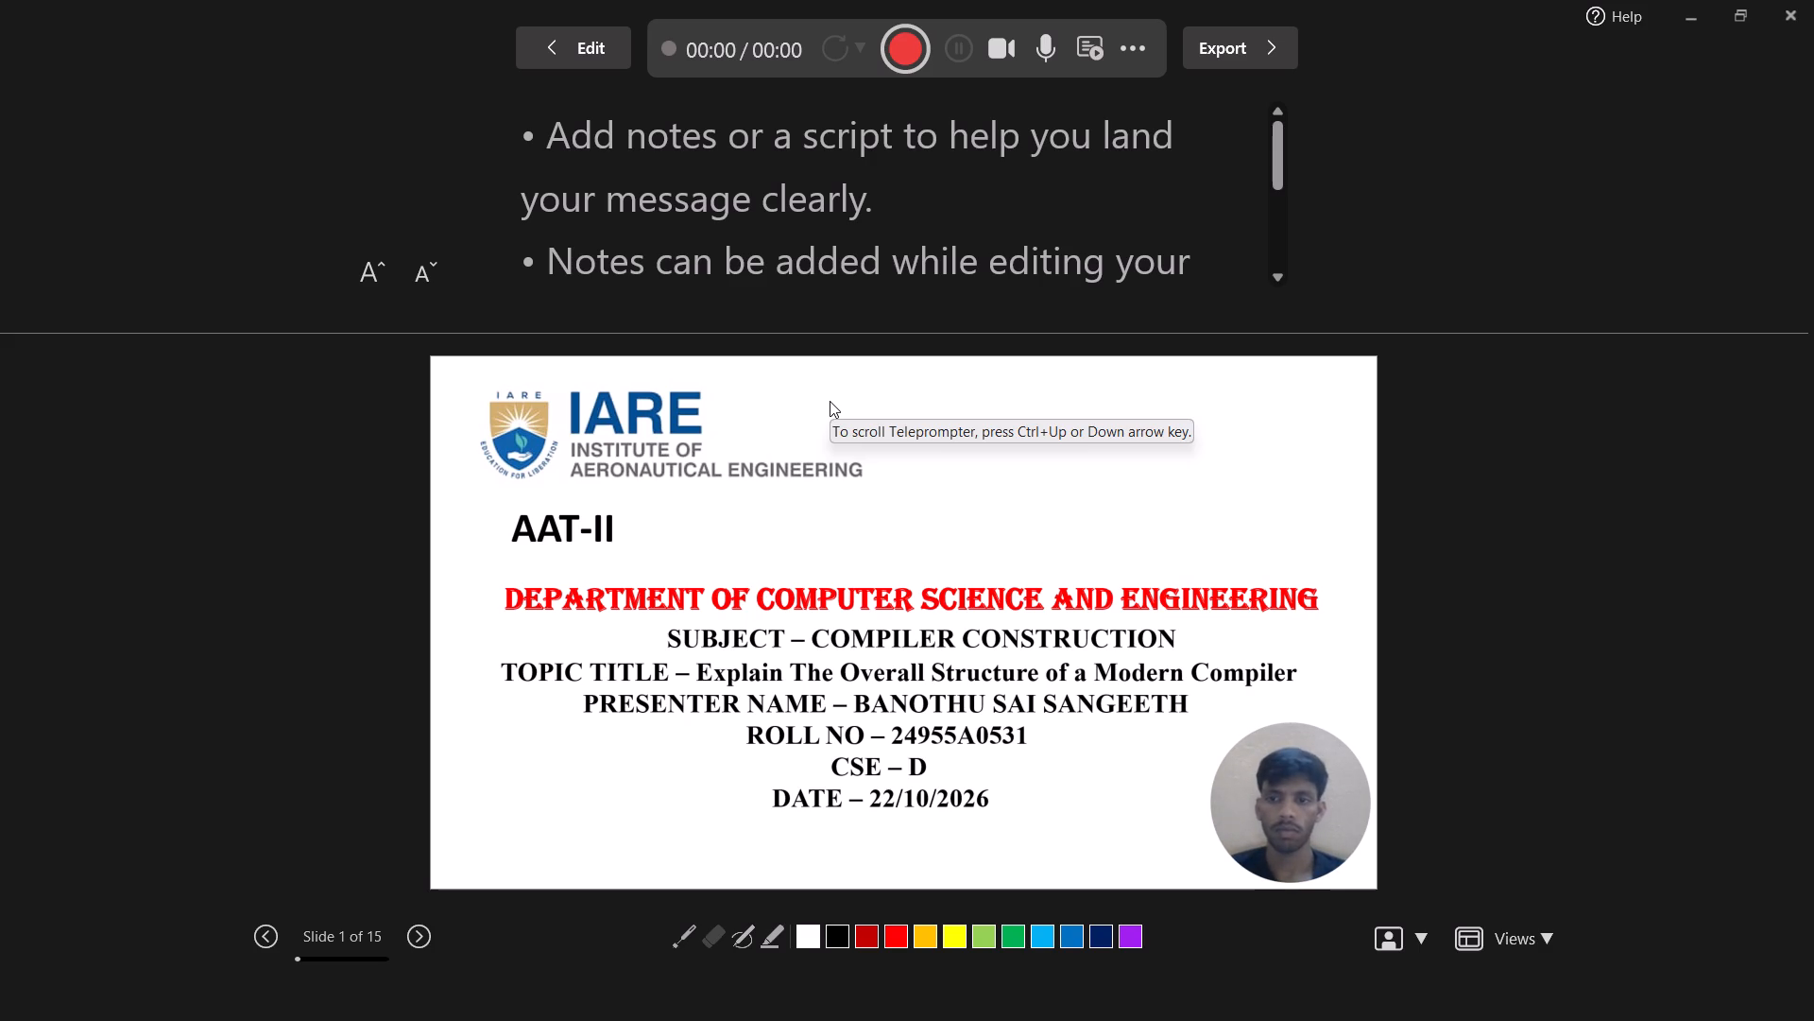
pyautogui.click(895, 46)
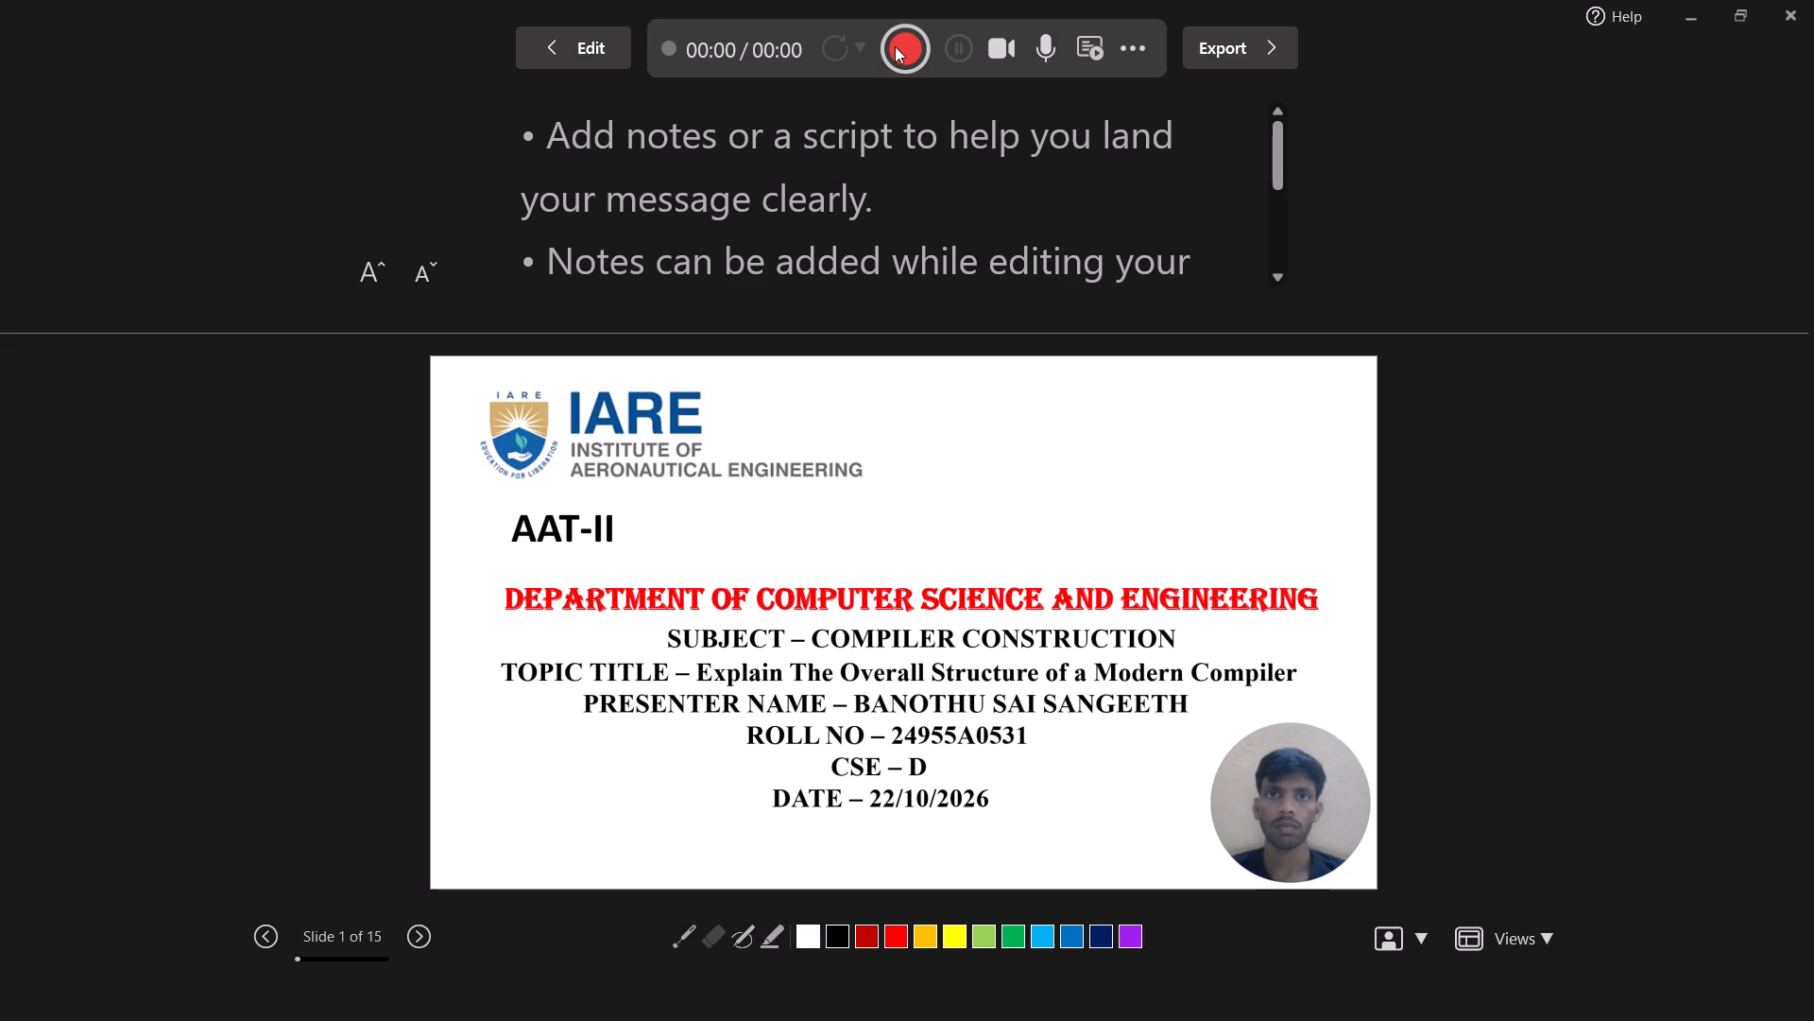
pyautogui.click(904, 41)
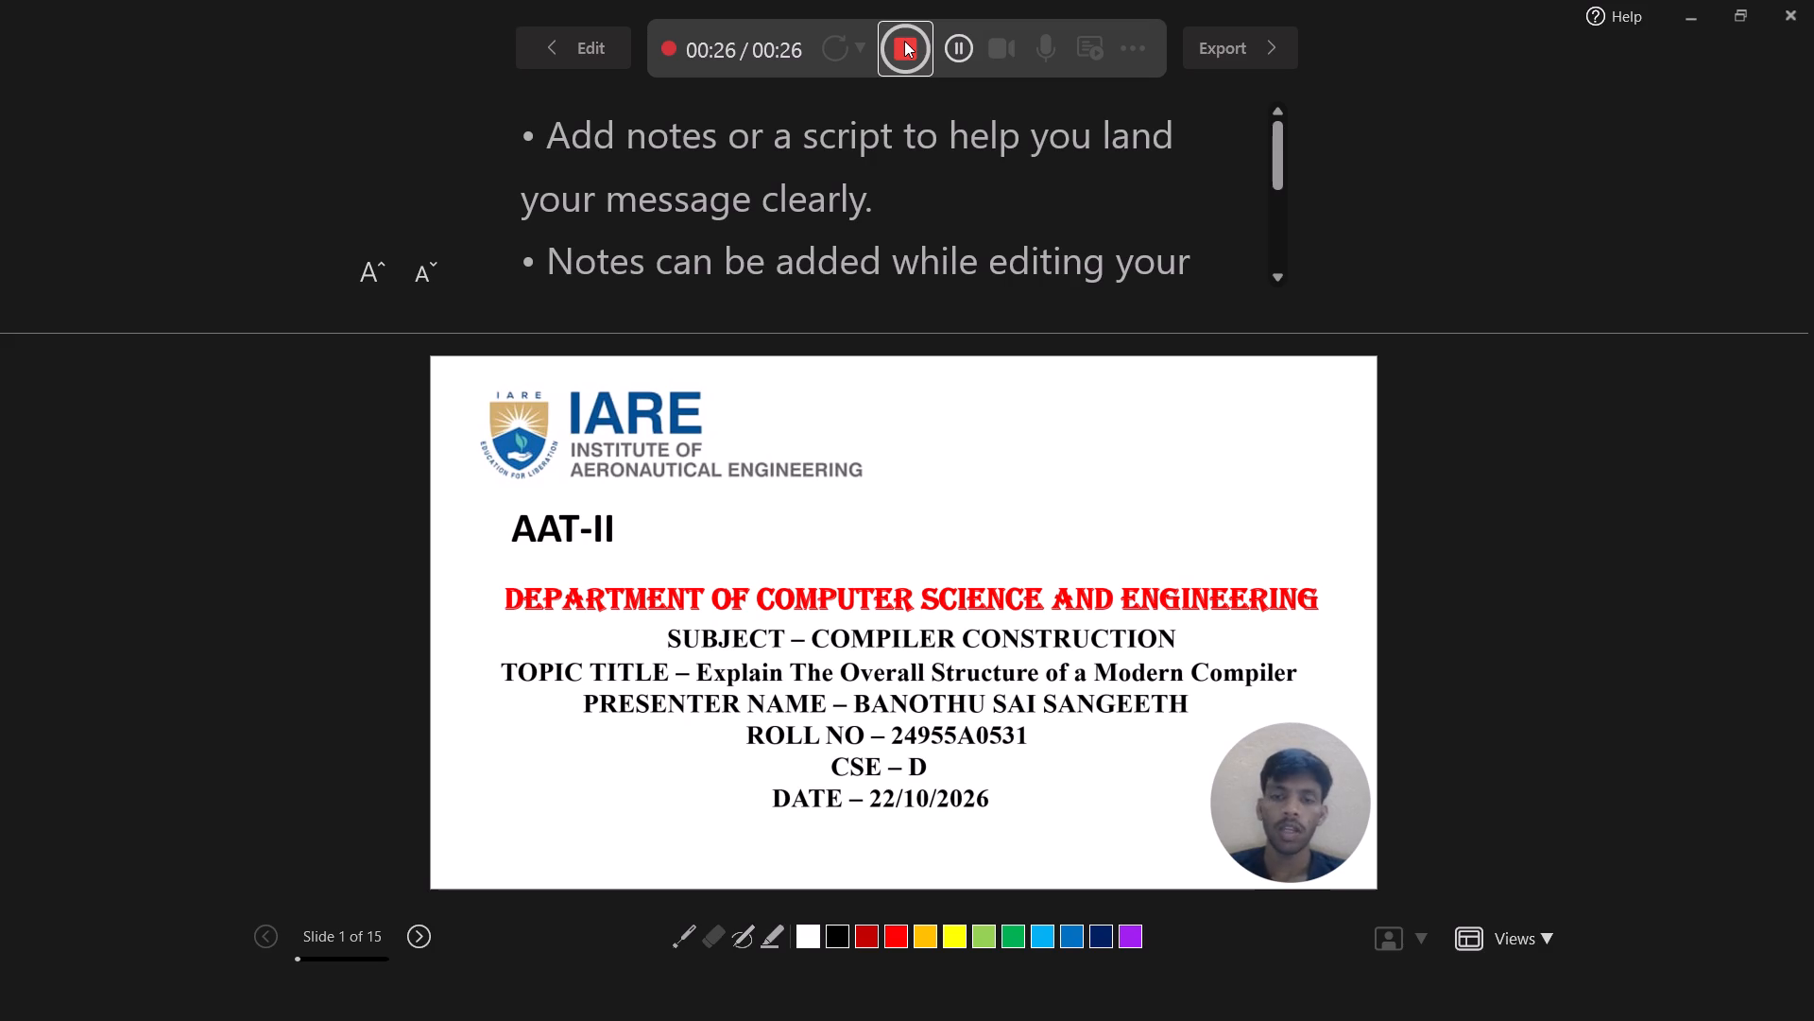
pyautogui.press('Right')
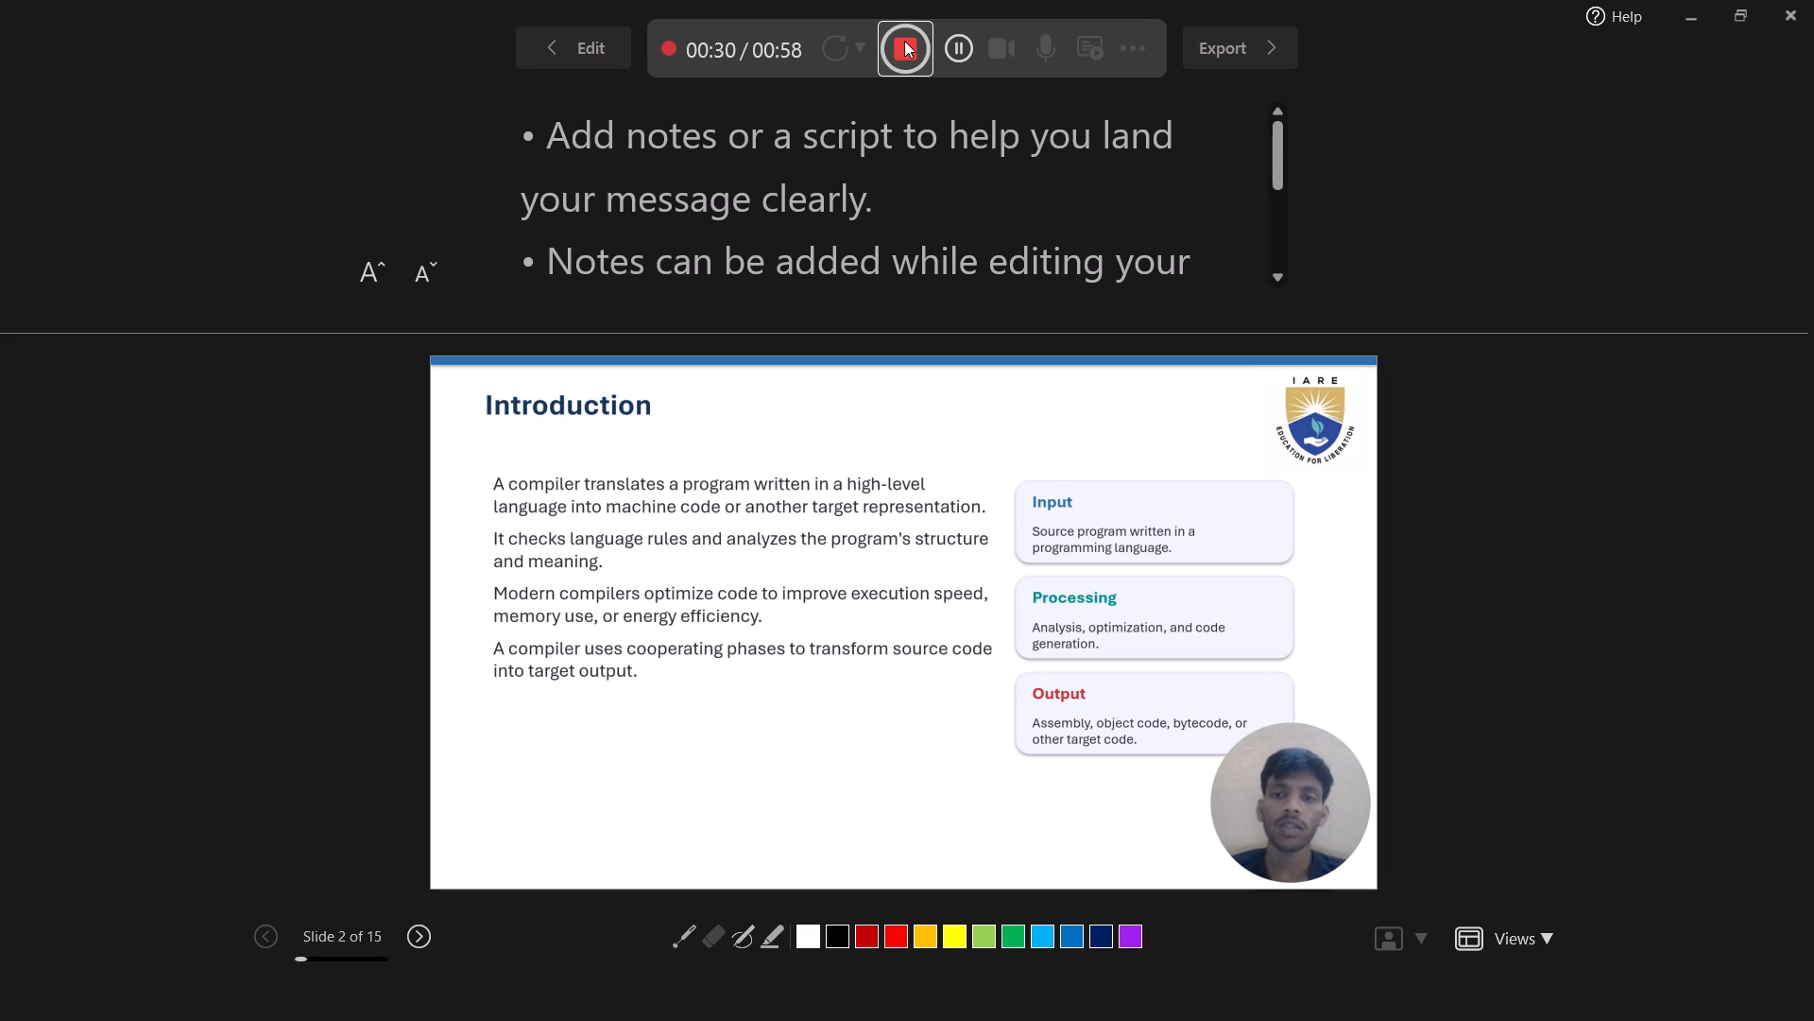
pyautogui.click(971, 55)
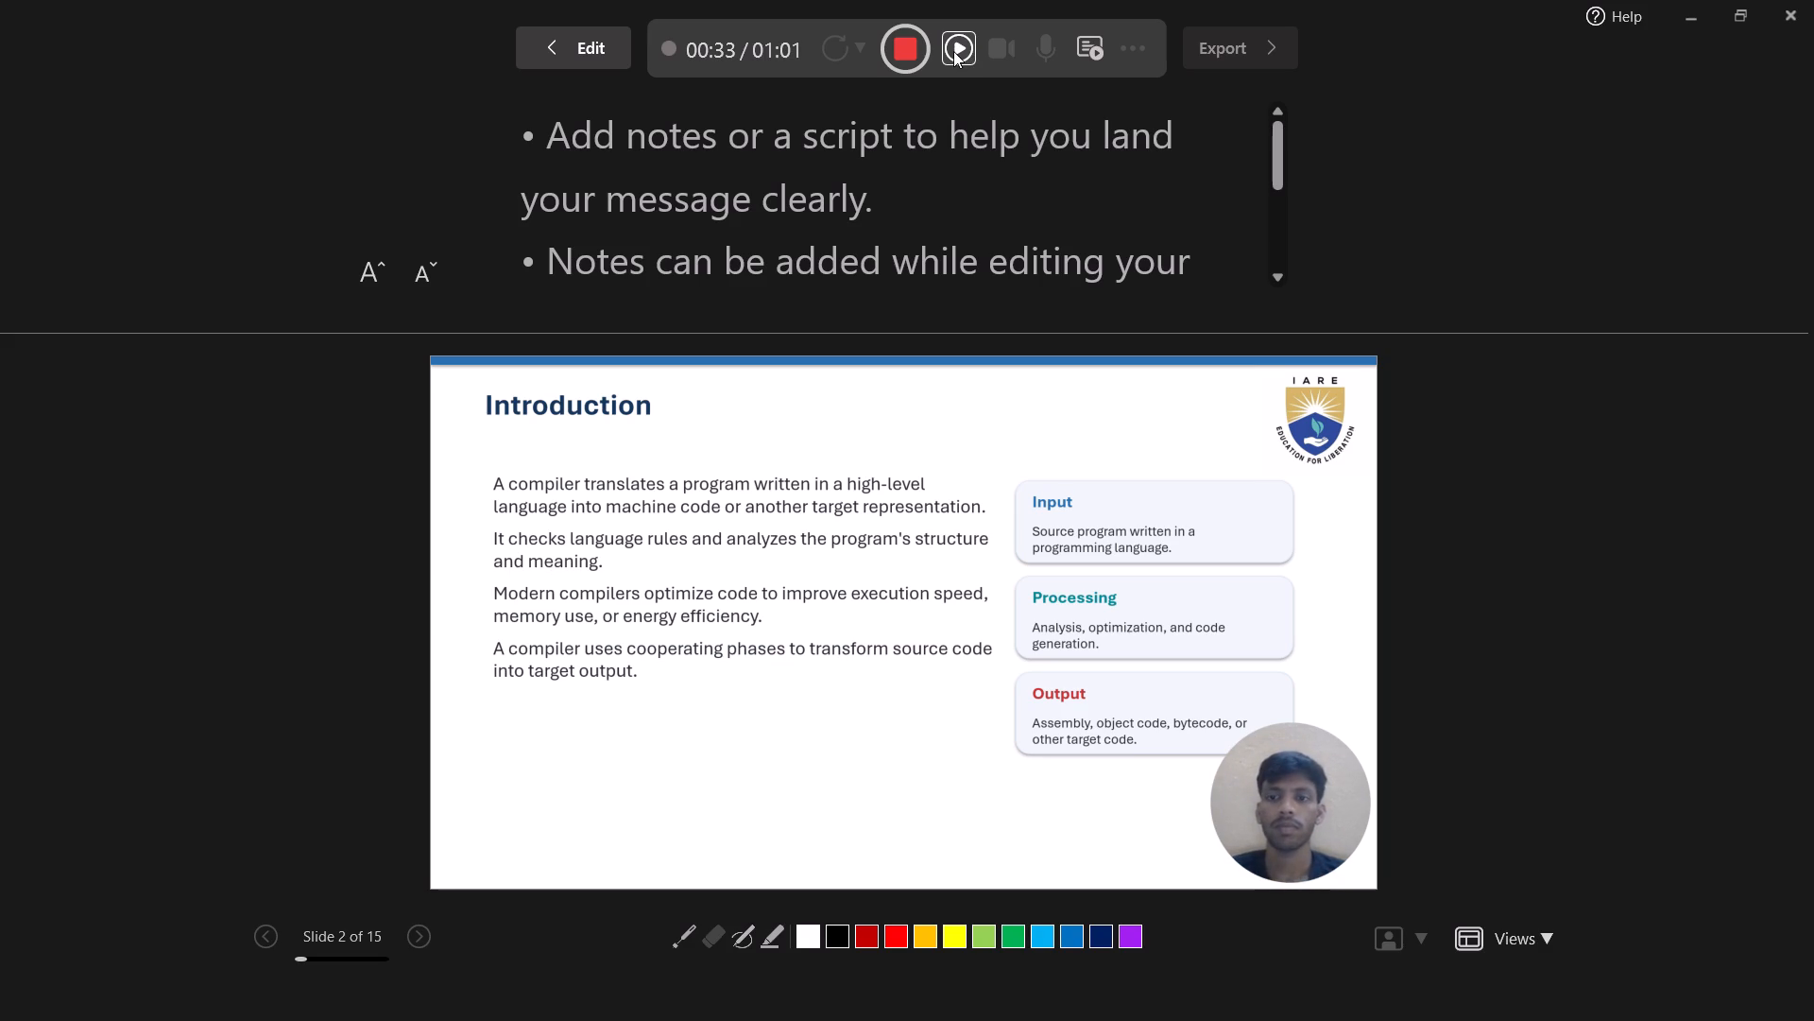
pyautogui.click(953, 51)
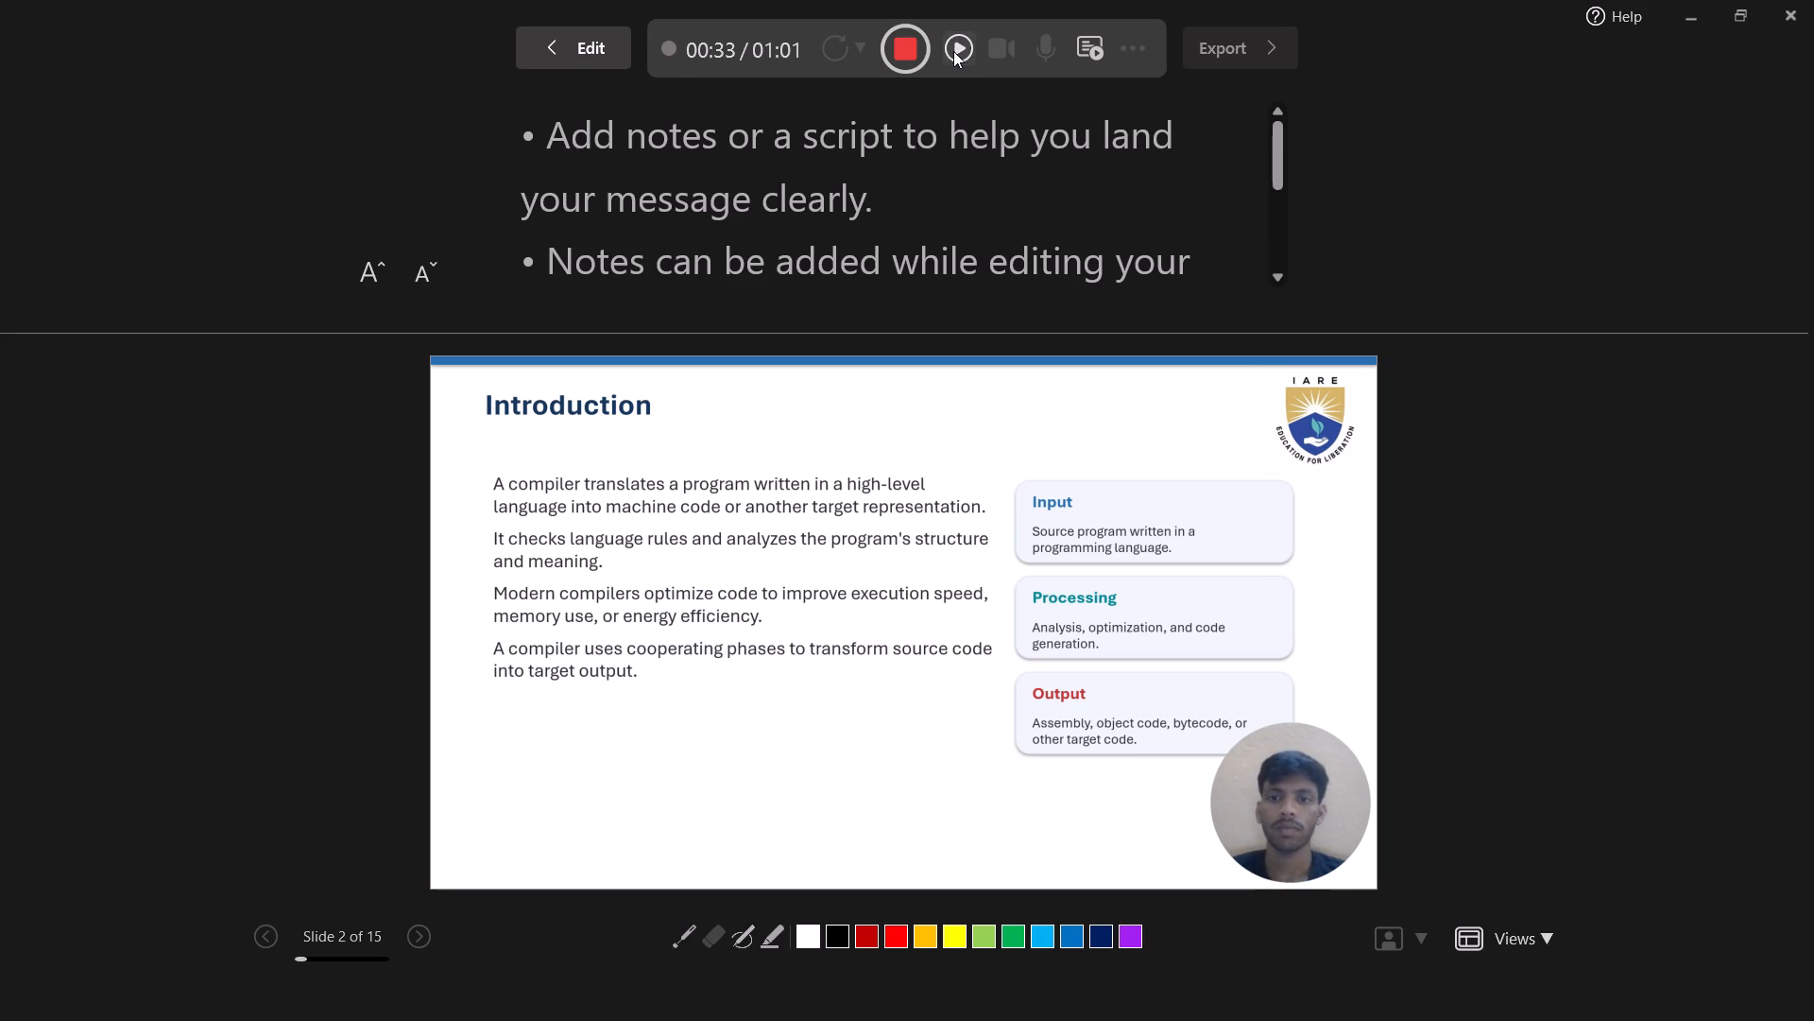
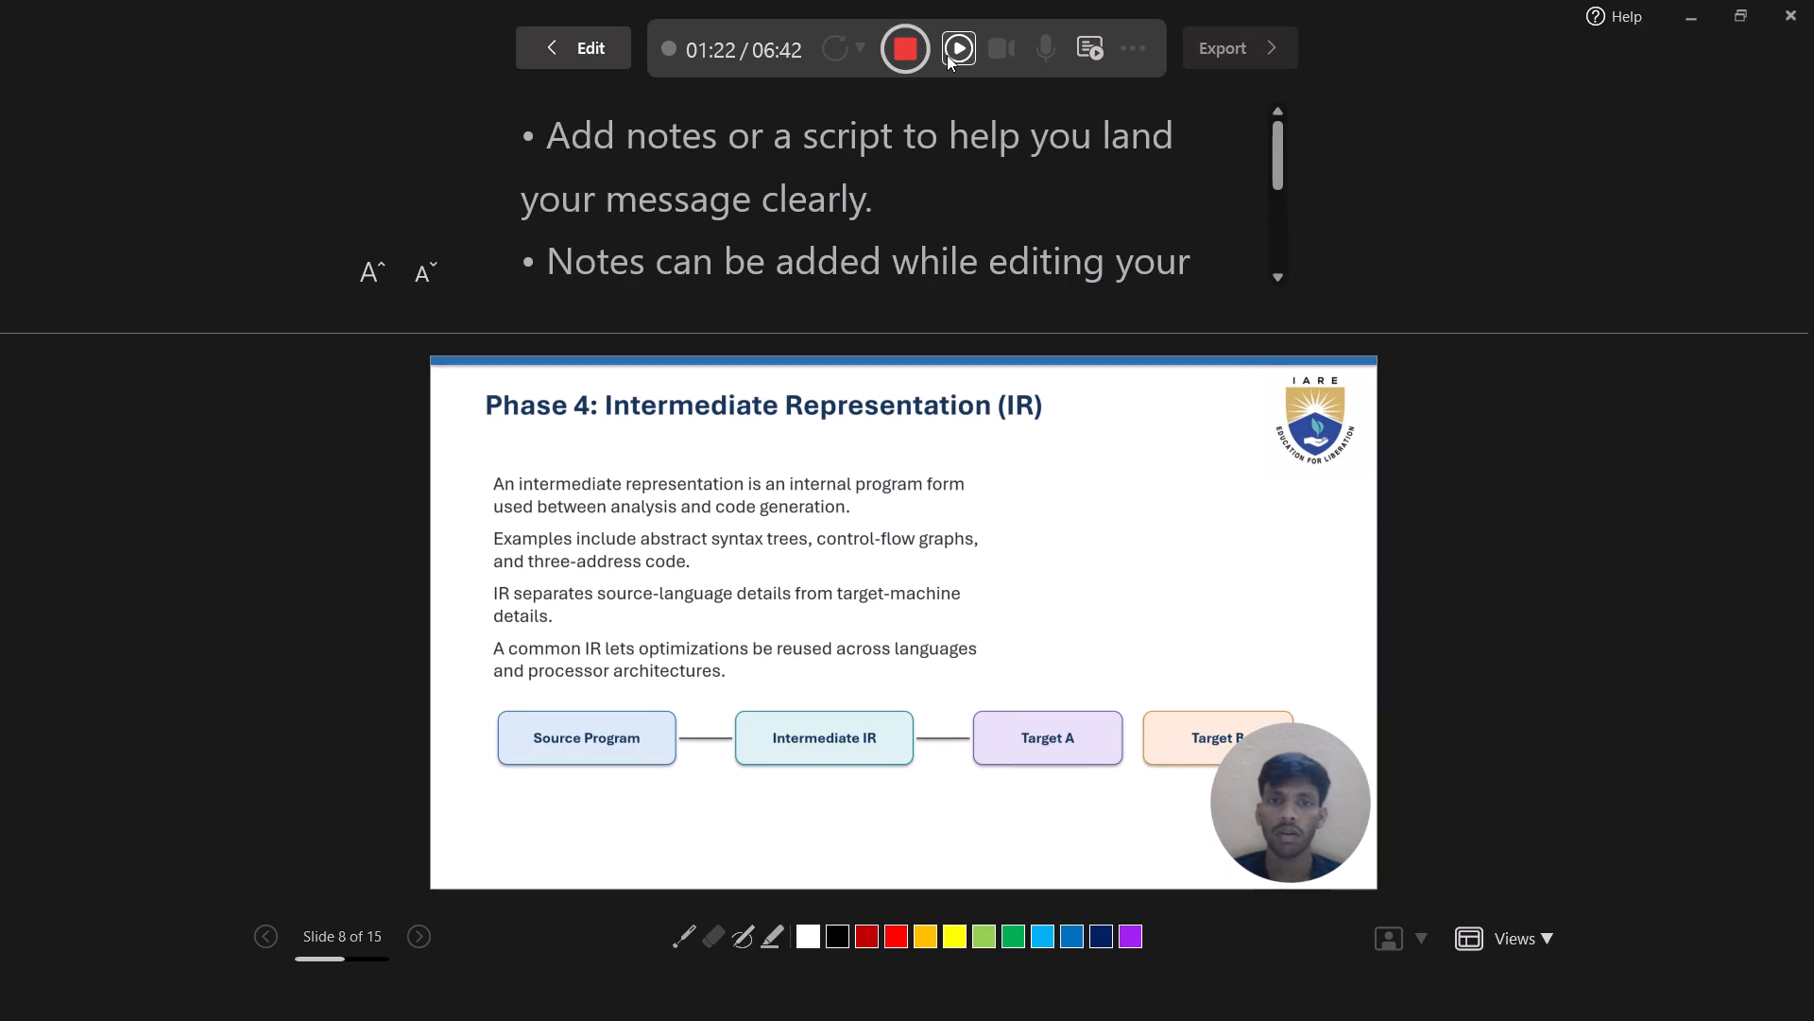
# Resume the paused recording on the Phase 4: Intermediate Representation (IR) slide, narrate it, and advance to Phase 5: Code Optimization.
pyautogui.press('Right')
pyautogui.click(1064, 467)
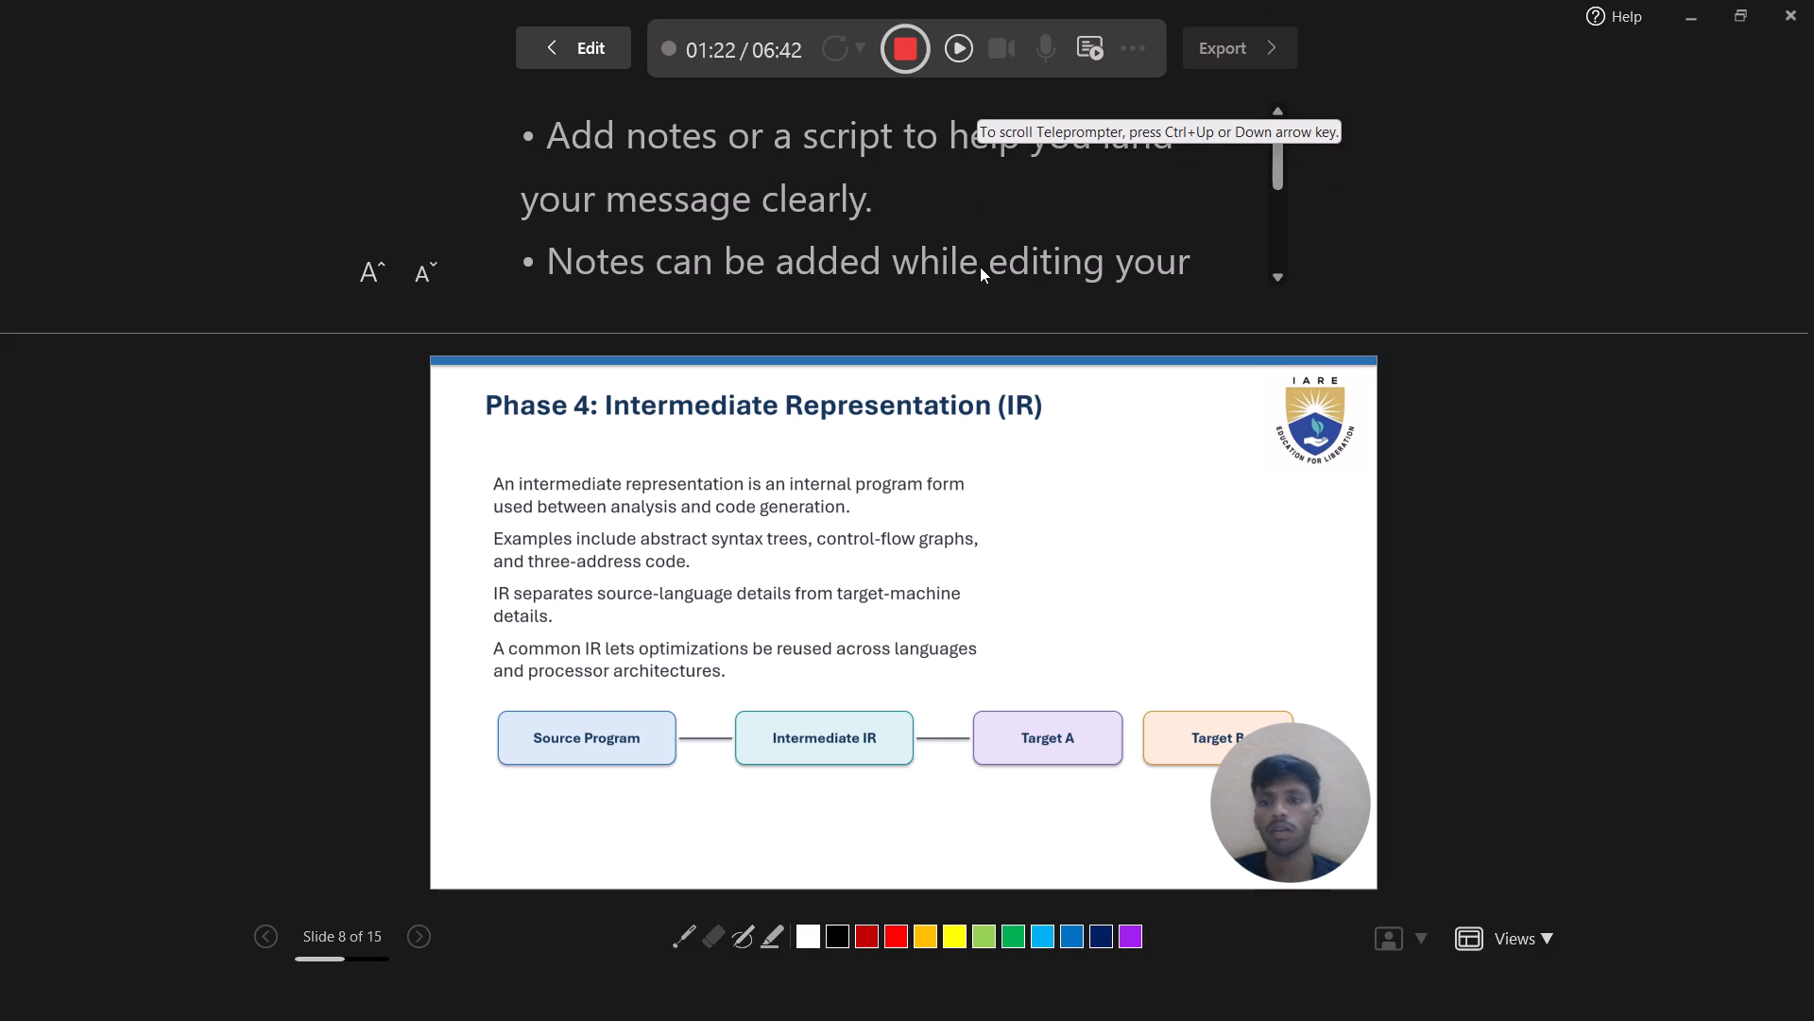
pyautogui.click(952, 56)
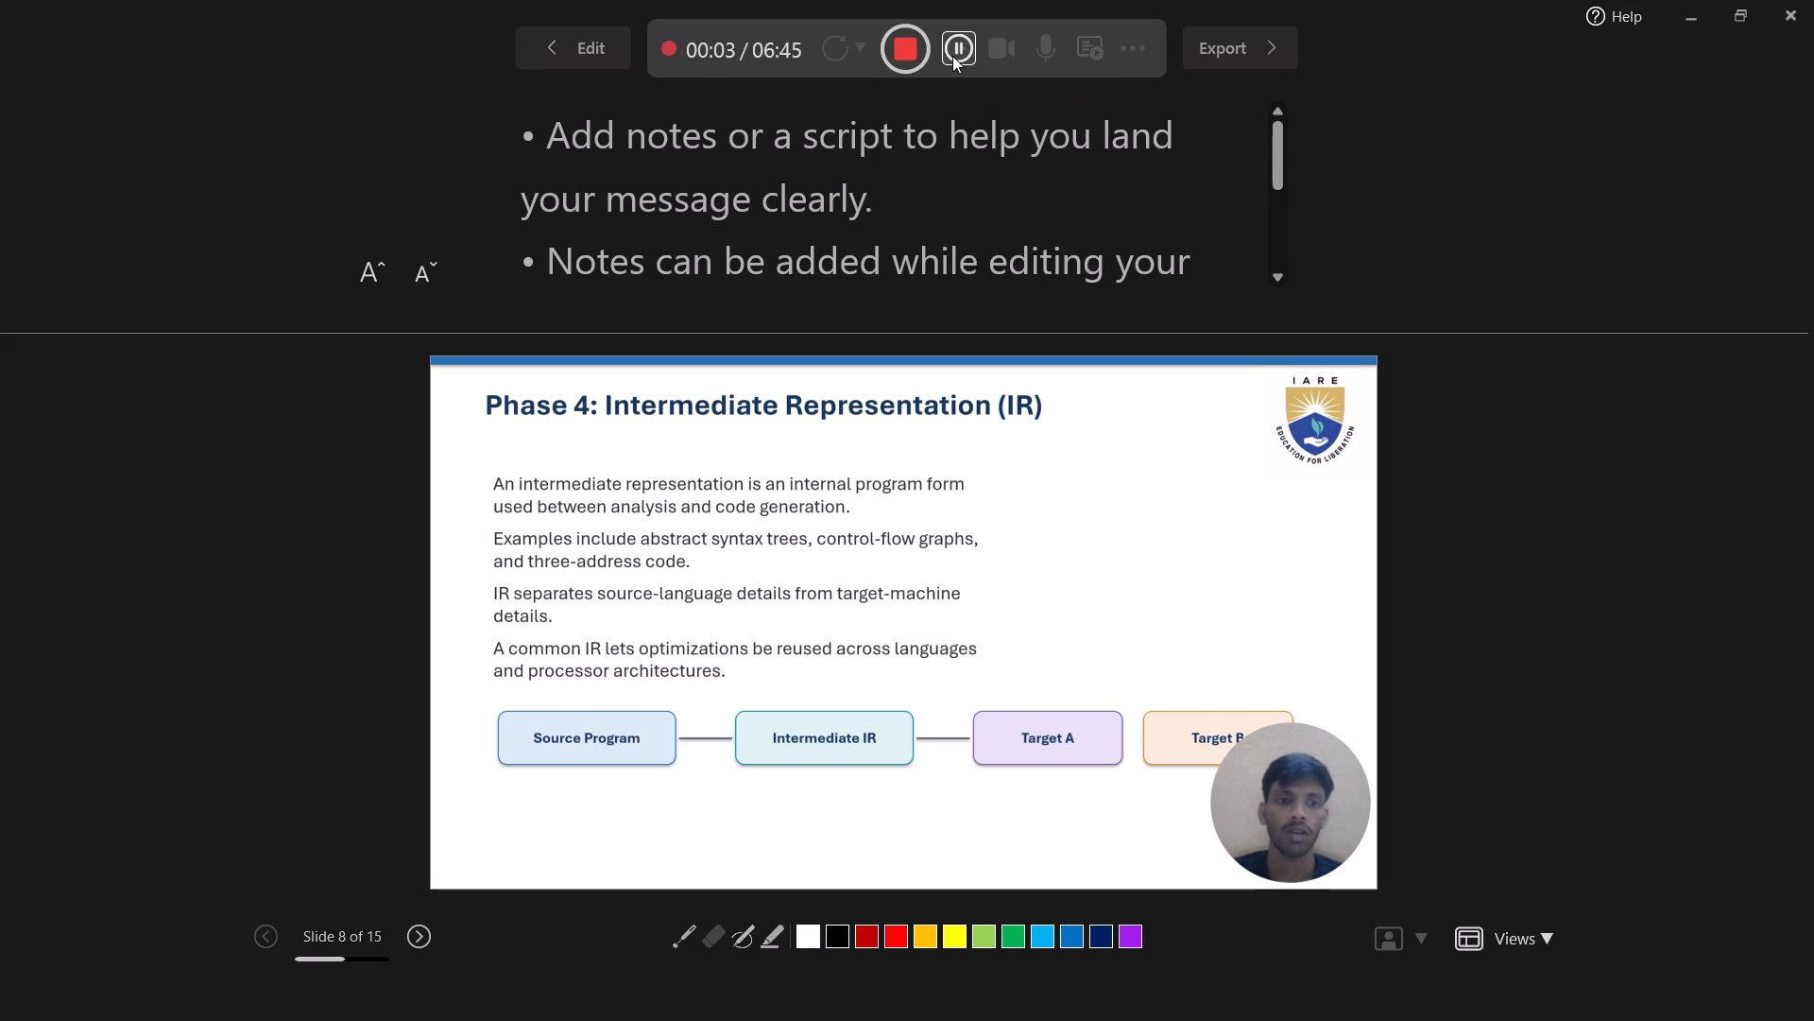
pyautogui.press('Right')
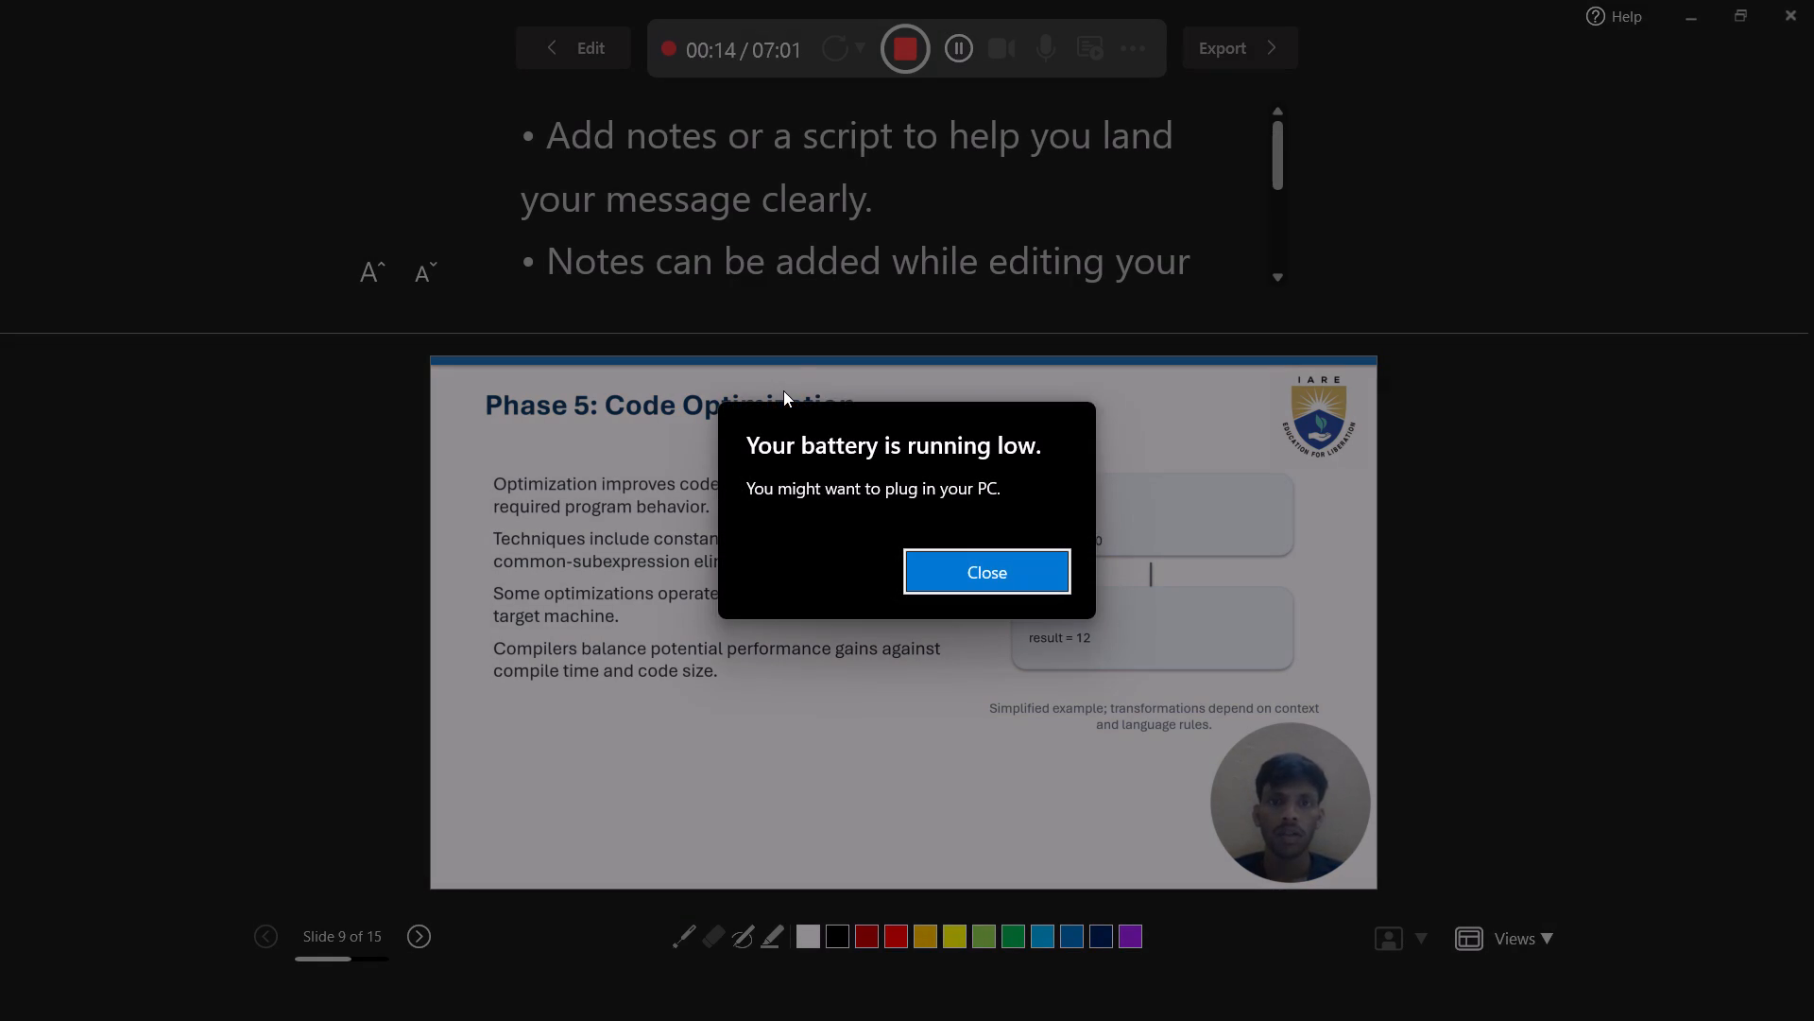
# Dismiss the low-battery notice, pausing the recording about 17 seconds into the Phase 5: Code Optimization slide and resuming it.
pyautogui.click(1004, 578)
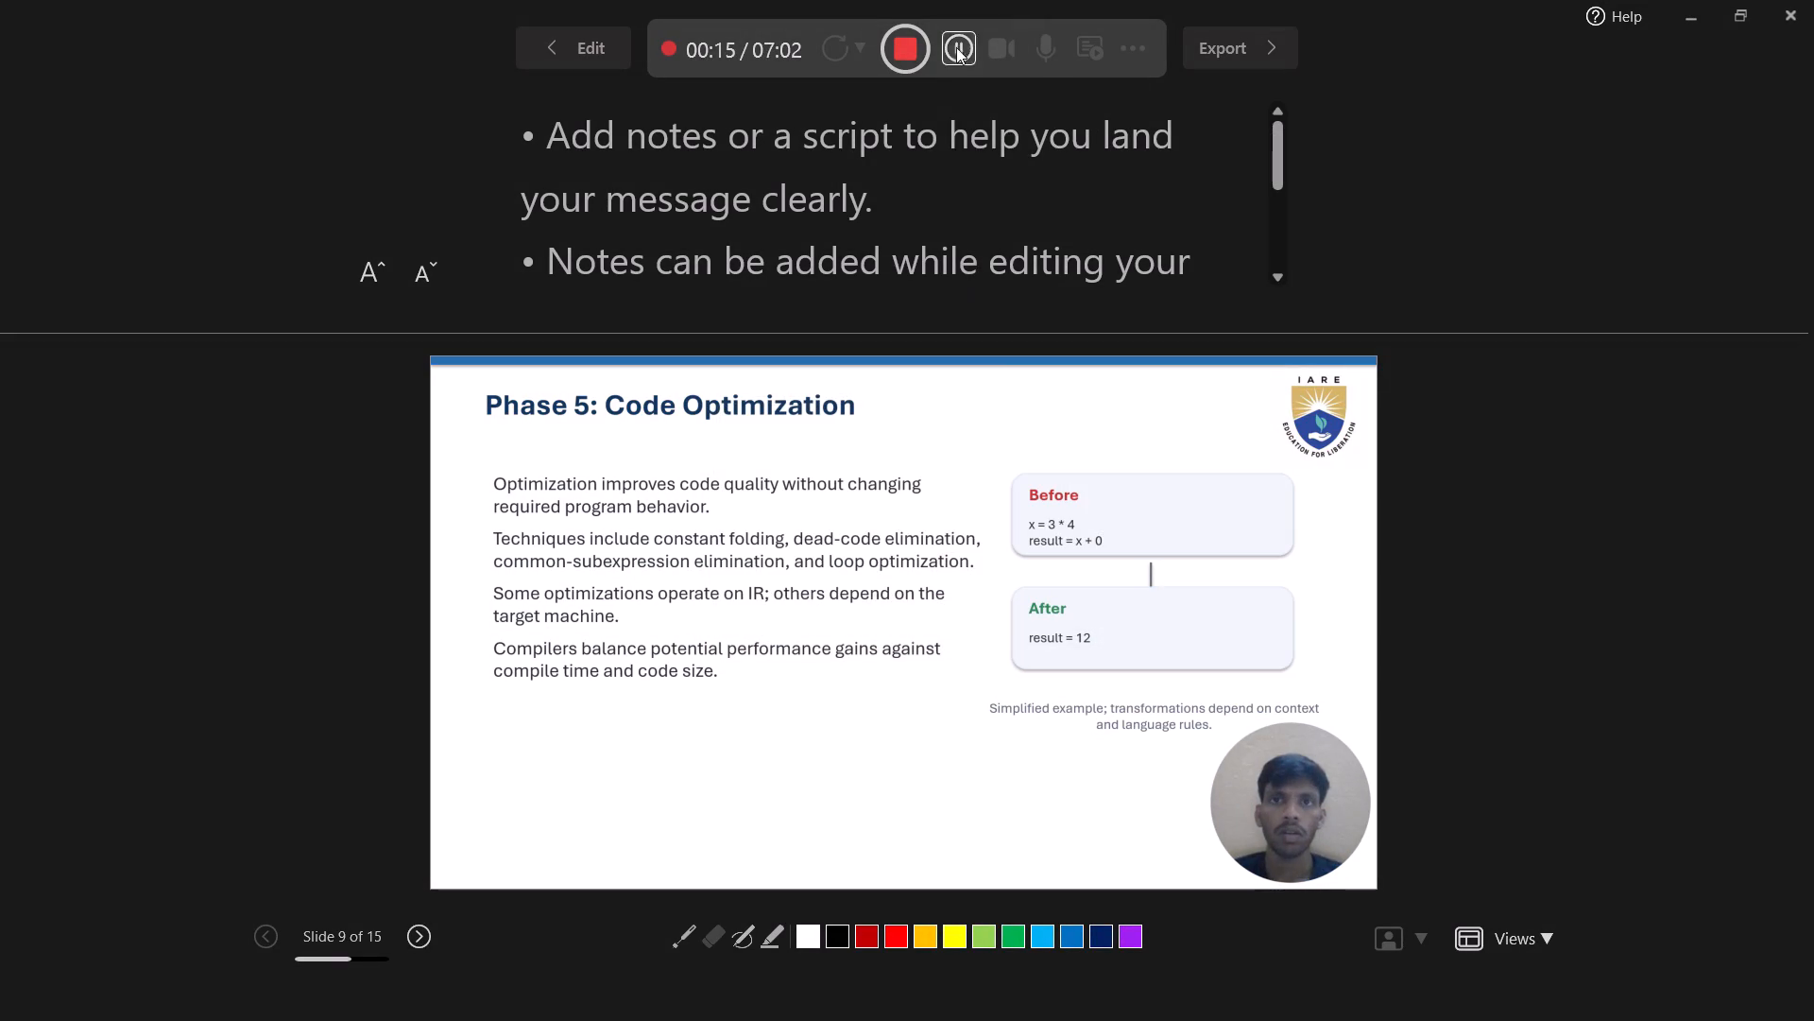
pyautogui.moveTo(960, 33); pyautogui.dragTo(960, 45)
pyautogui.click(960, 45)
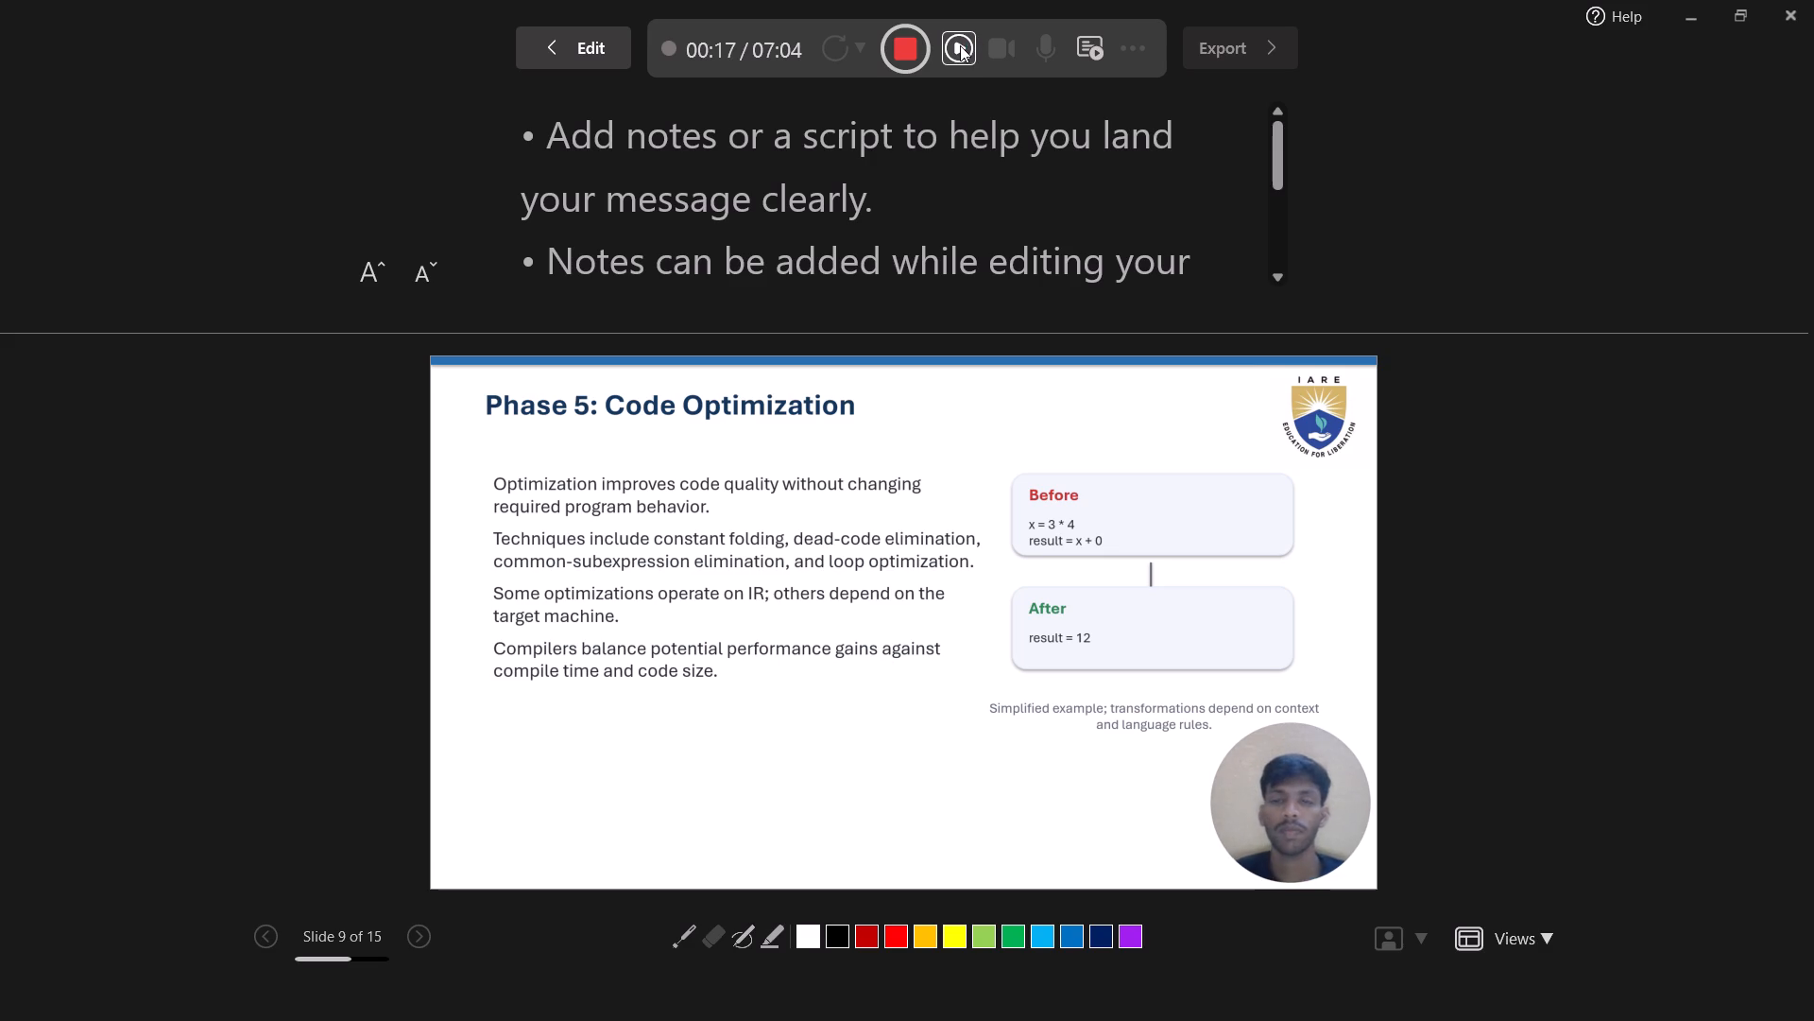
pyautogui.click(954, 44)
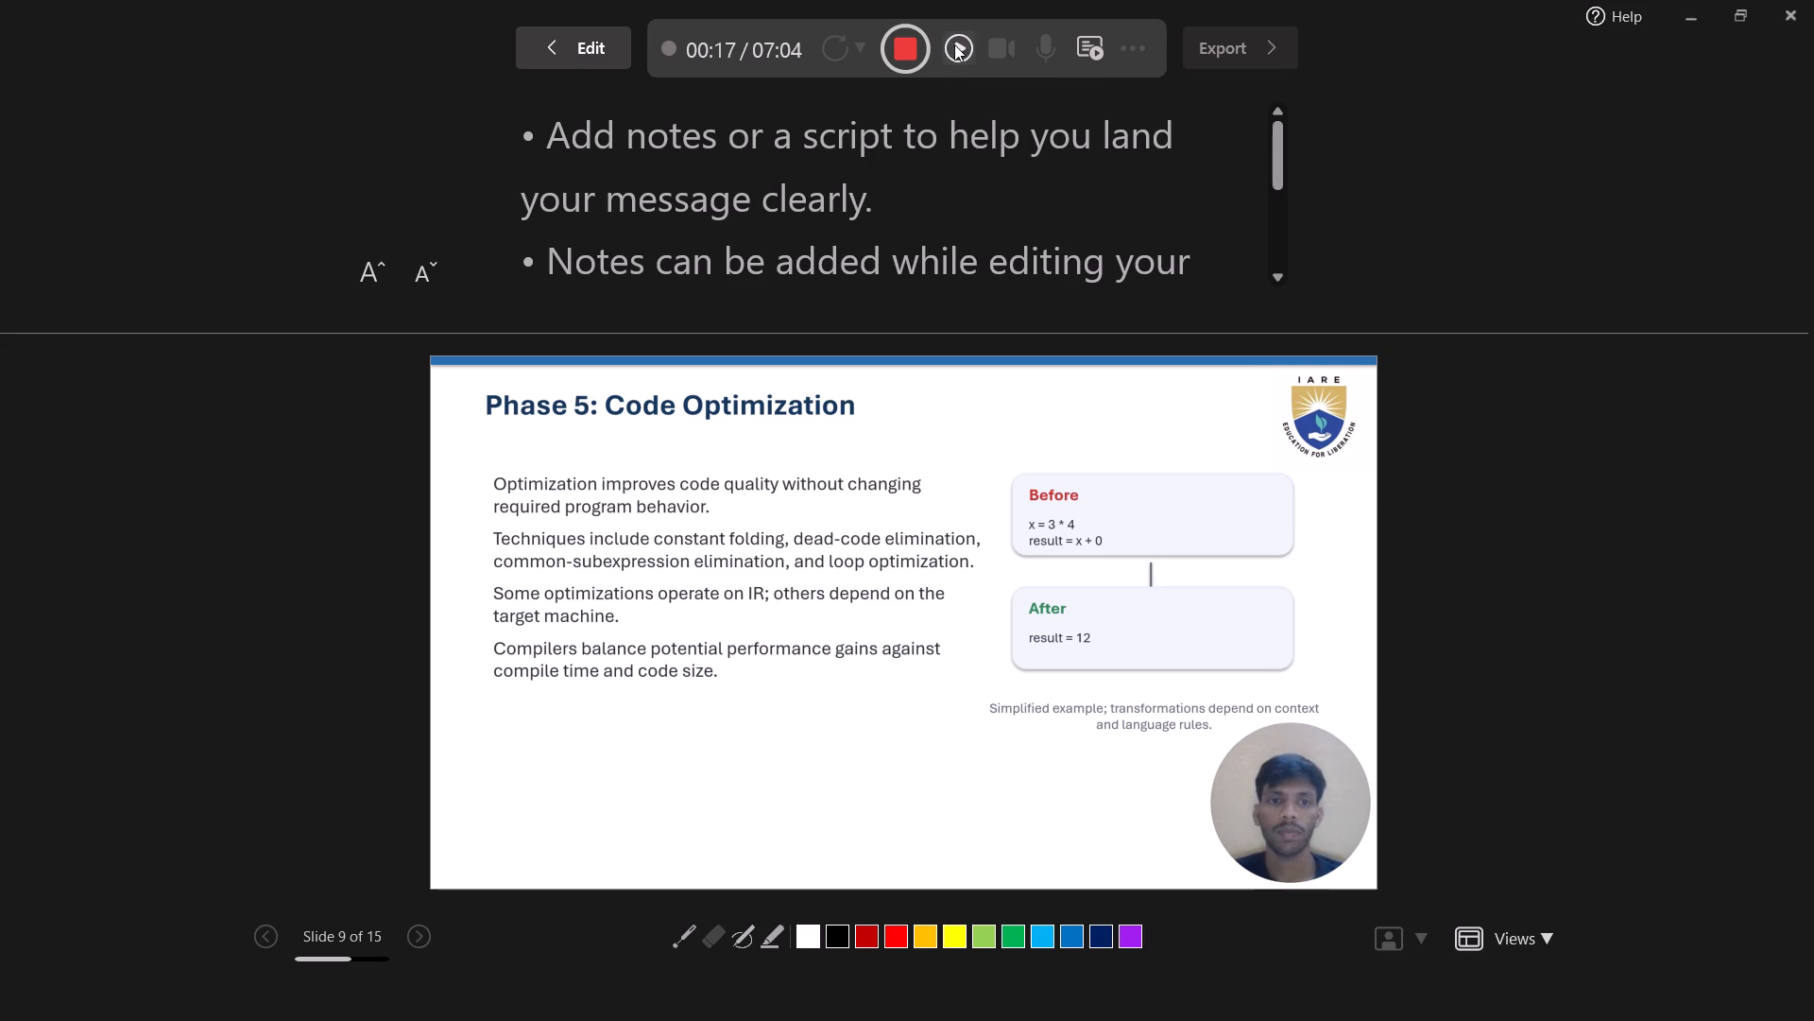
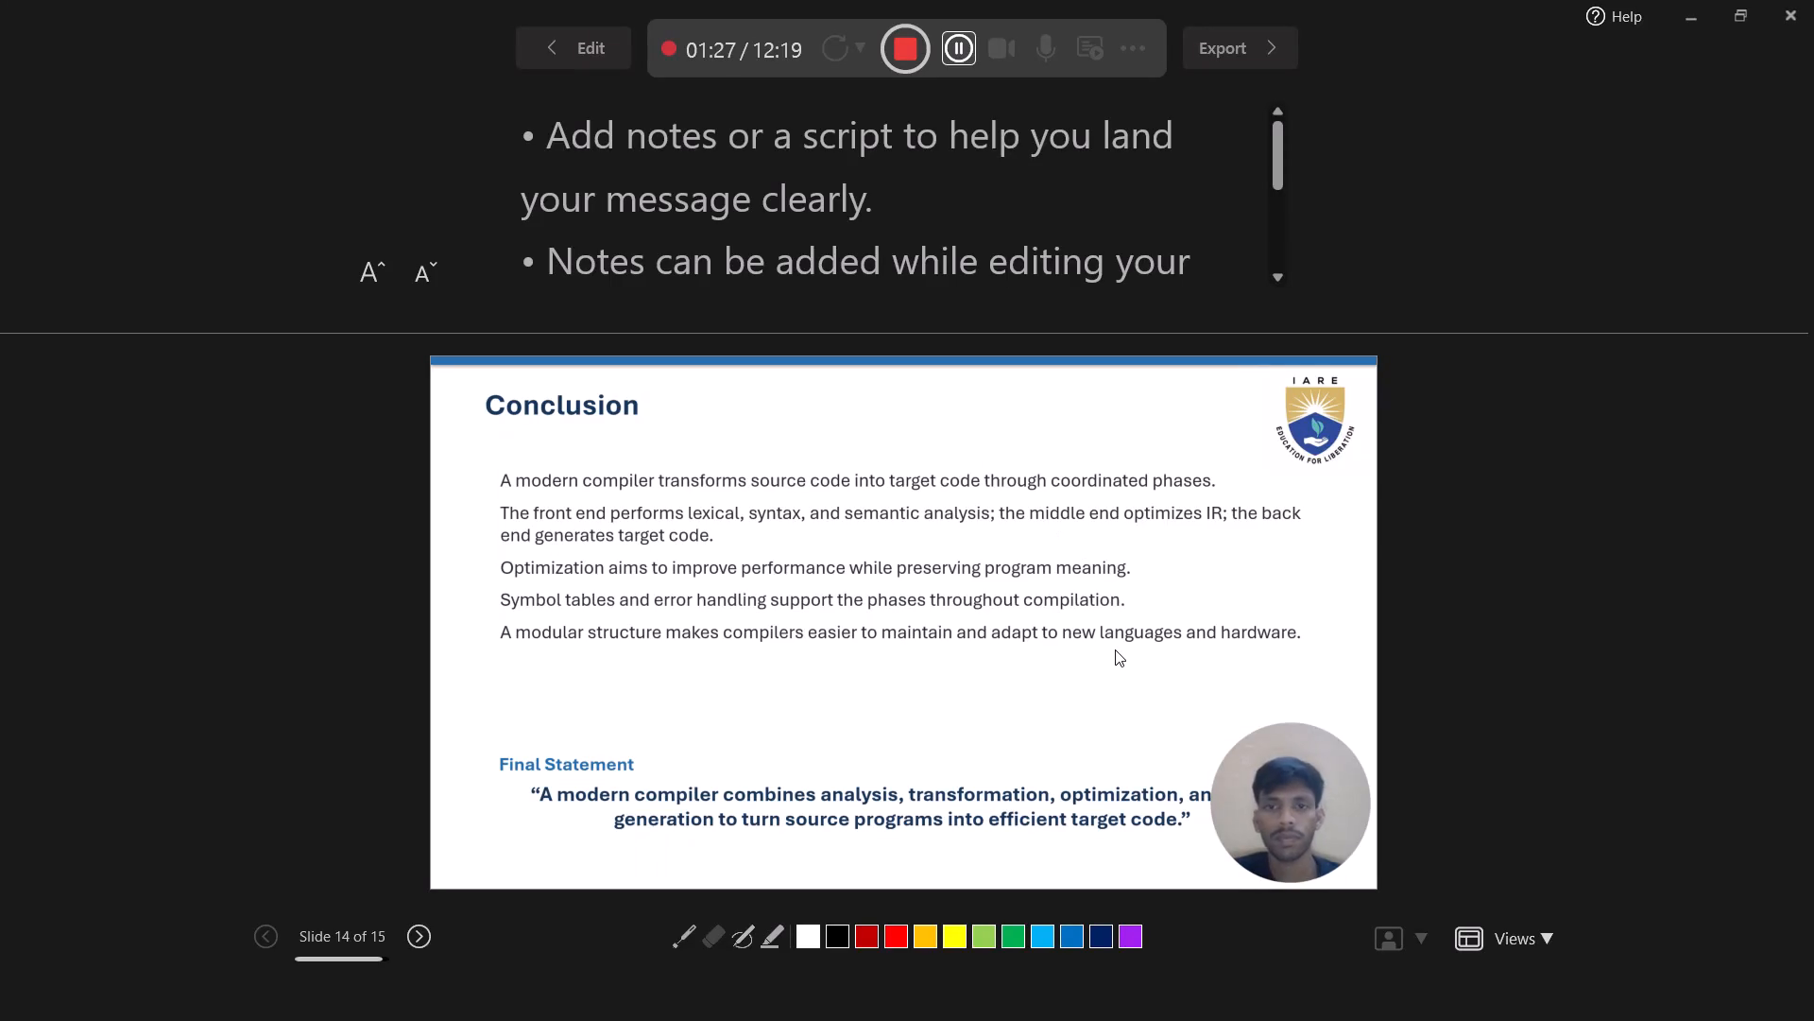
# Advance from the Conclusion slide to the closing THANK YOU slide and stop the recording after about 5 seconds on it.
pyautogui.press('Right')
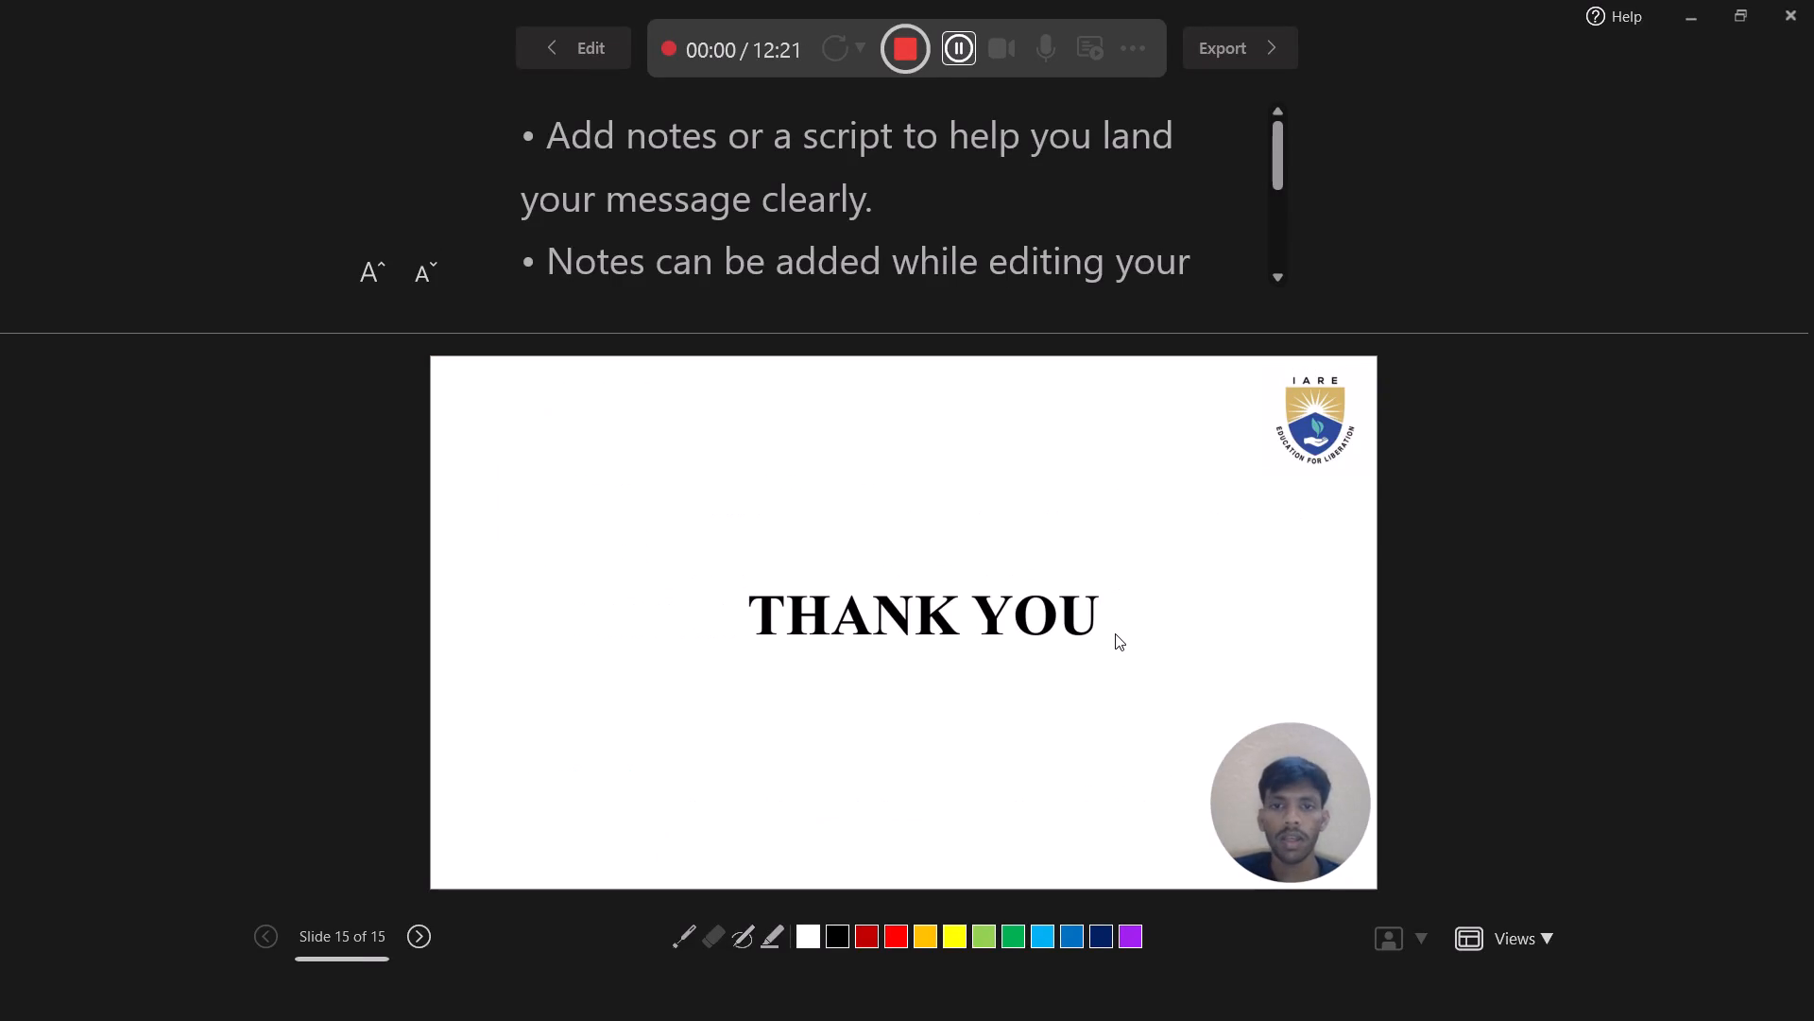
pyautogui.click(909, 56)
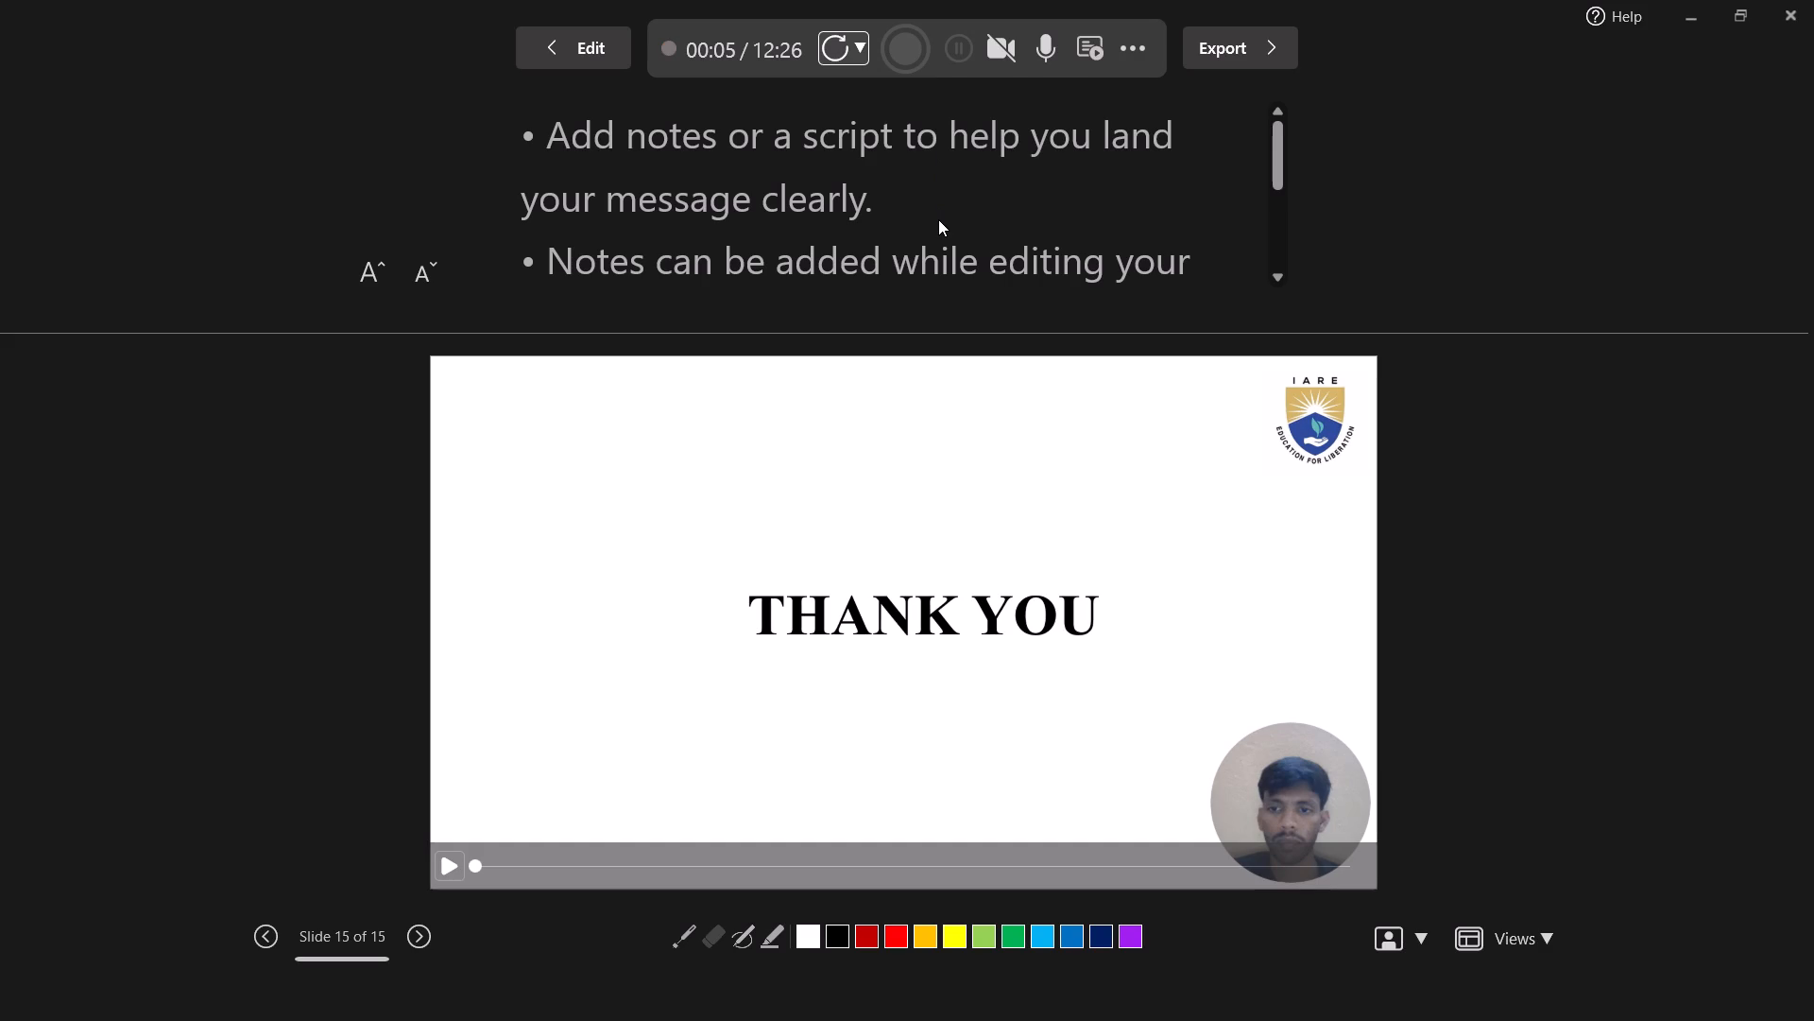
# Export the recorded presentation as the MPEG-4 video CC AAT-II (2).mp4 in the AAT VIDEOS folder on the Desktop.
pyautogui.click(1231, 43)
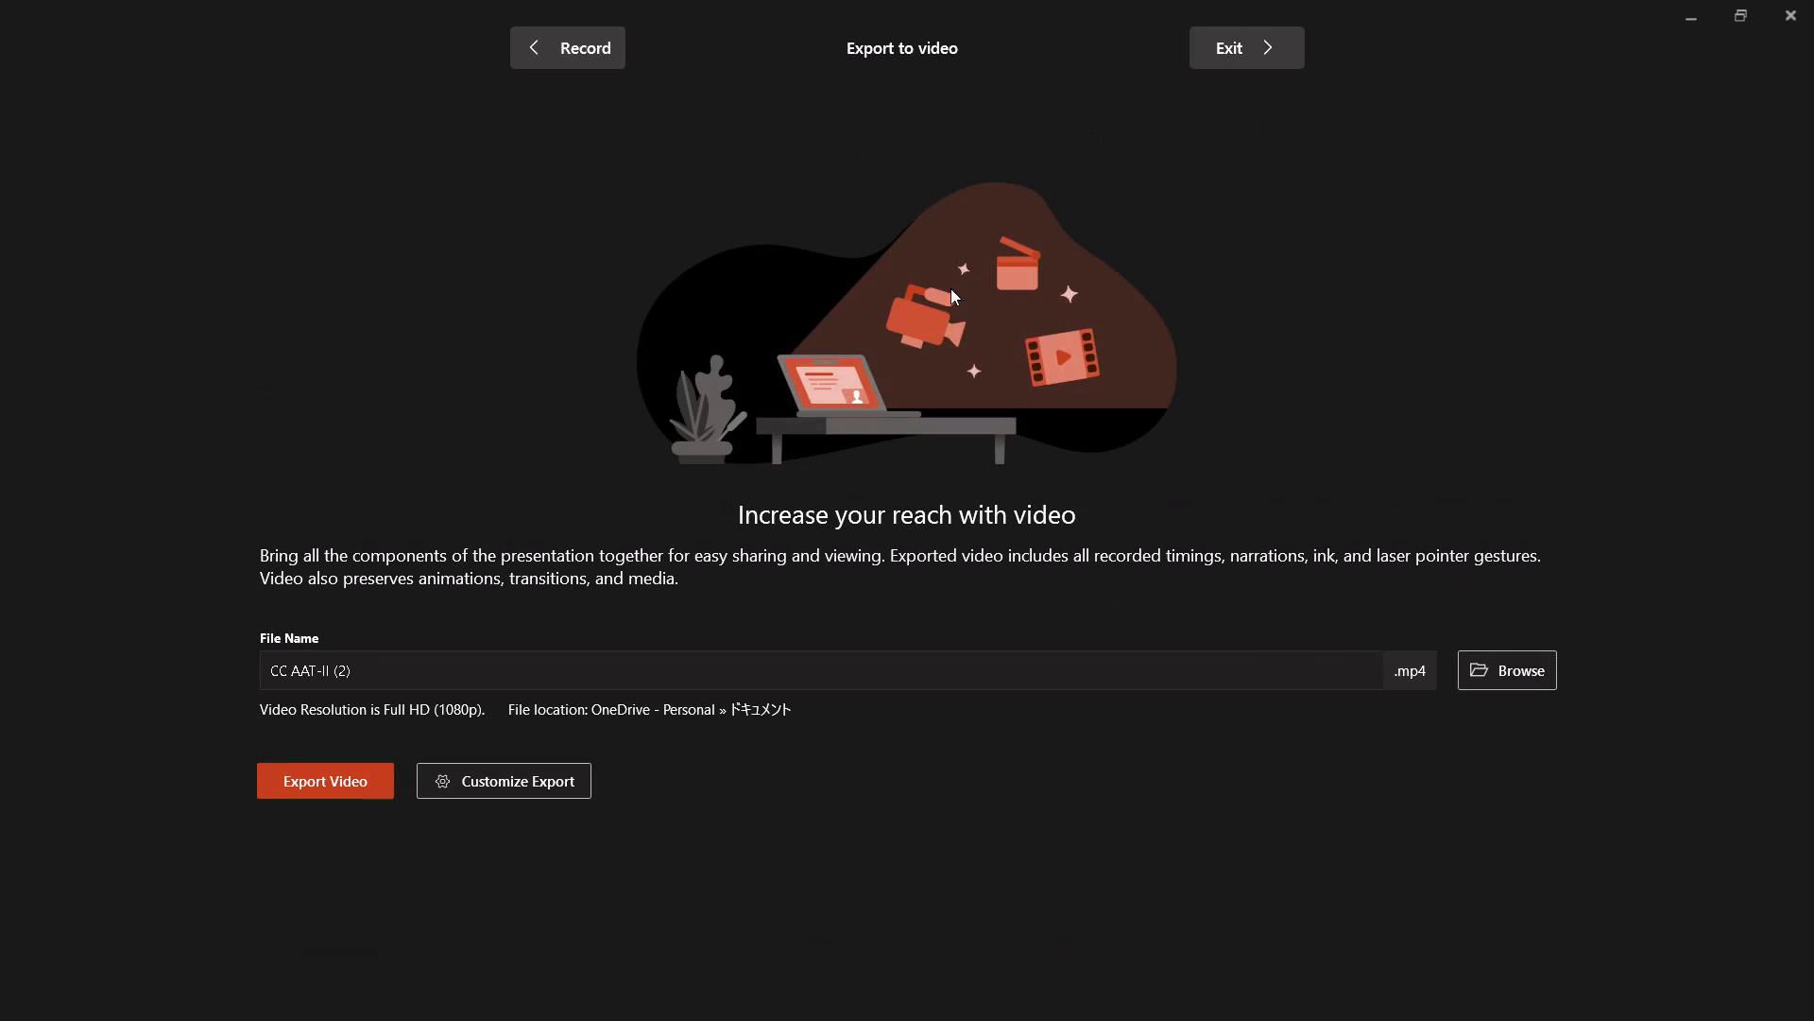
pyautogui.click(1500, 686)
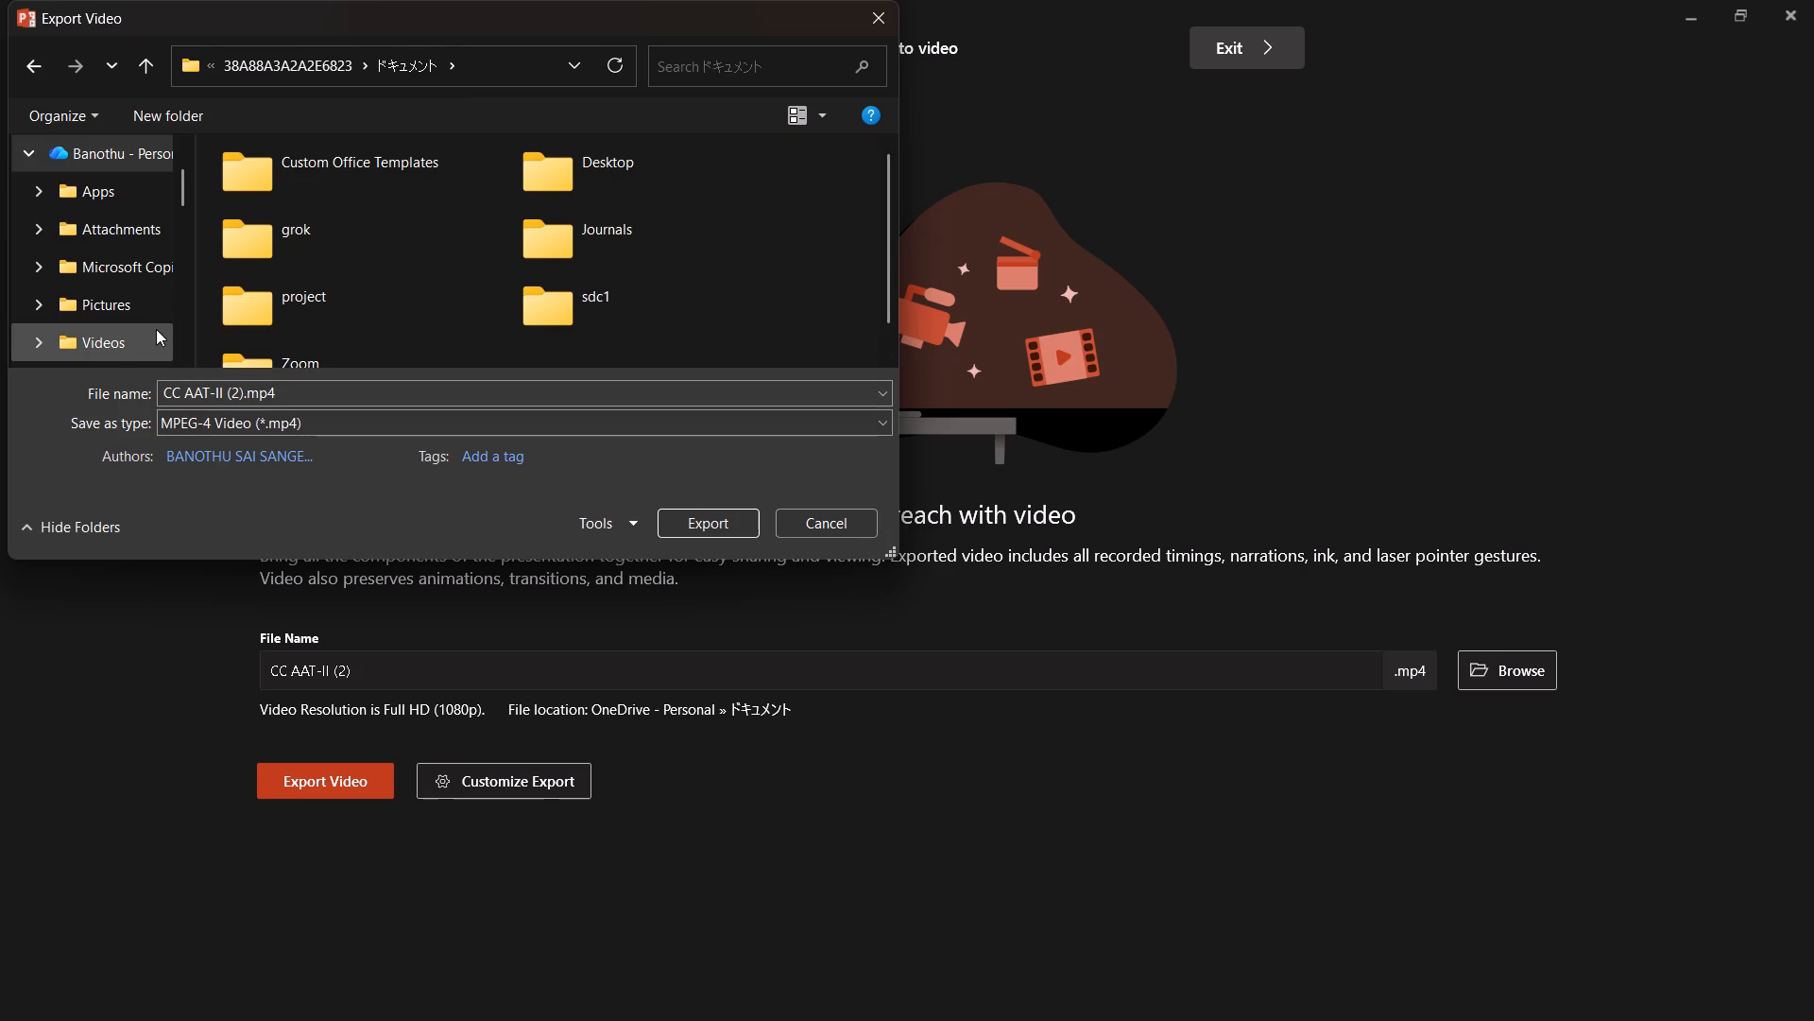
pyautogui.scroll(-1, 121, 322)
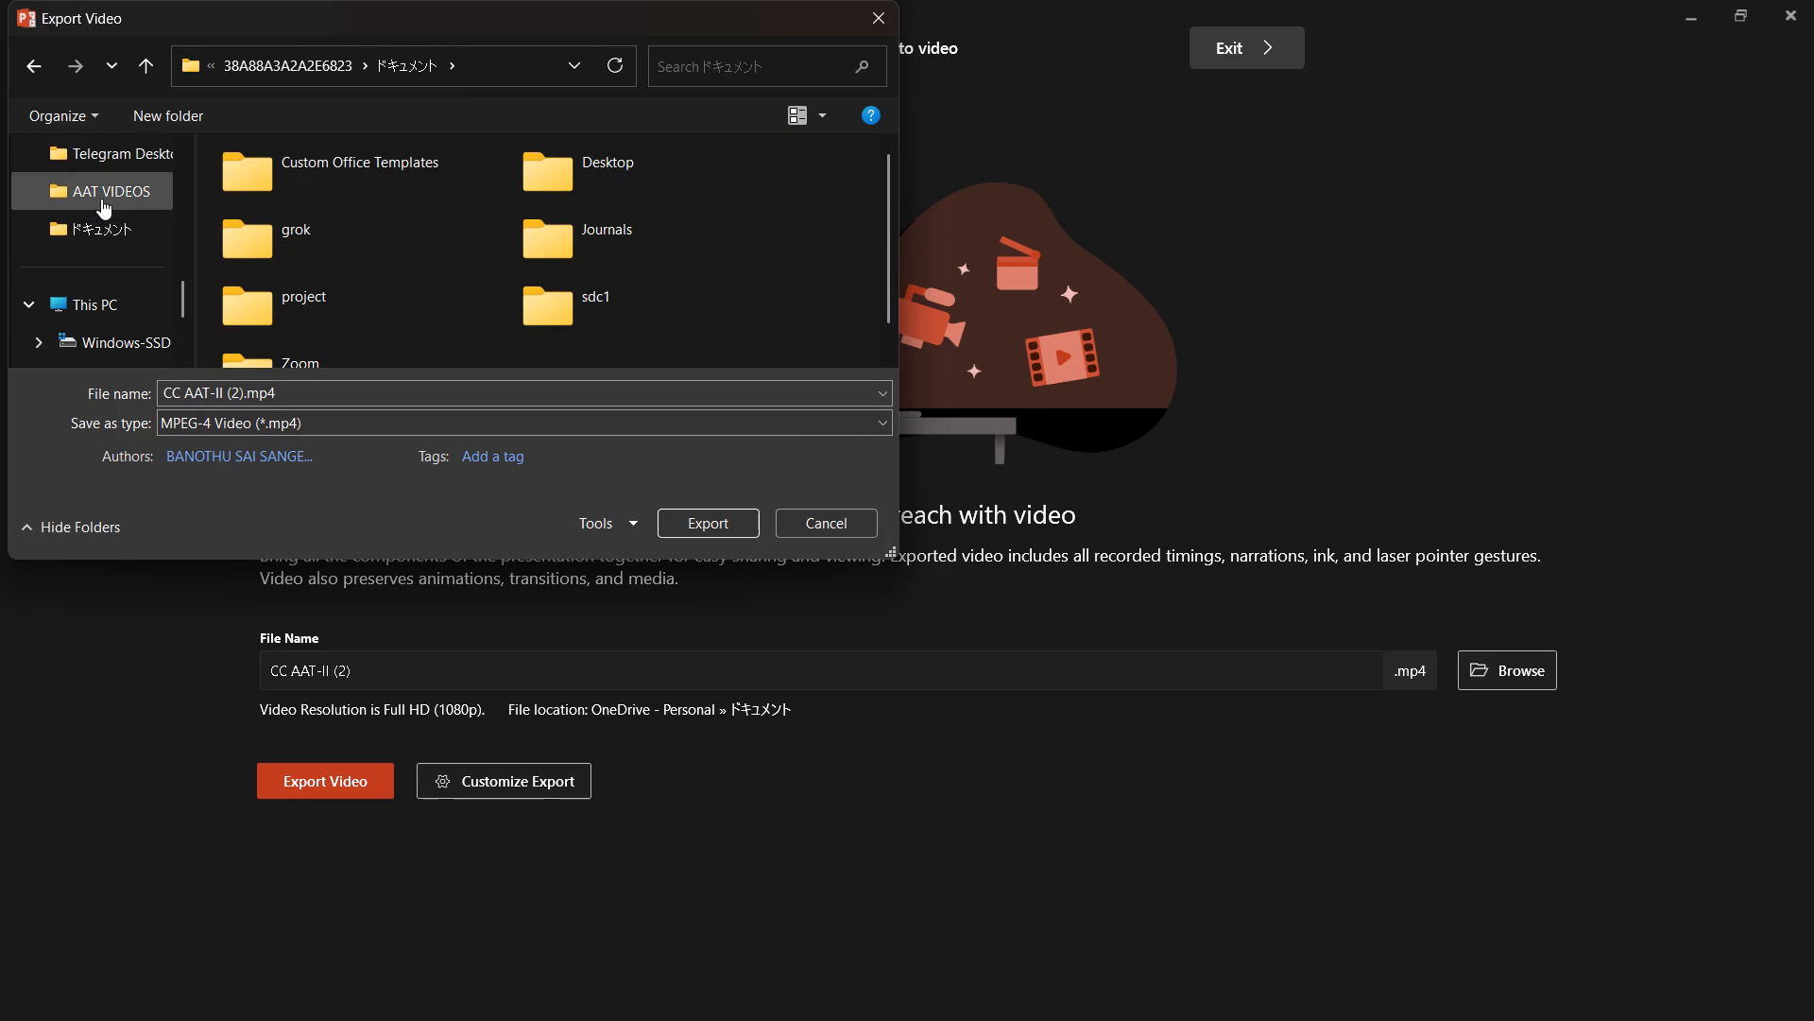
pyautogui.click(100, 196)
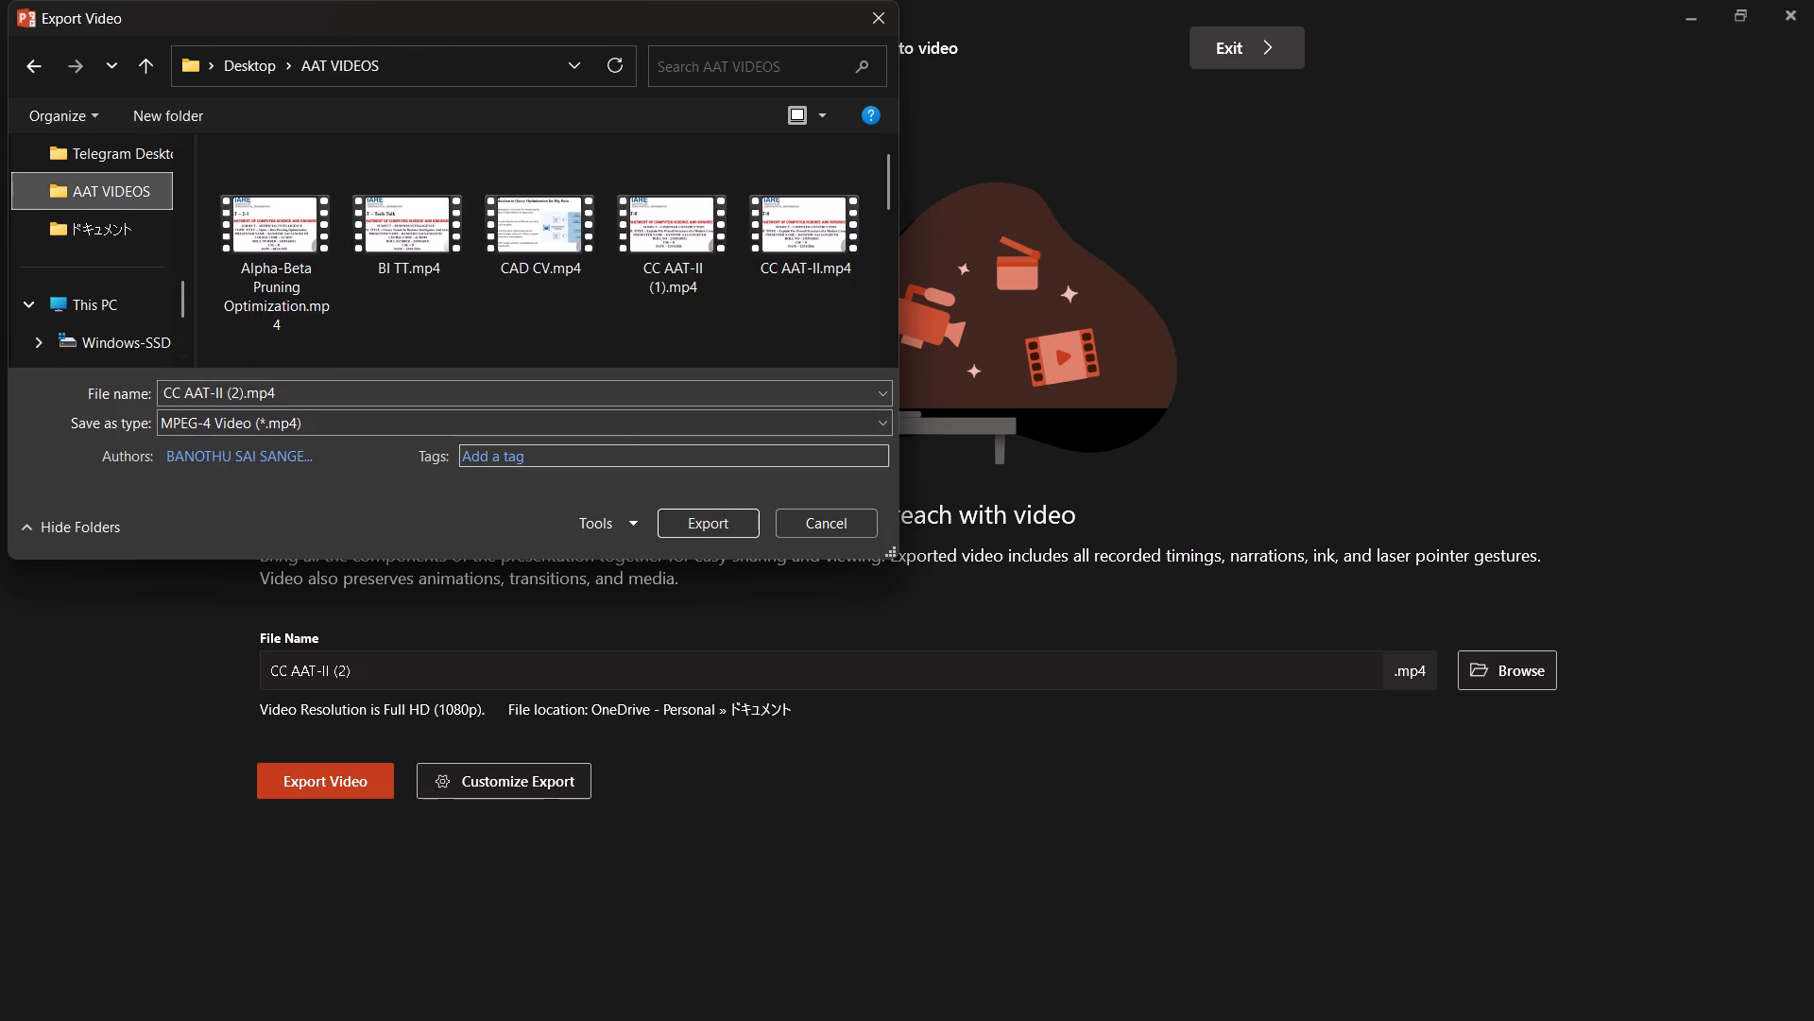
pyautogui.click(705, 511)
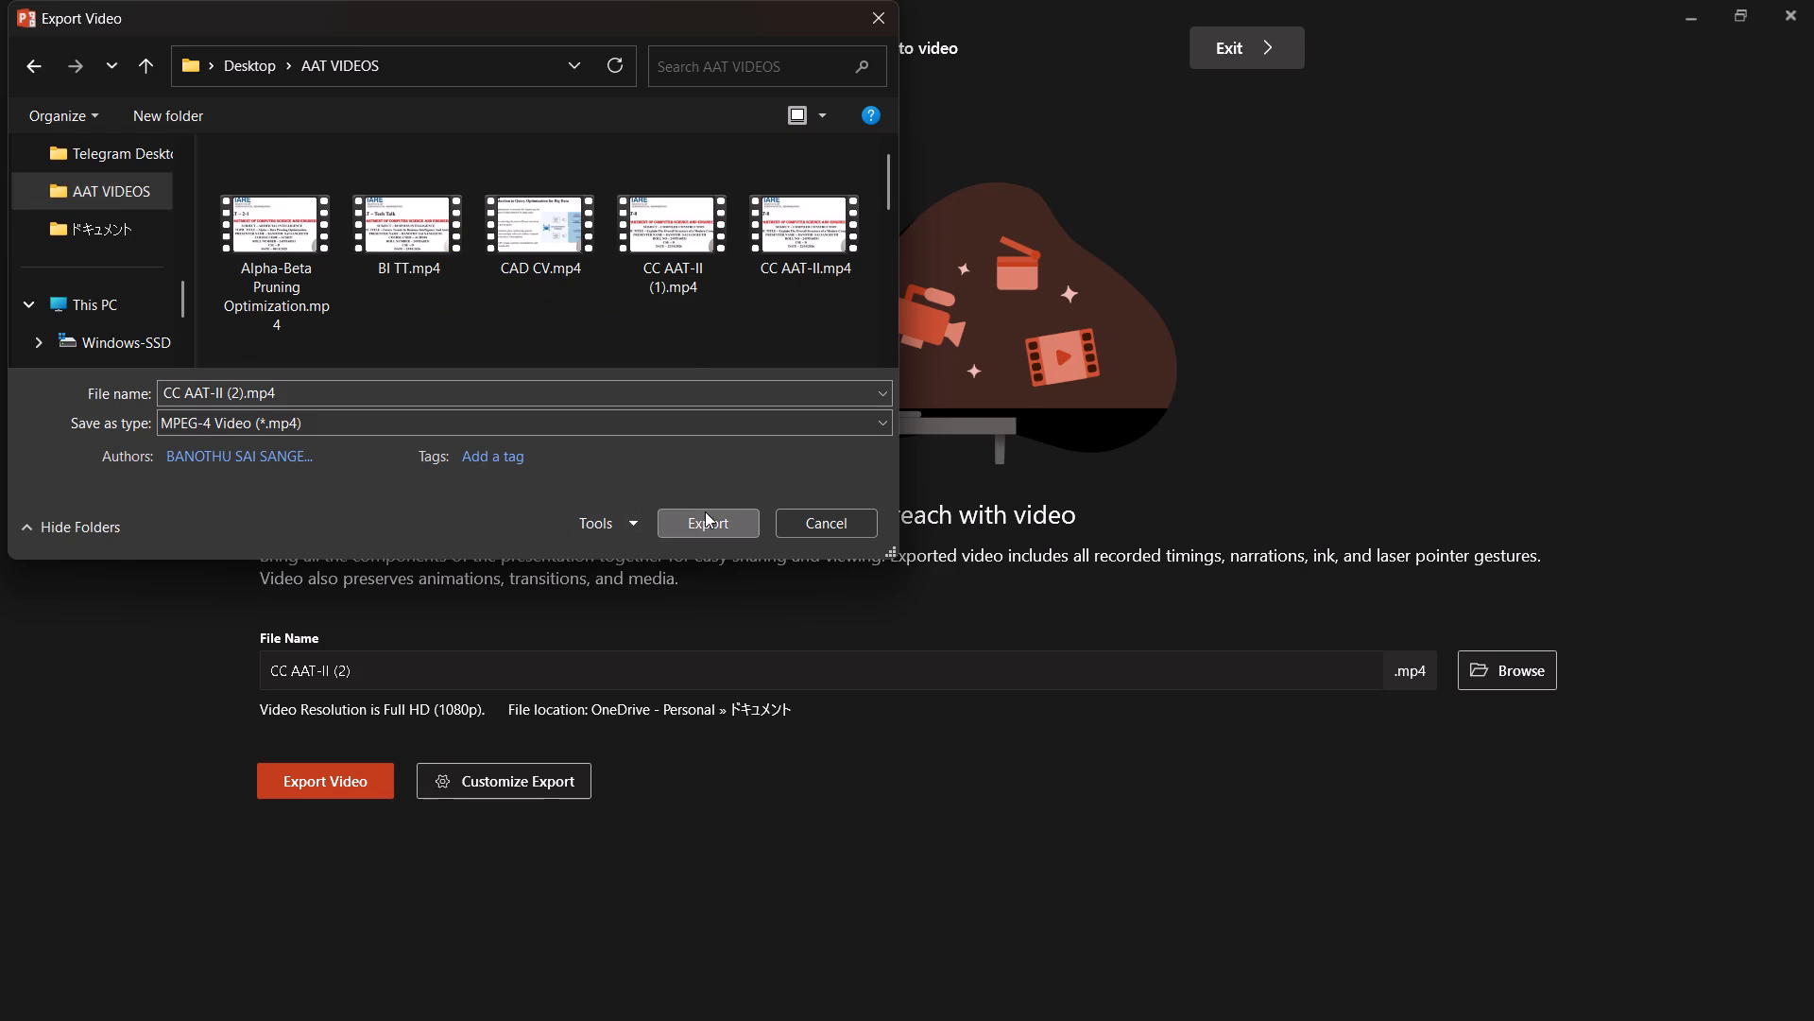
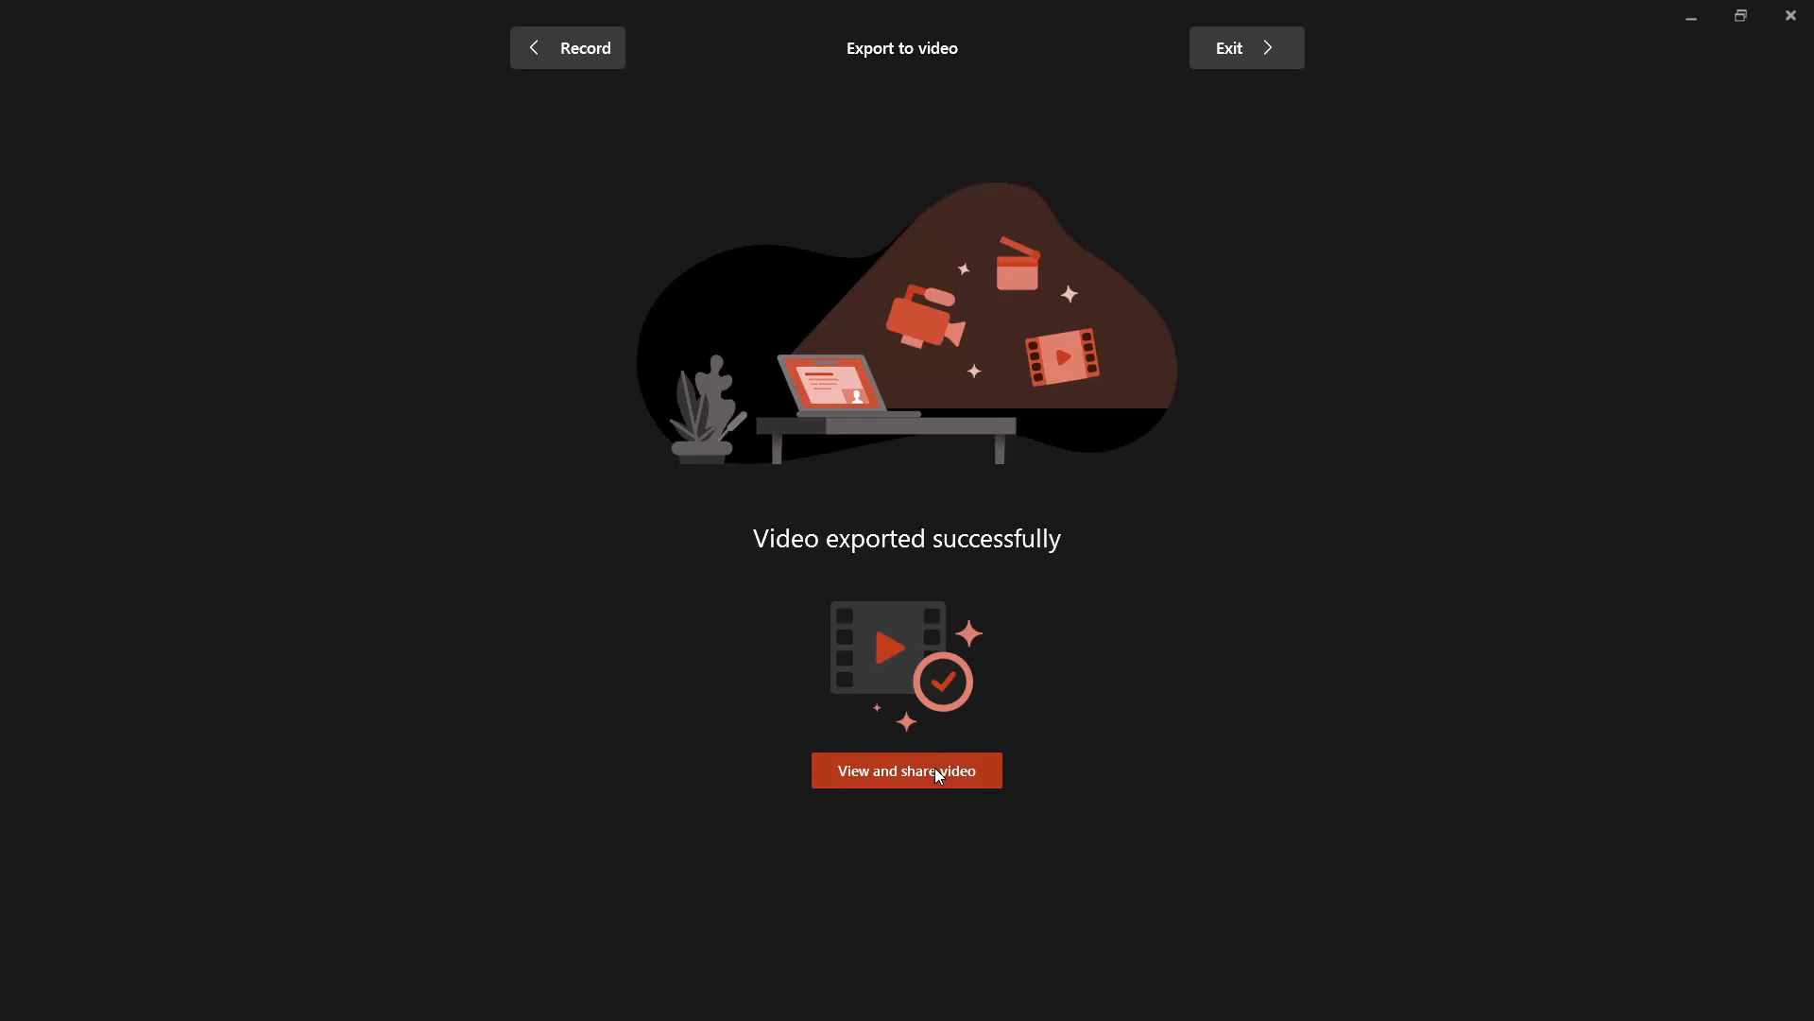
# Open the exported video CC AAT-II (2).mp4 and spot-check its playback at several points through the Conclusion slide to the end.
pyautogui.click(934, 768)
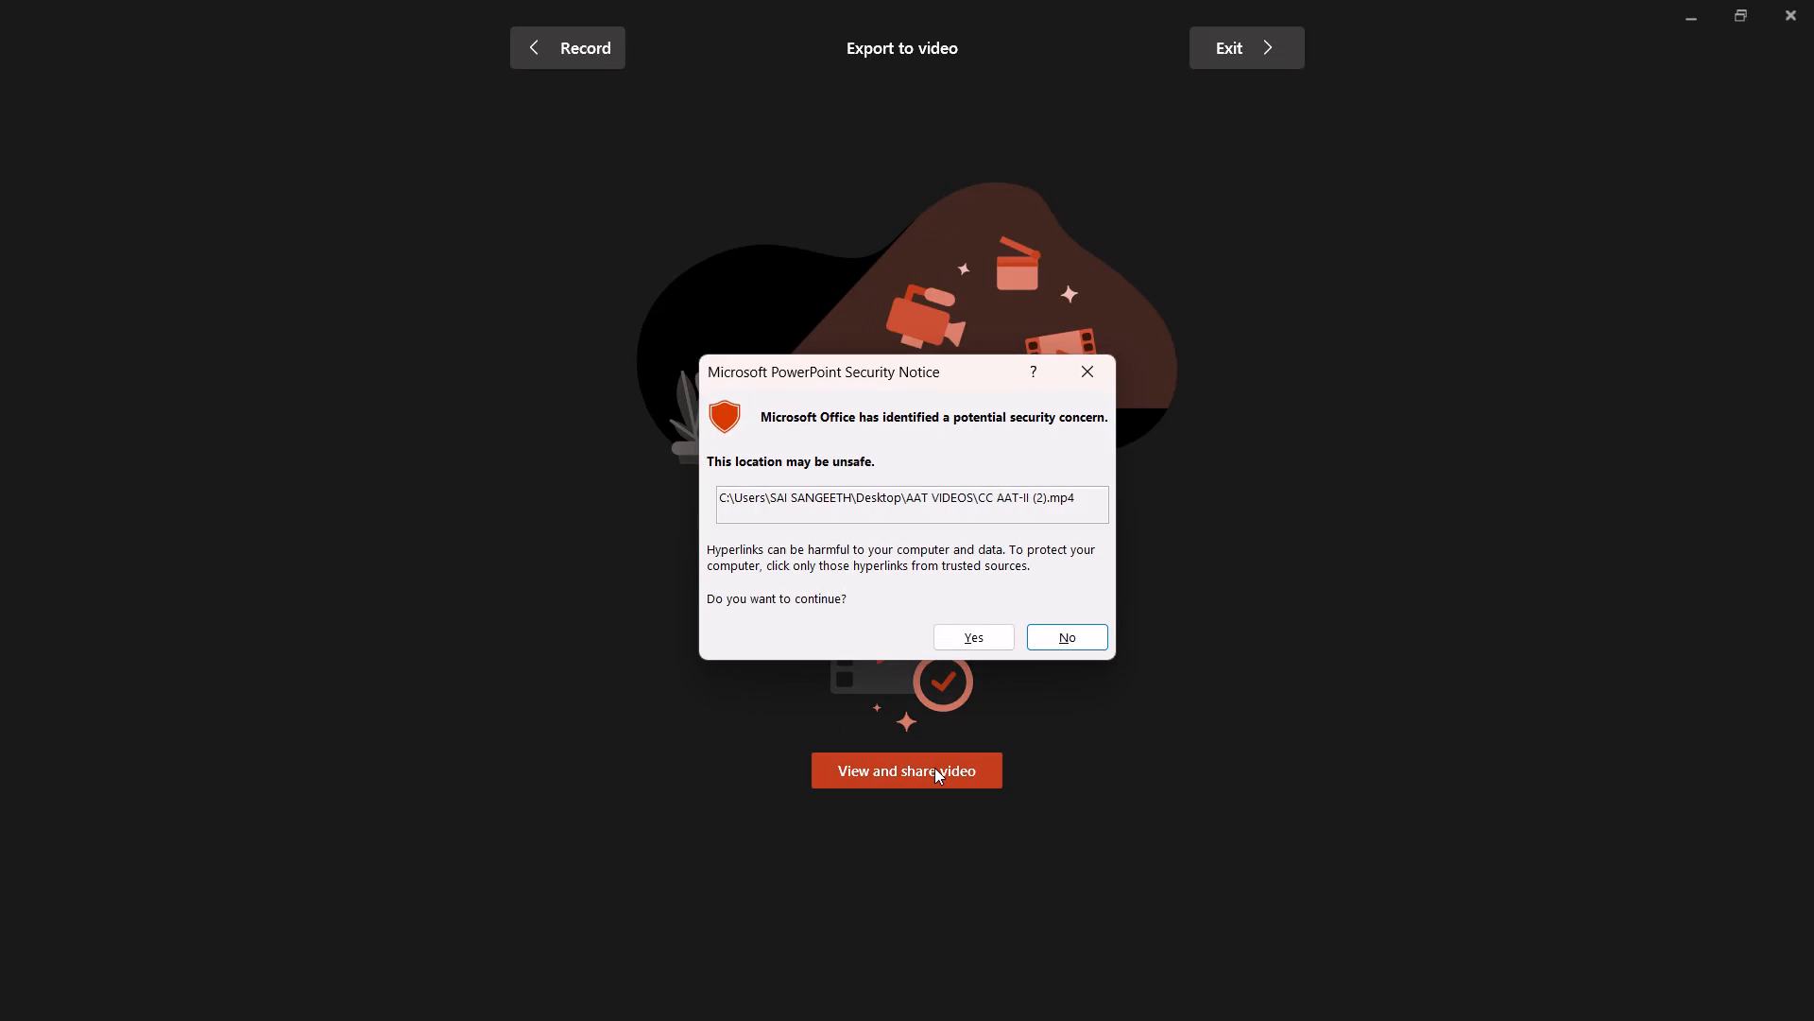
pyautogui.click(977, 632)
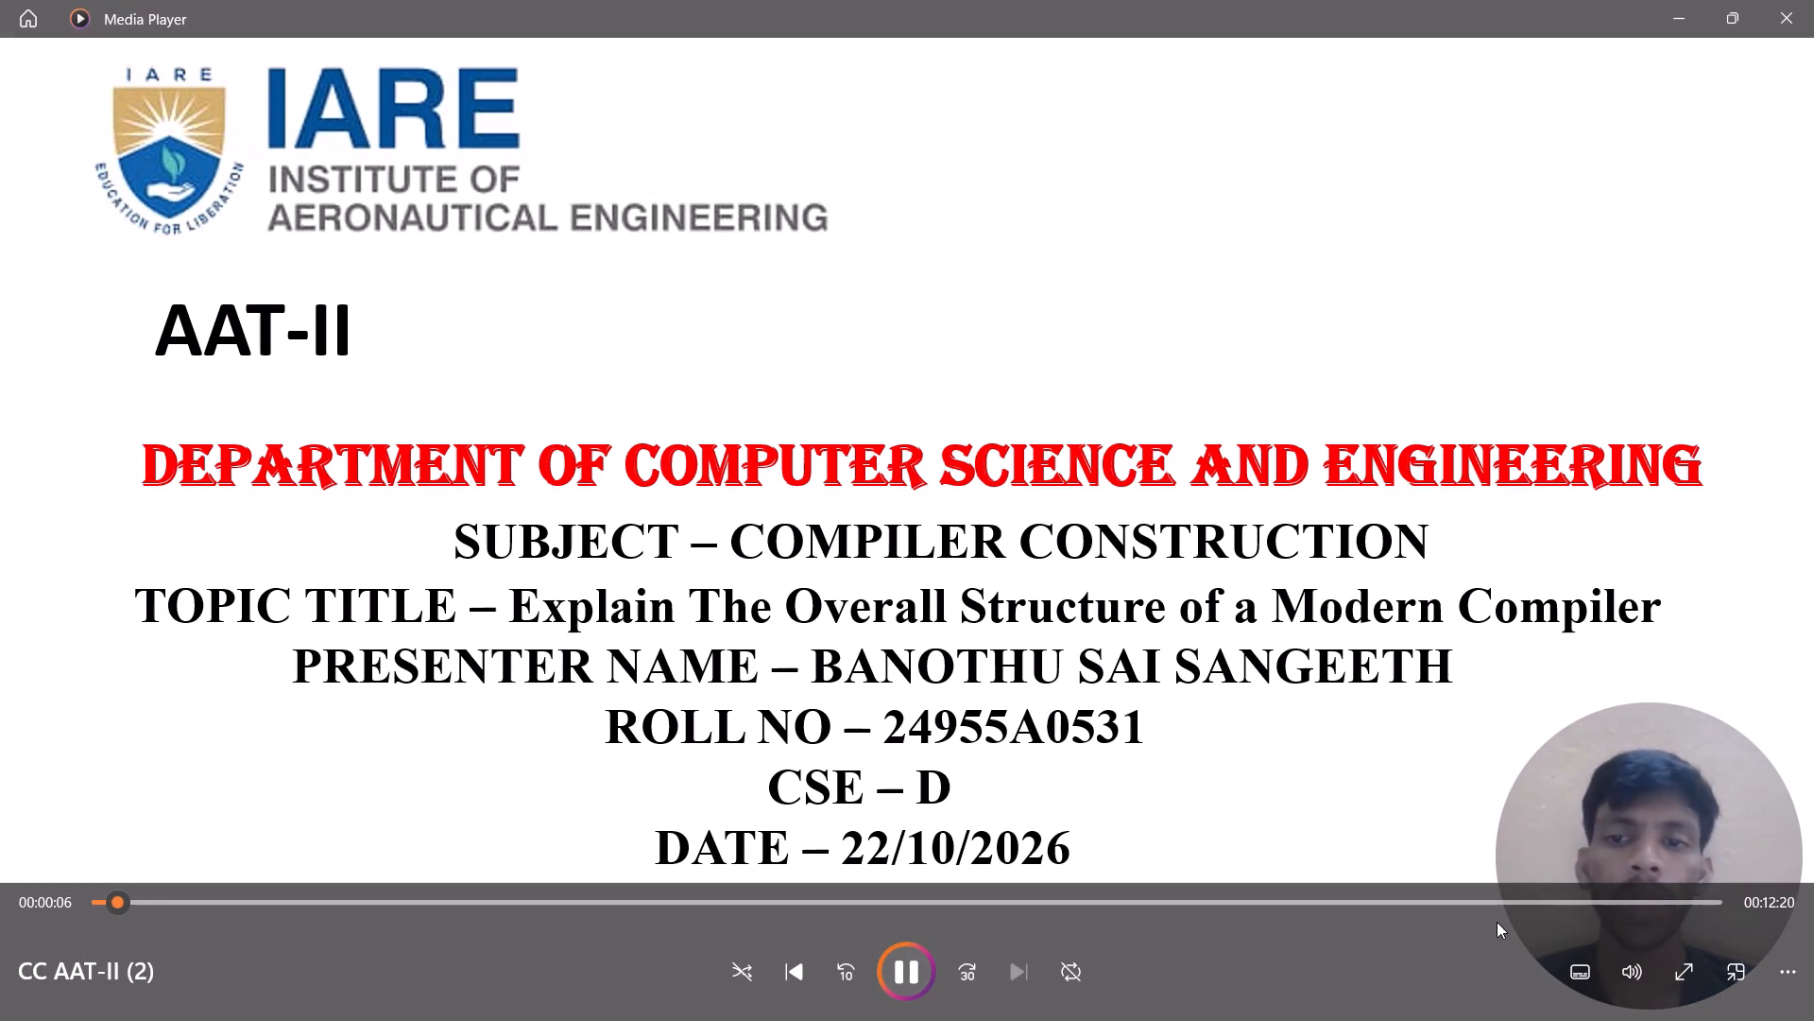
pyautogui.click(1490, 907)
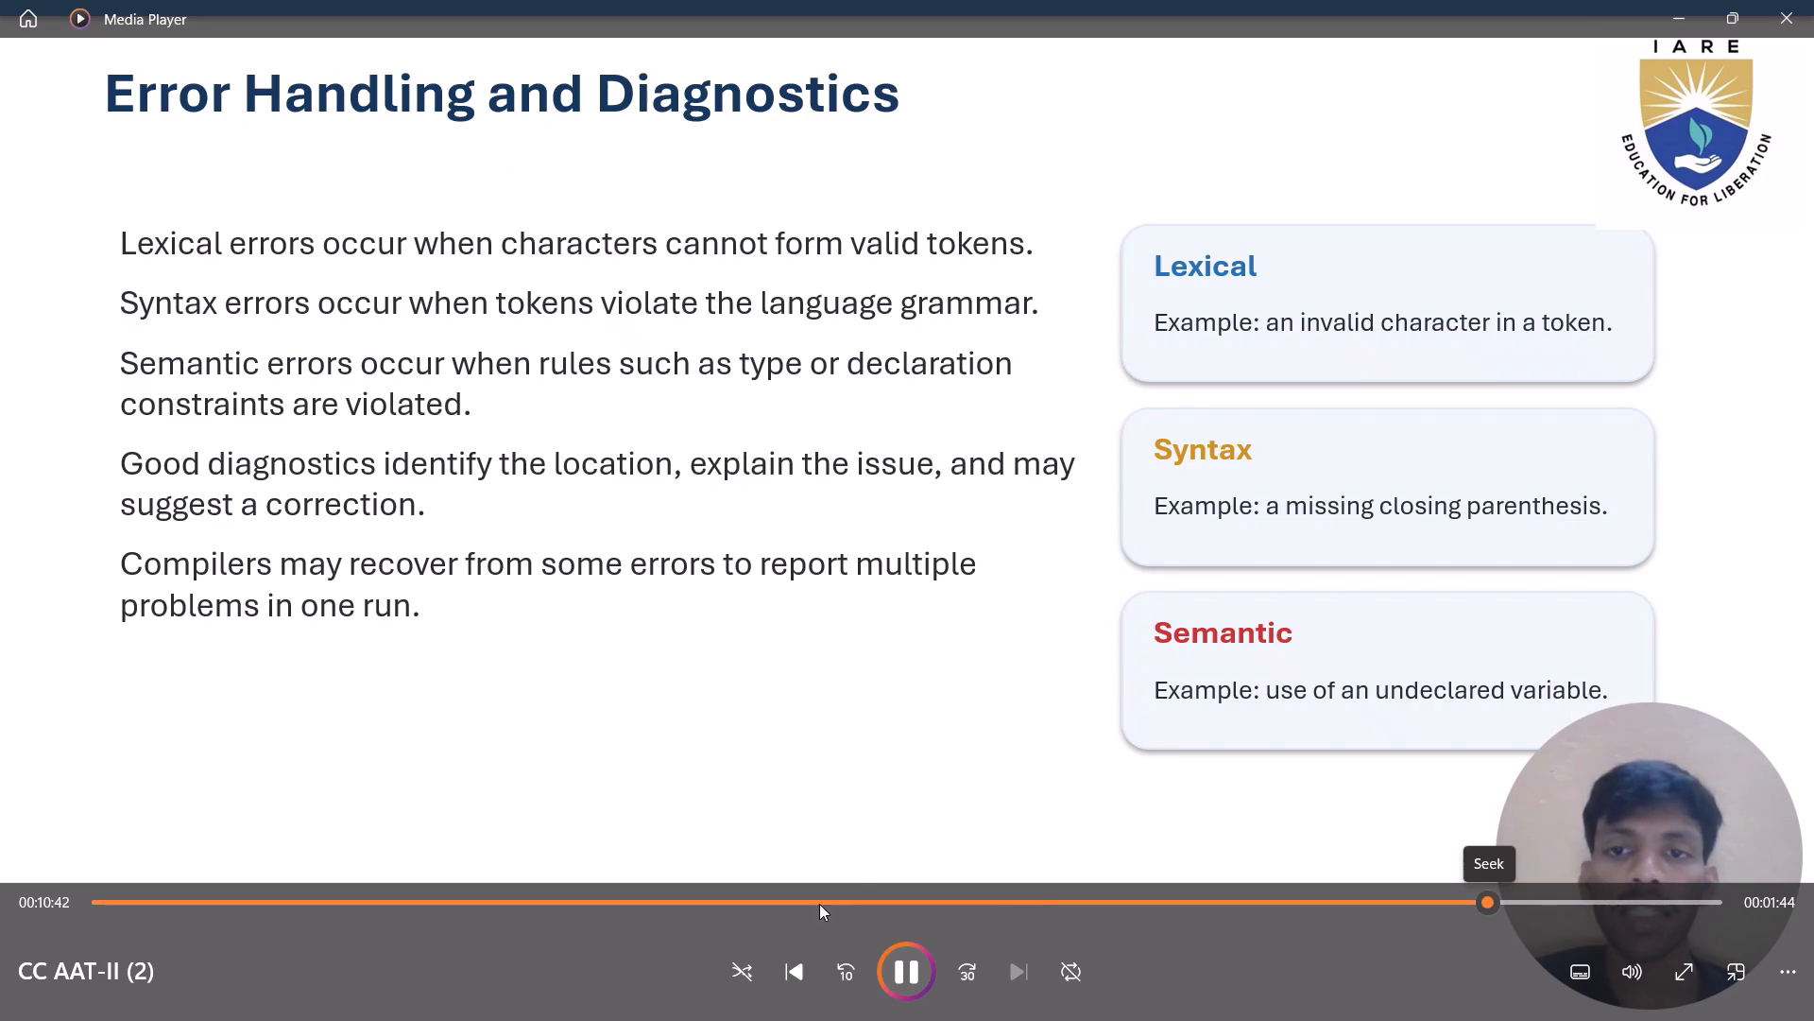
pyautogui.moveTo(820, 902); pyautogui.dragTo(521, 900)
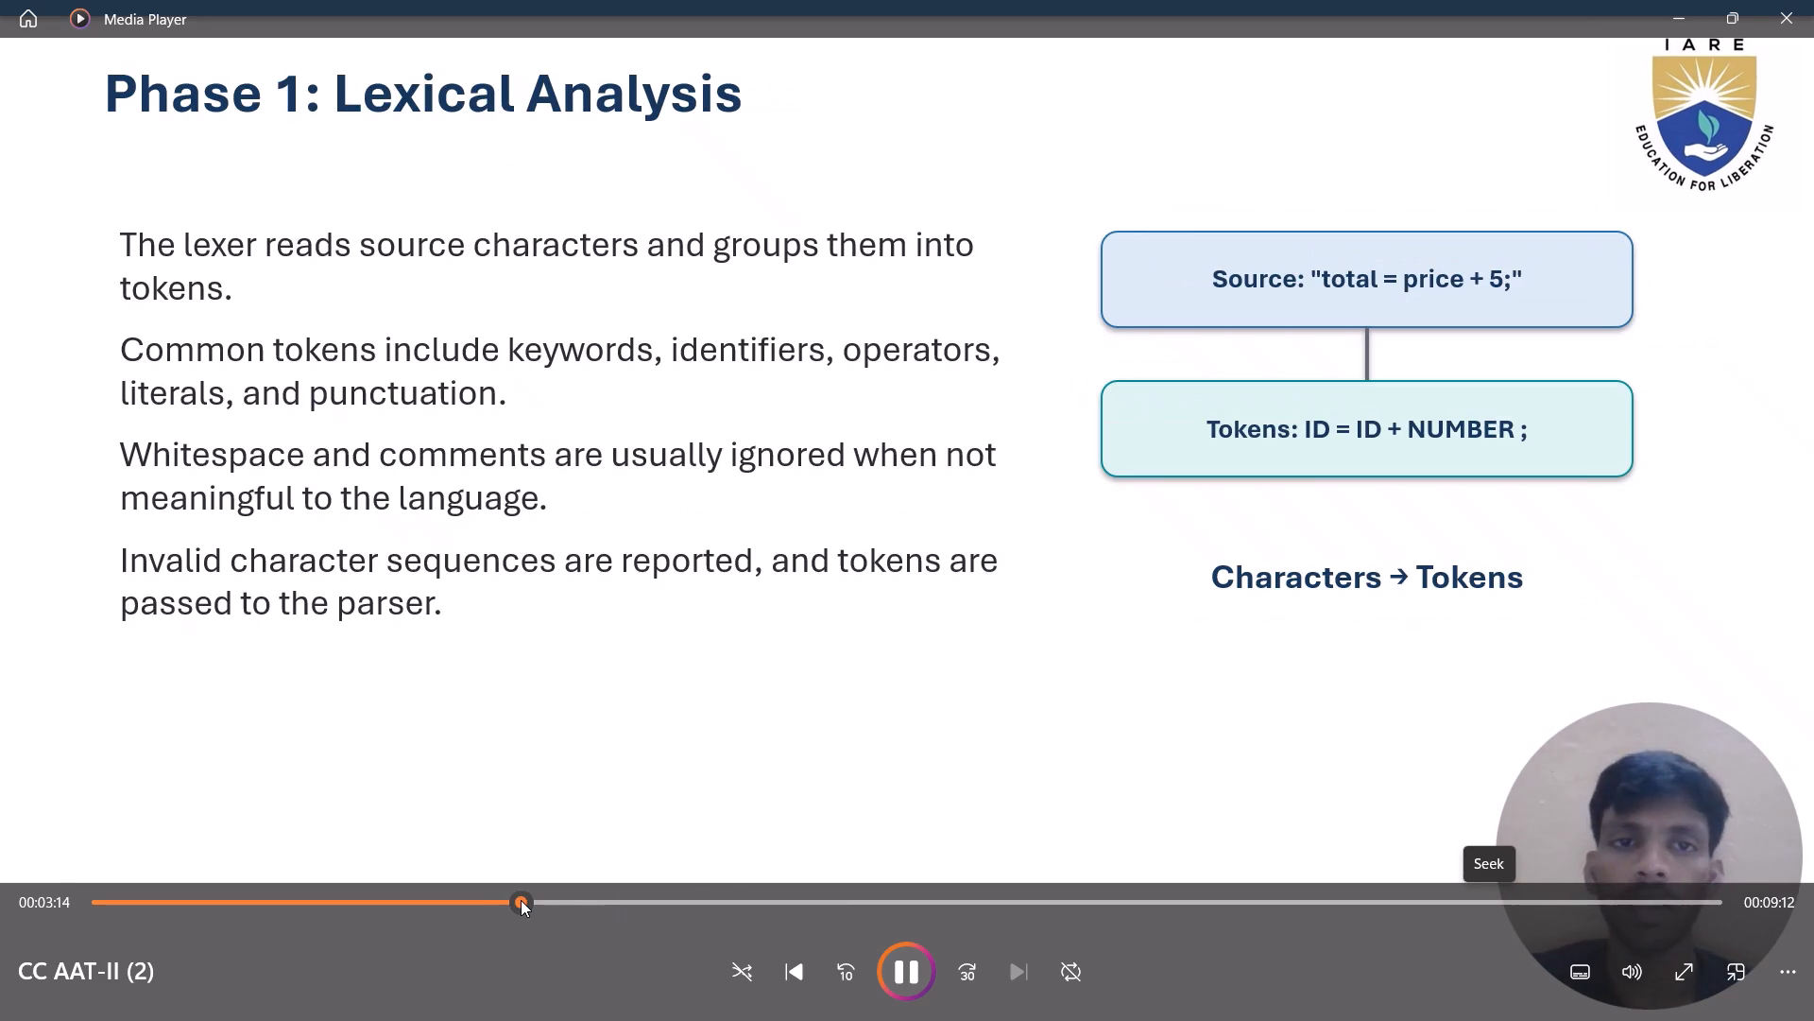
pyautogui.moveTo(528, 900); pyautogui.dragTo(1166, 903)
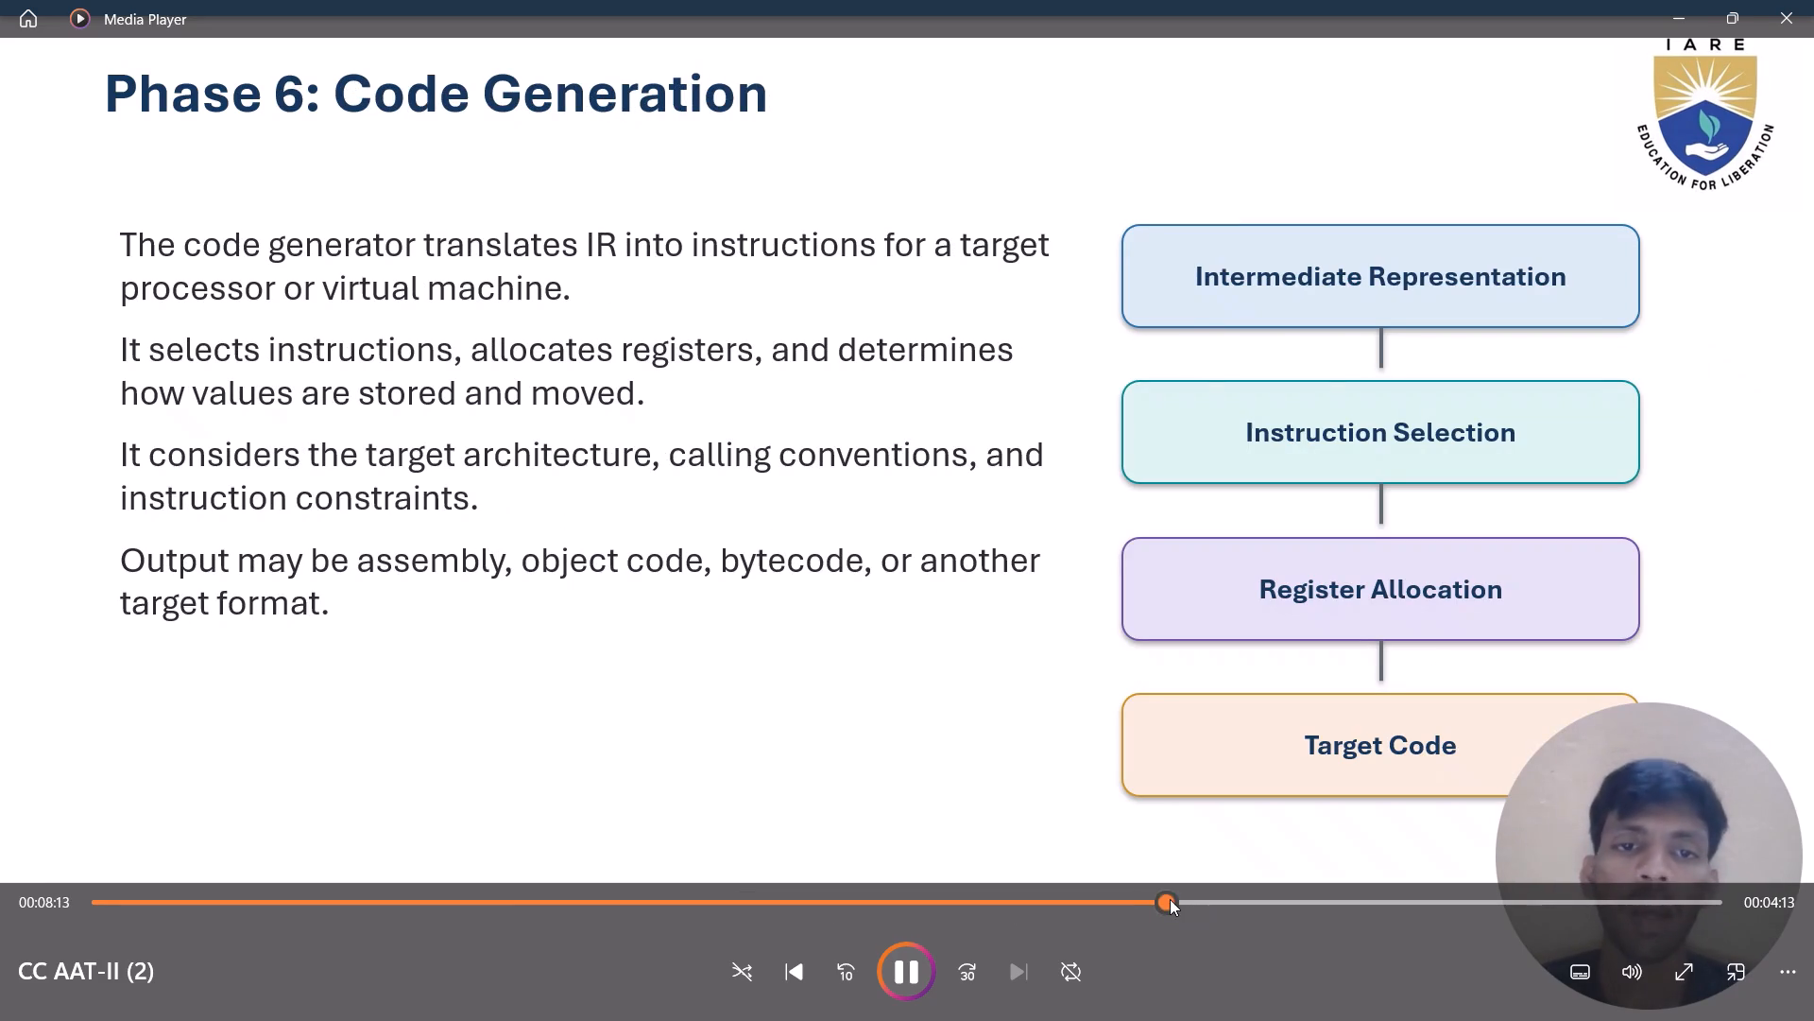
pyautogui.moveTo(1170, 899); pyautogui.dragTo(1677, 896)
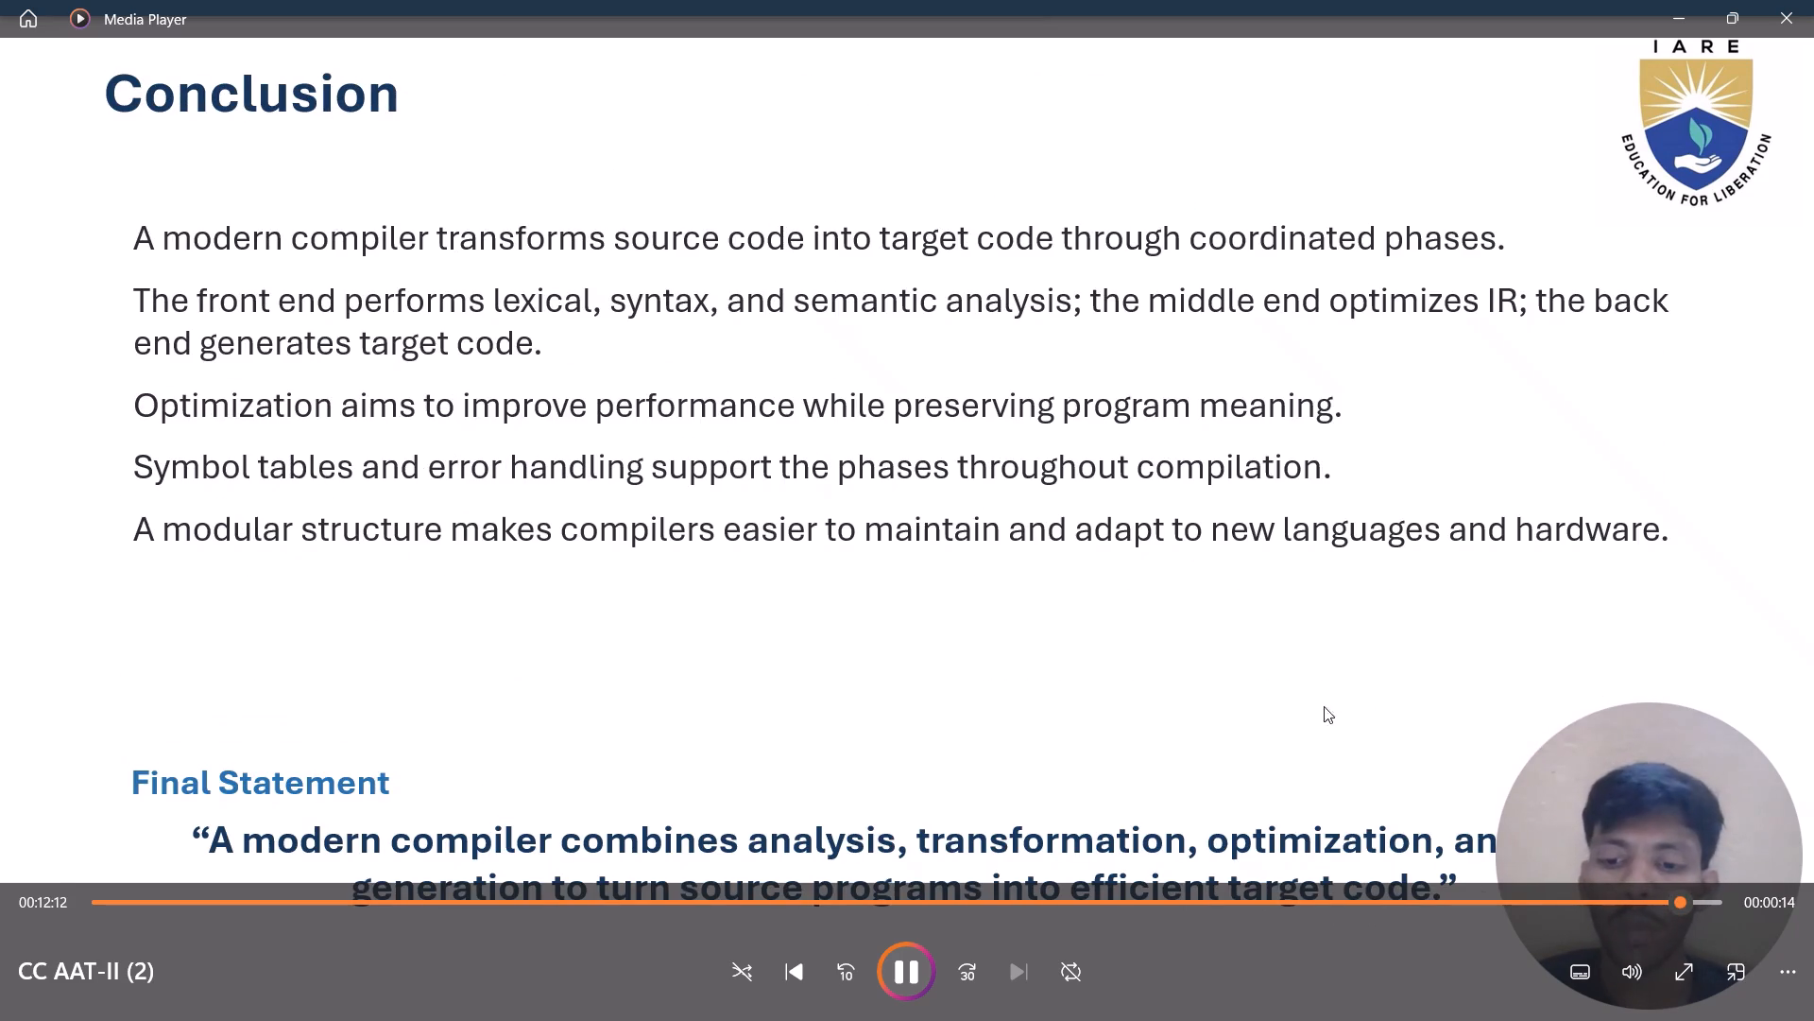
pyautogui.press('Right')
pyautogui.press('Right')
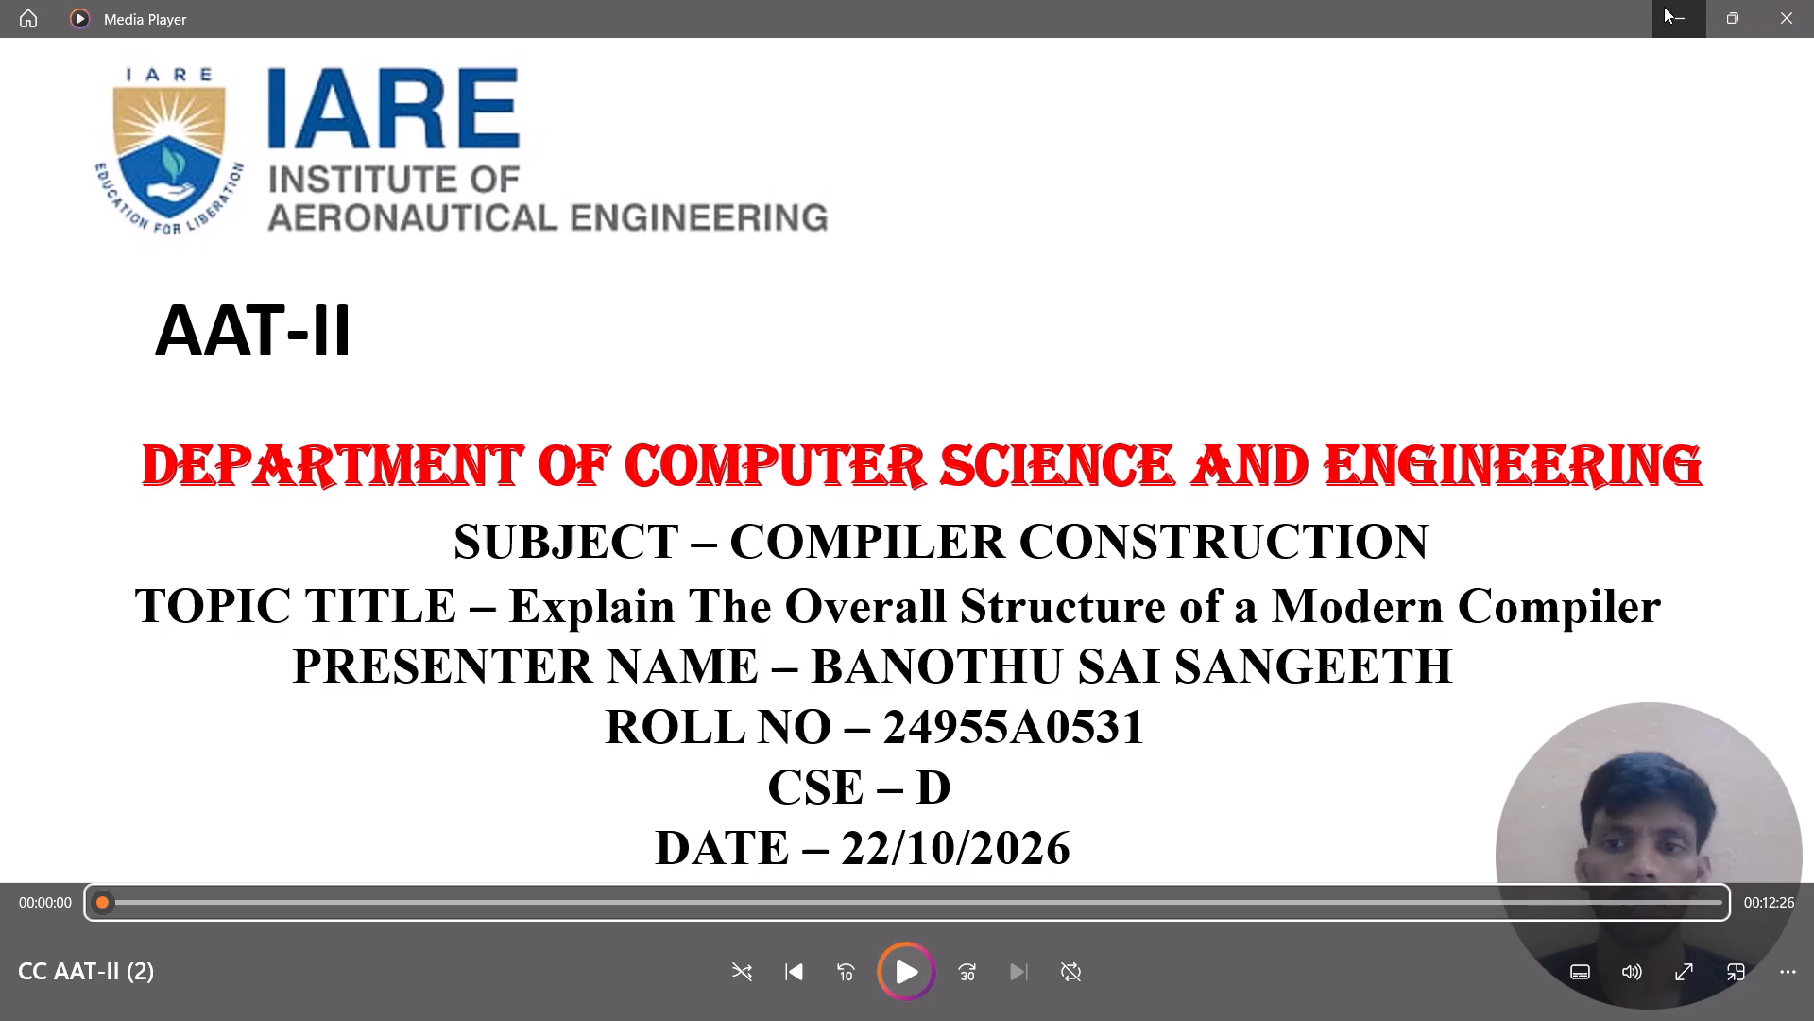
pyautogui.click(1664, 7)
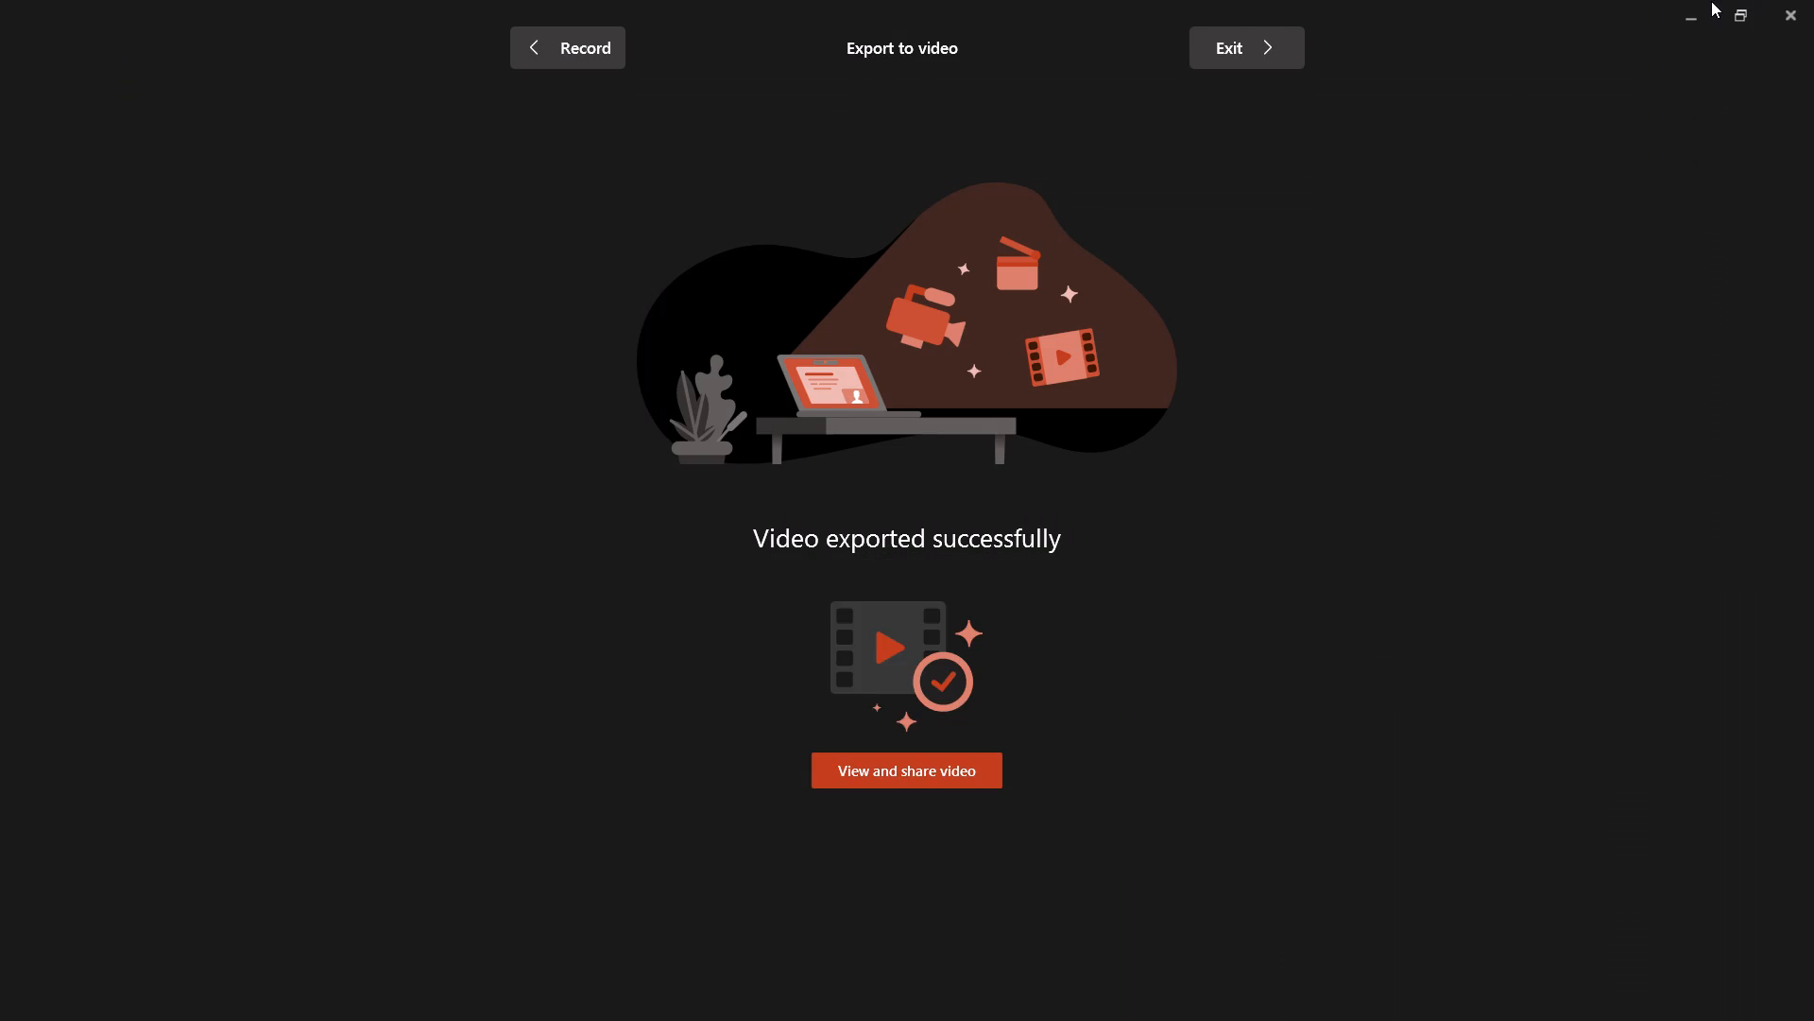
# Leave the export view and the slide show to return to editing the presentation.
pyautogui.click(1688, 19)
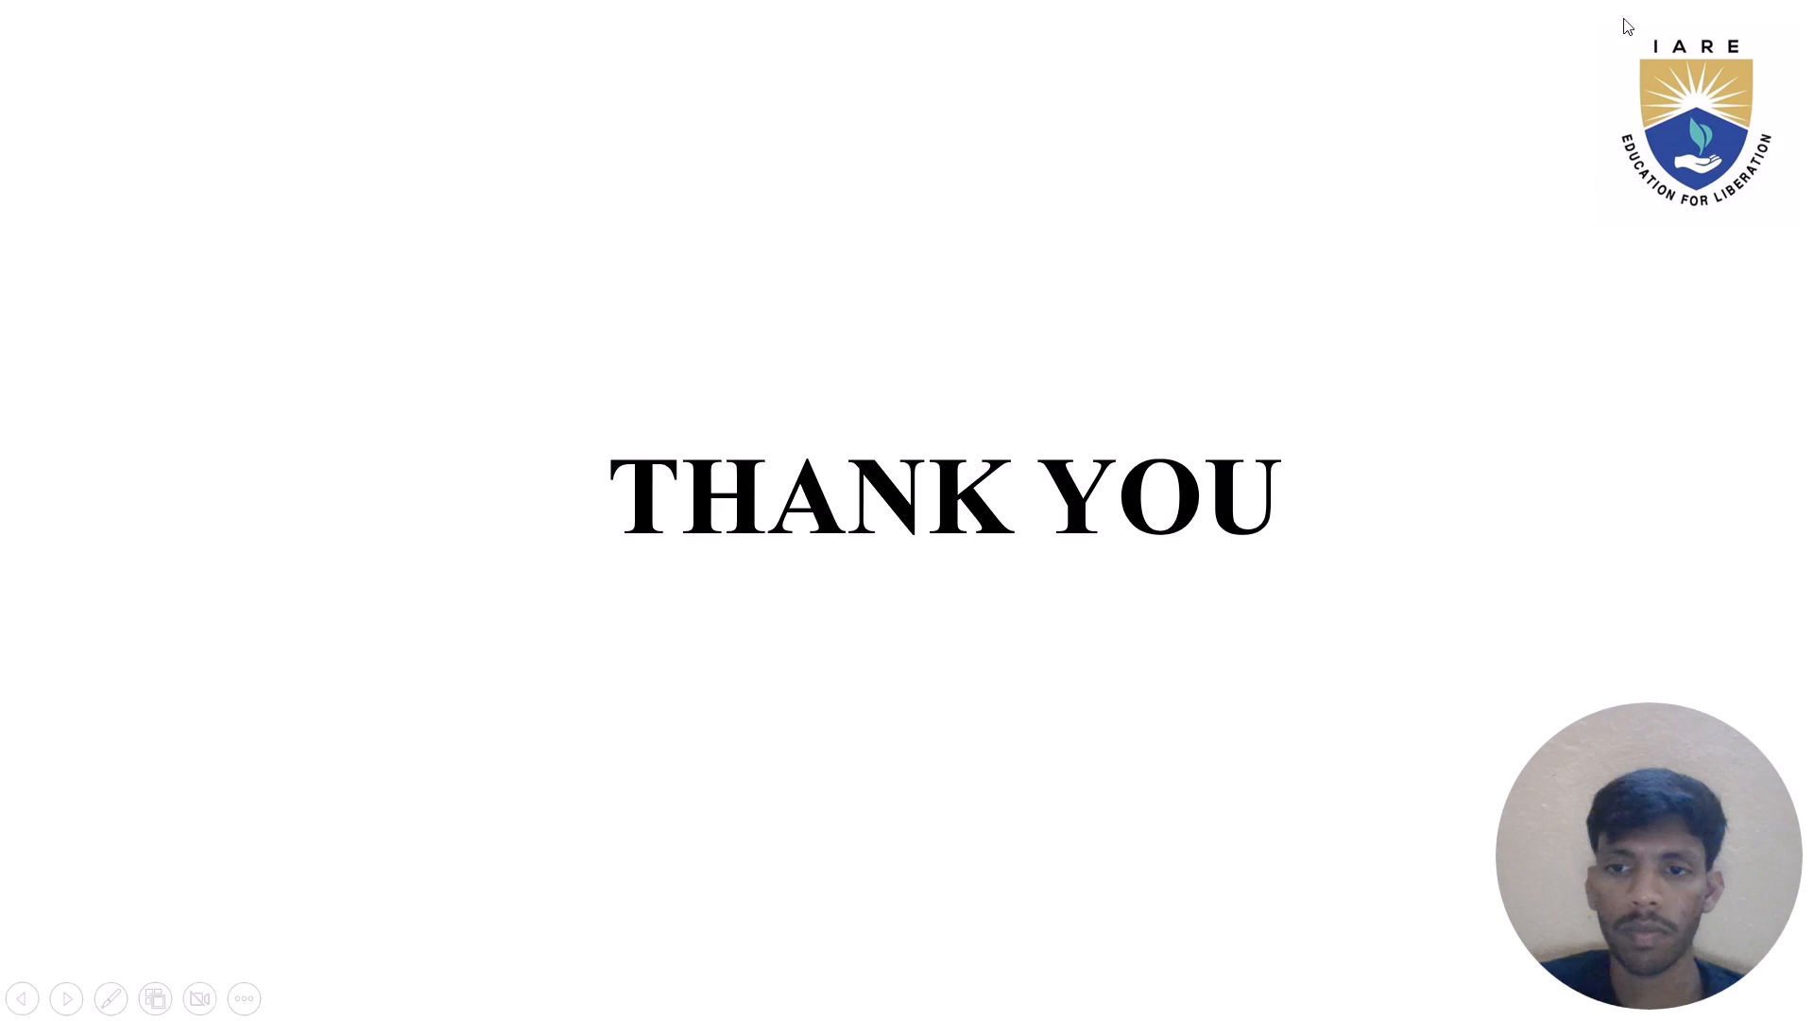
pyautogui.press('Escape')
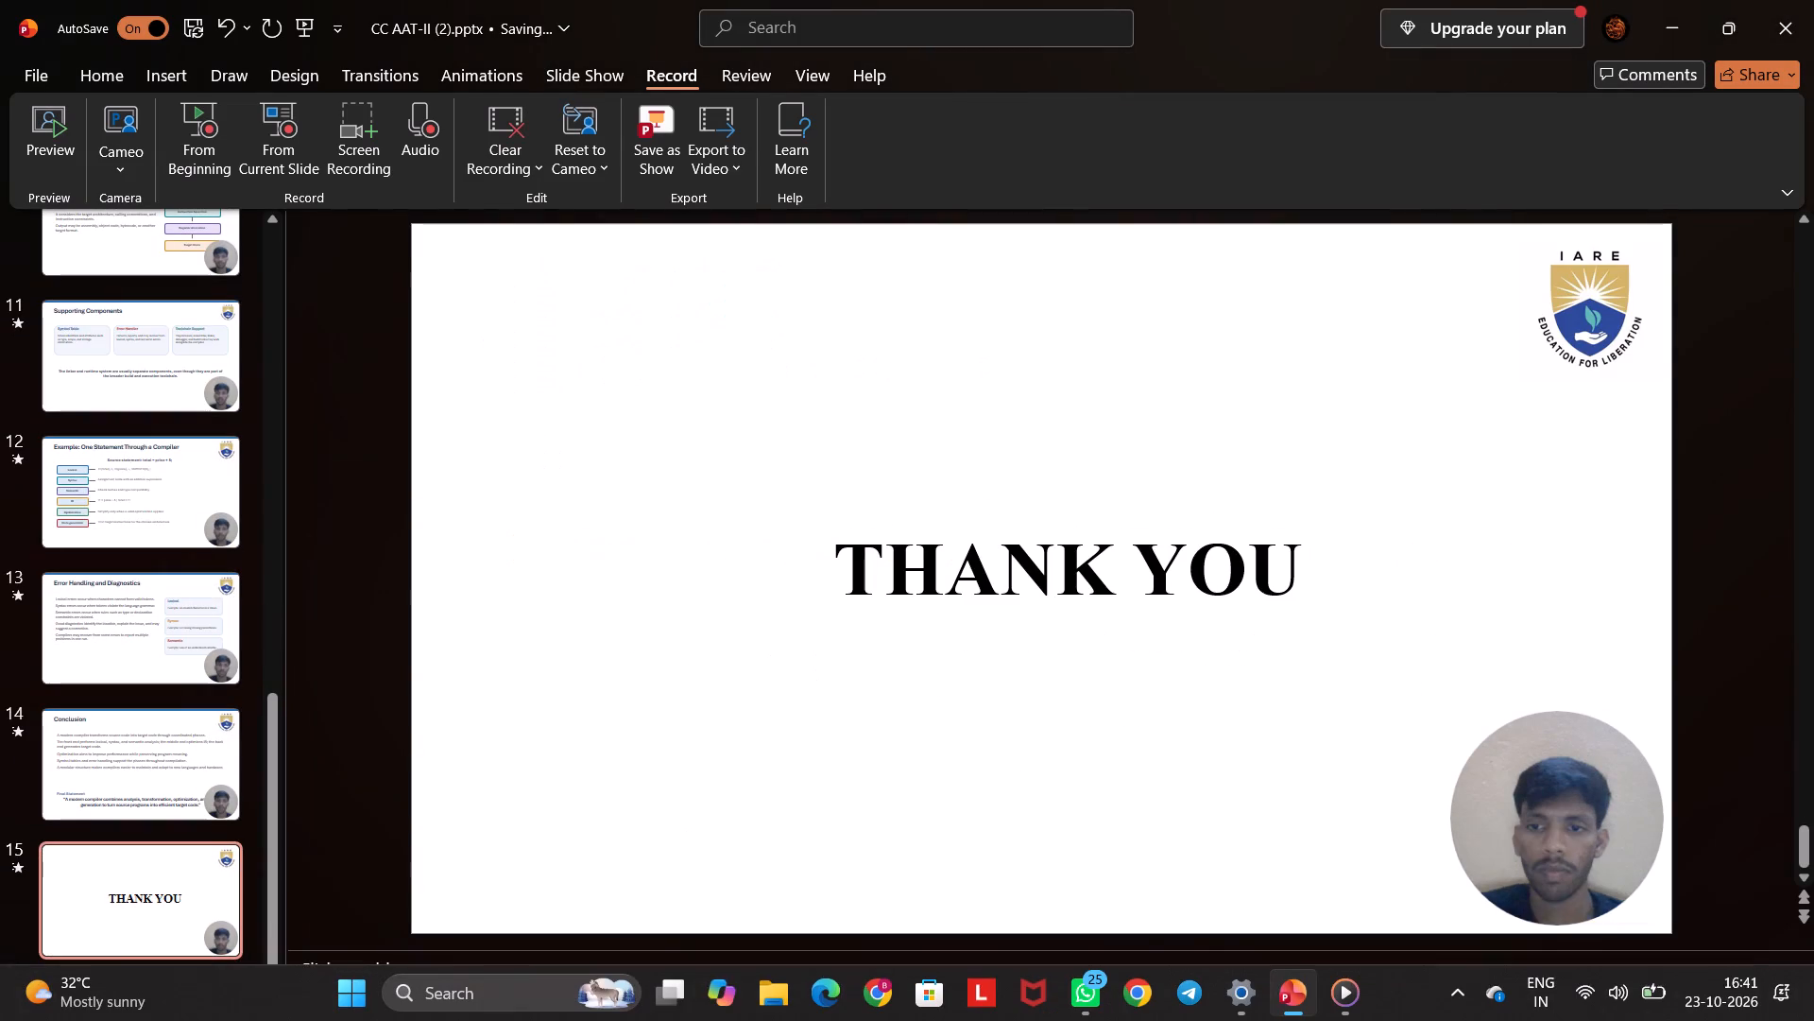
# In the AAT VIDEOS folder, delete the older videos CC AAT-II (1).mp4 and CC AAT-II.mp4, and select CC AAT-II (2).mp4.
pyautogui.click(781, 994)
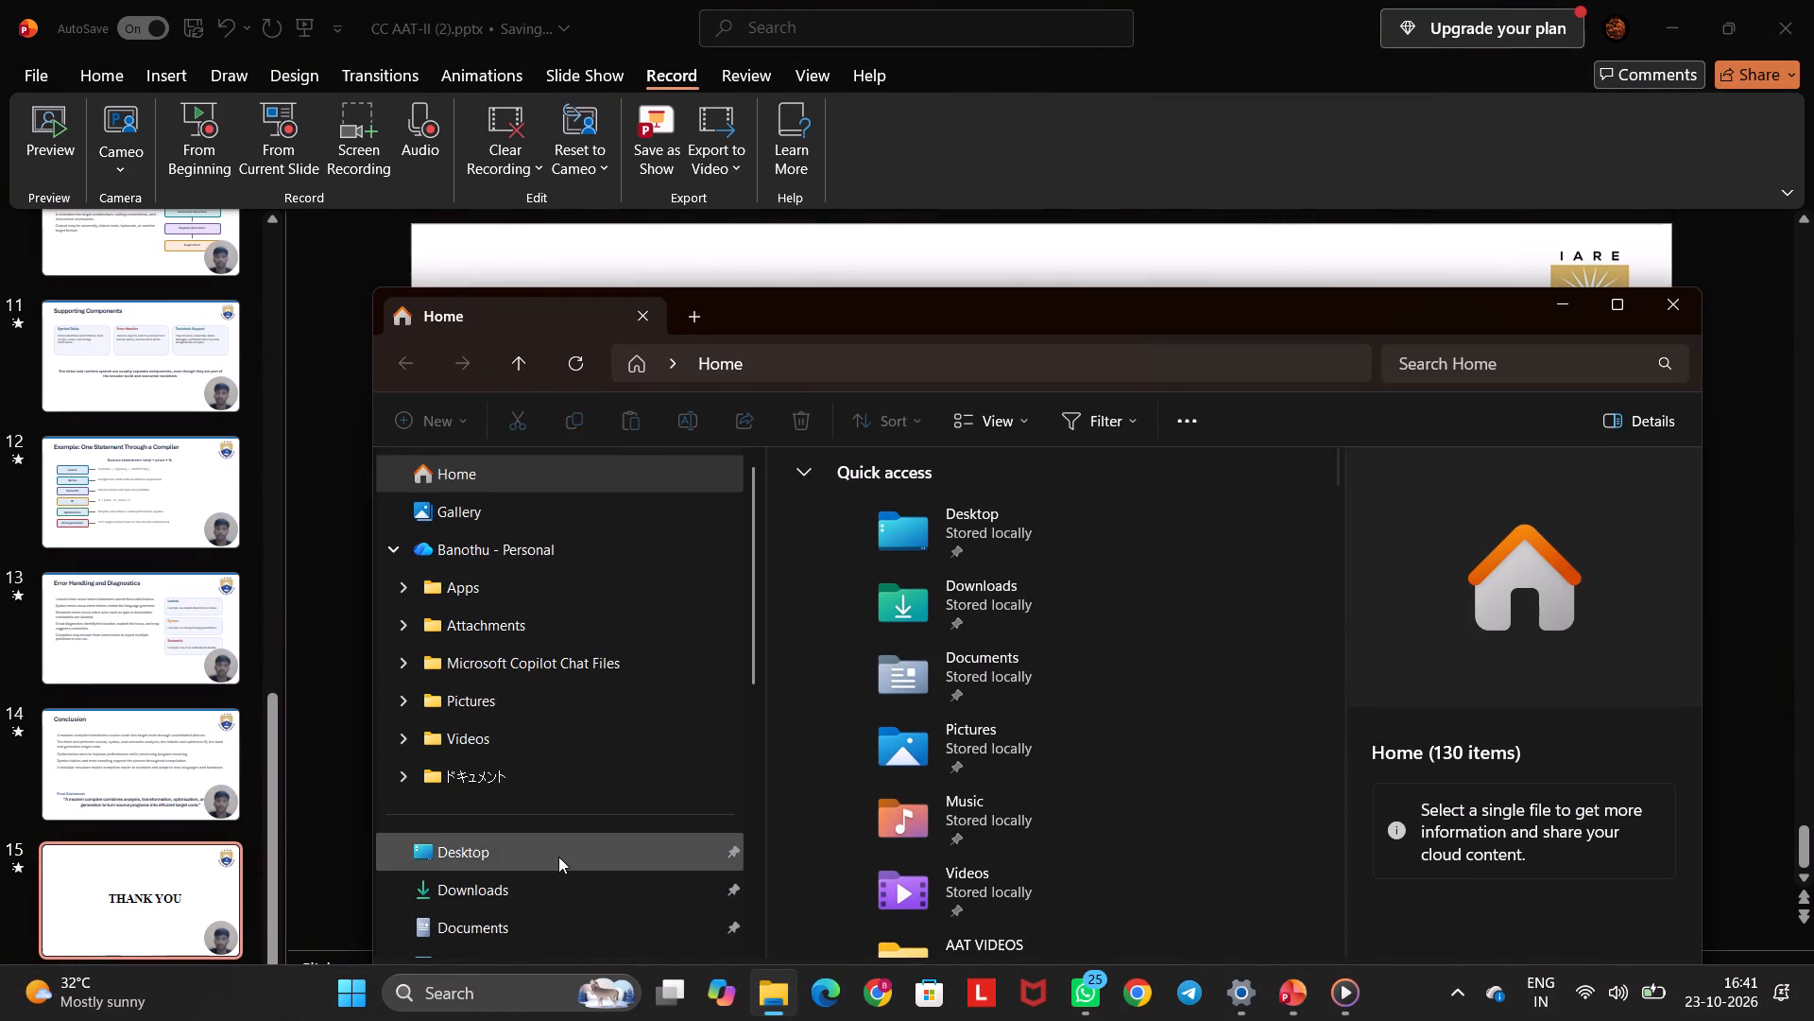
pyautogui.scroll(-1, 558, 857)
pyautogui.scroll(-2, 475, 938)
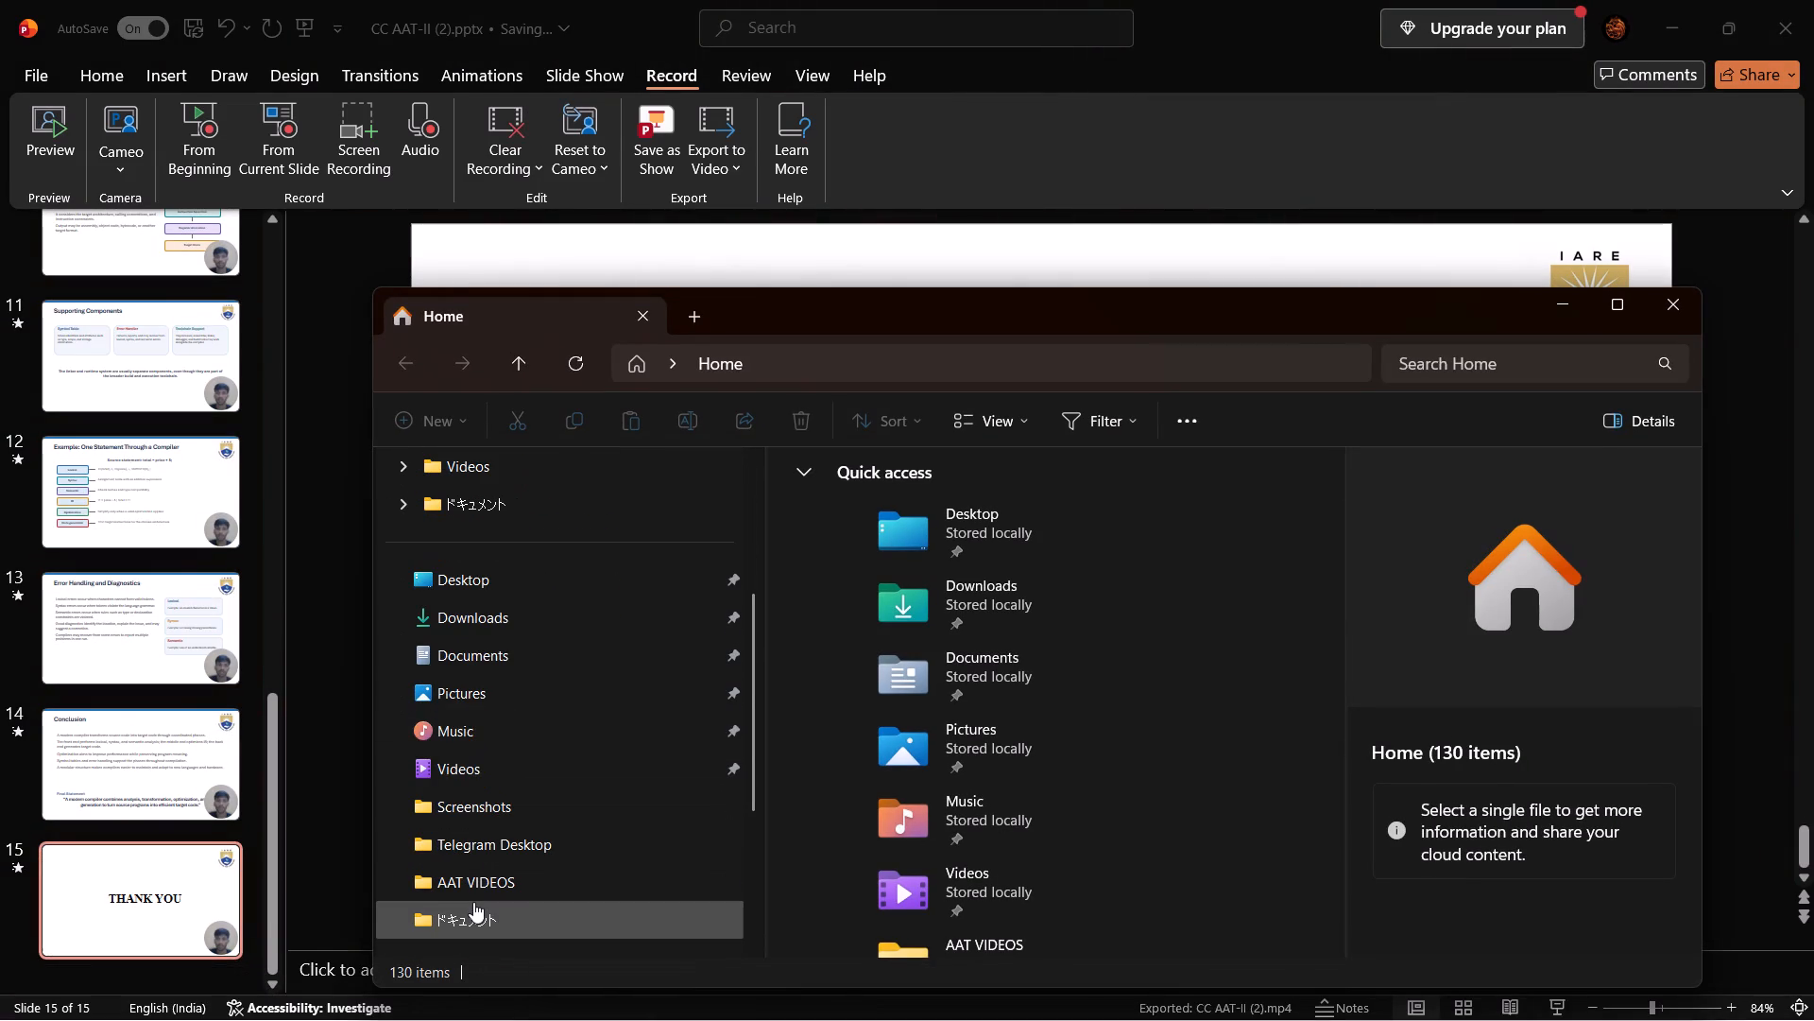
pyautogui.click(473, 902)
pyautogui.doubleClick(454, 859)
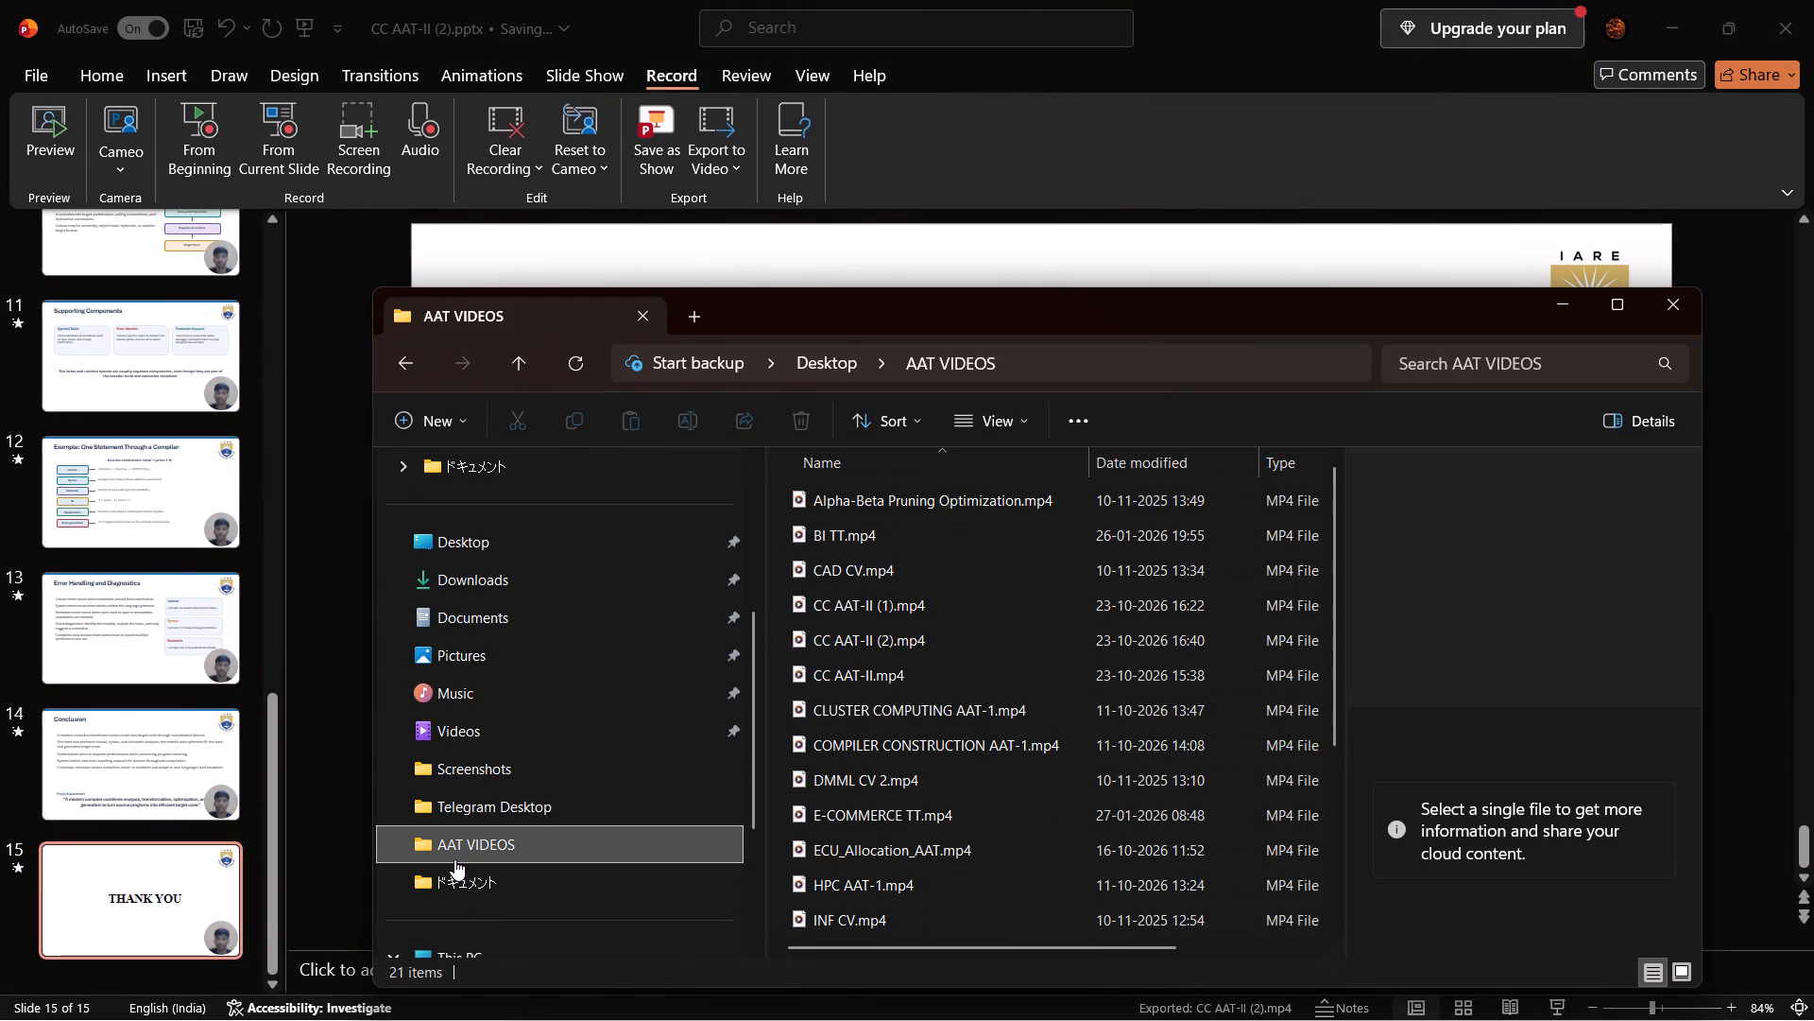
pyautogui.click(885, 606)
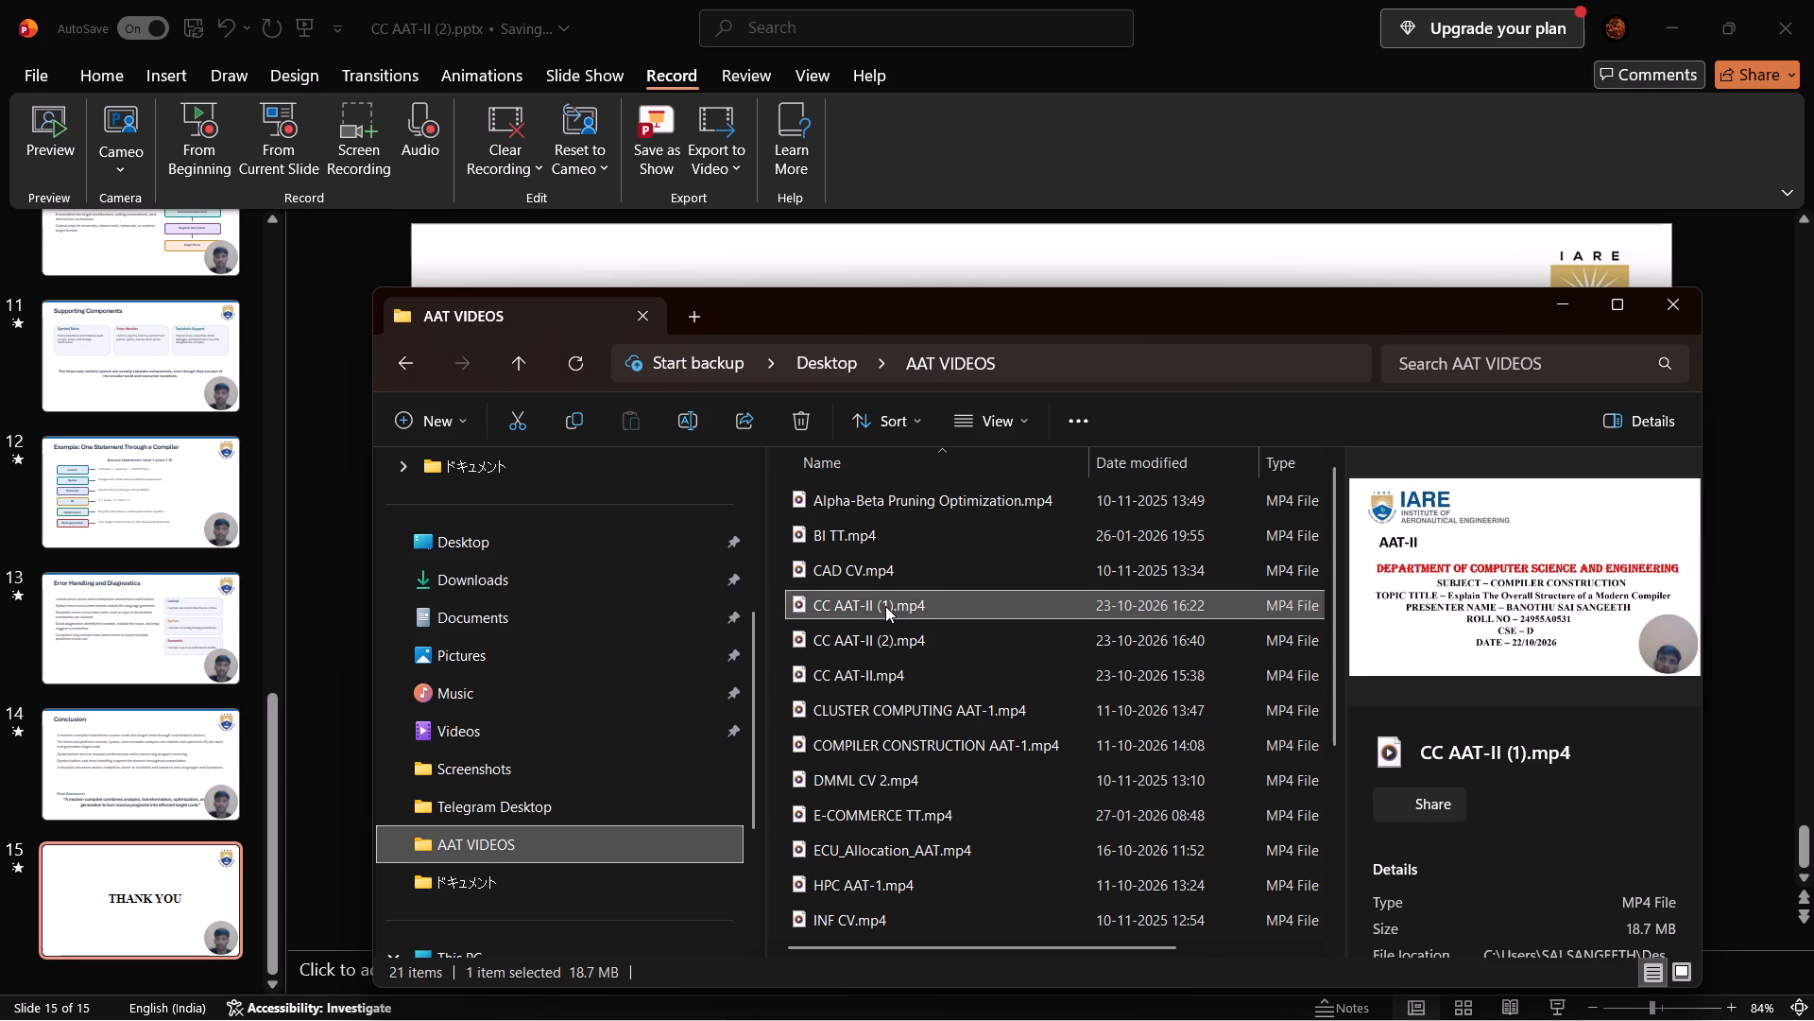
pyautogui.click(809, 417)
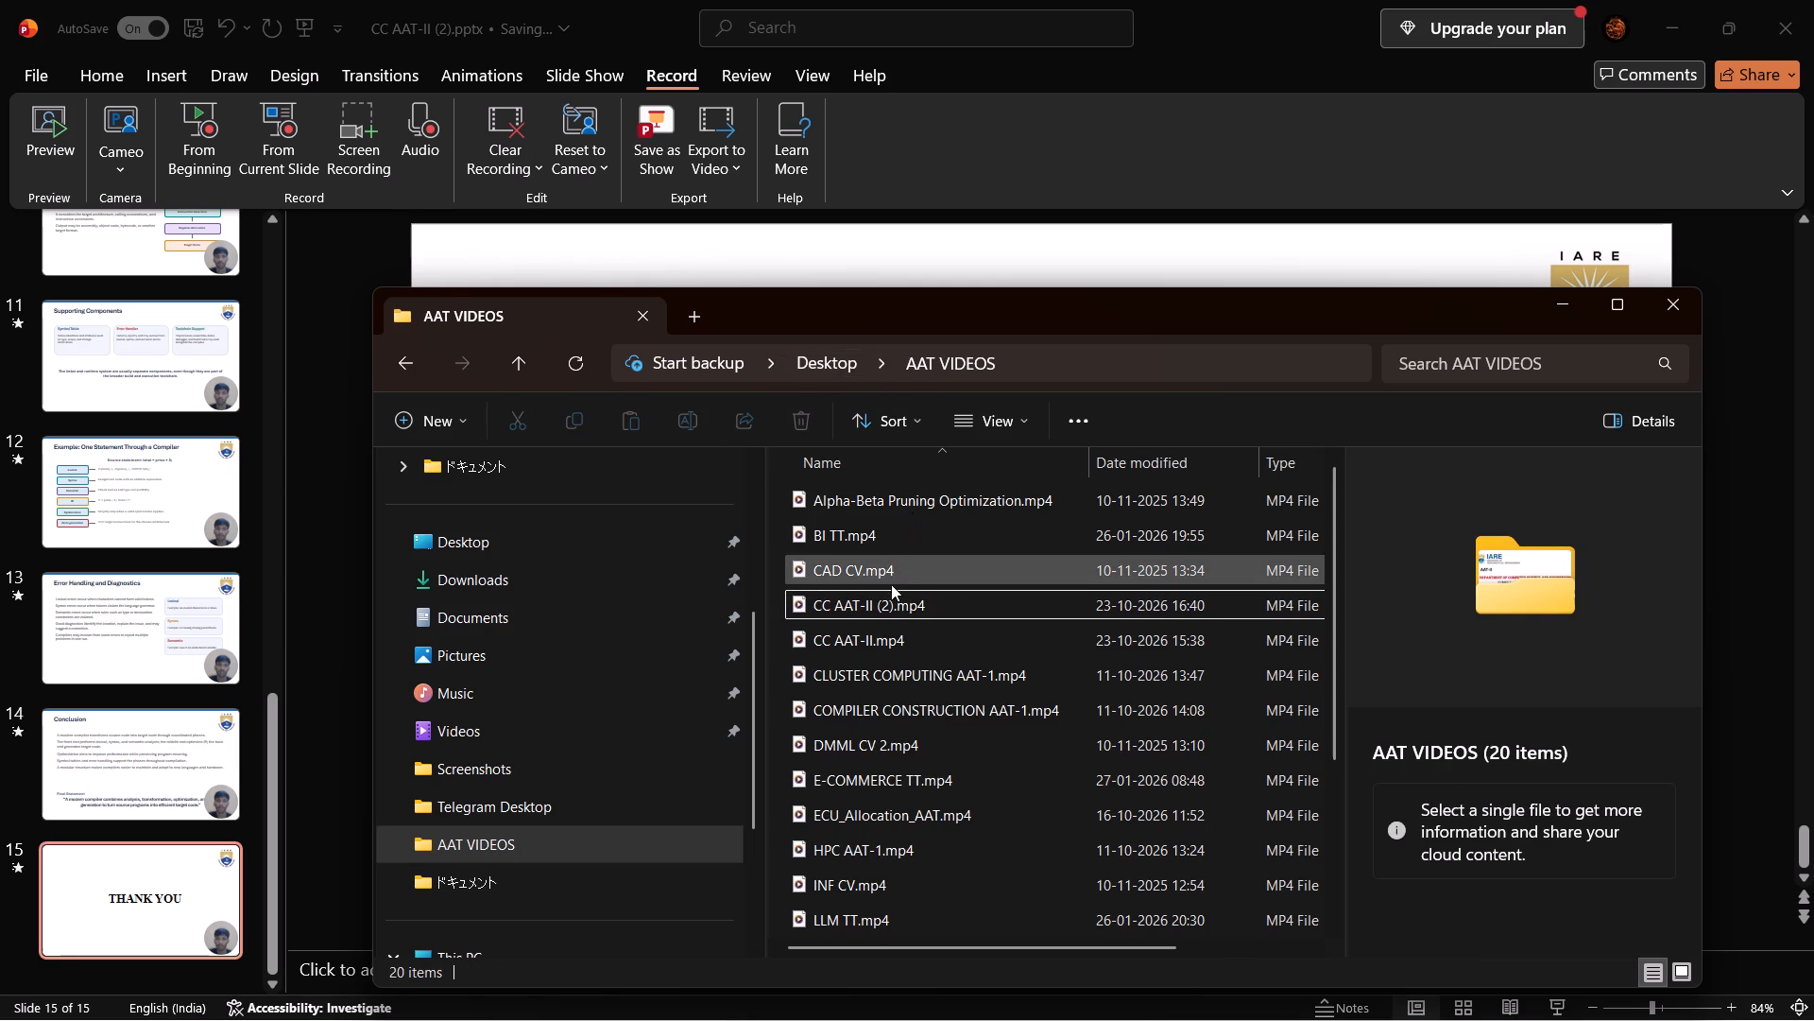
pyautogui.click(876, 637)
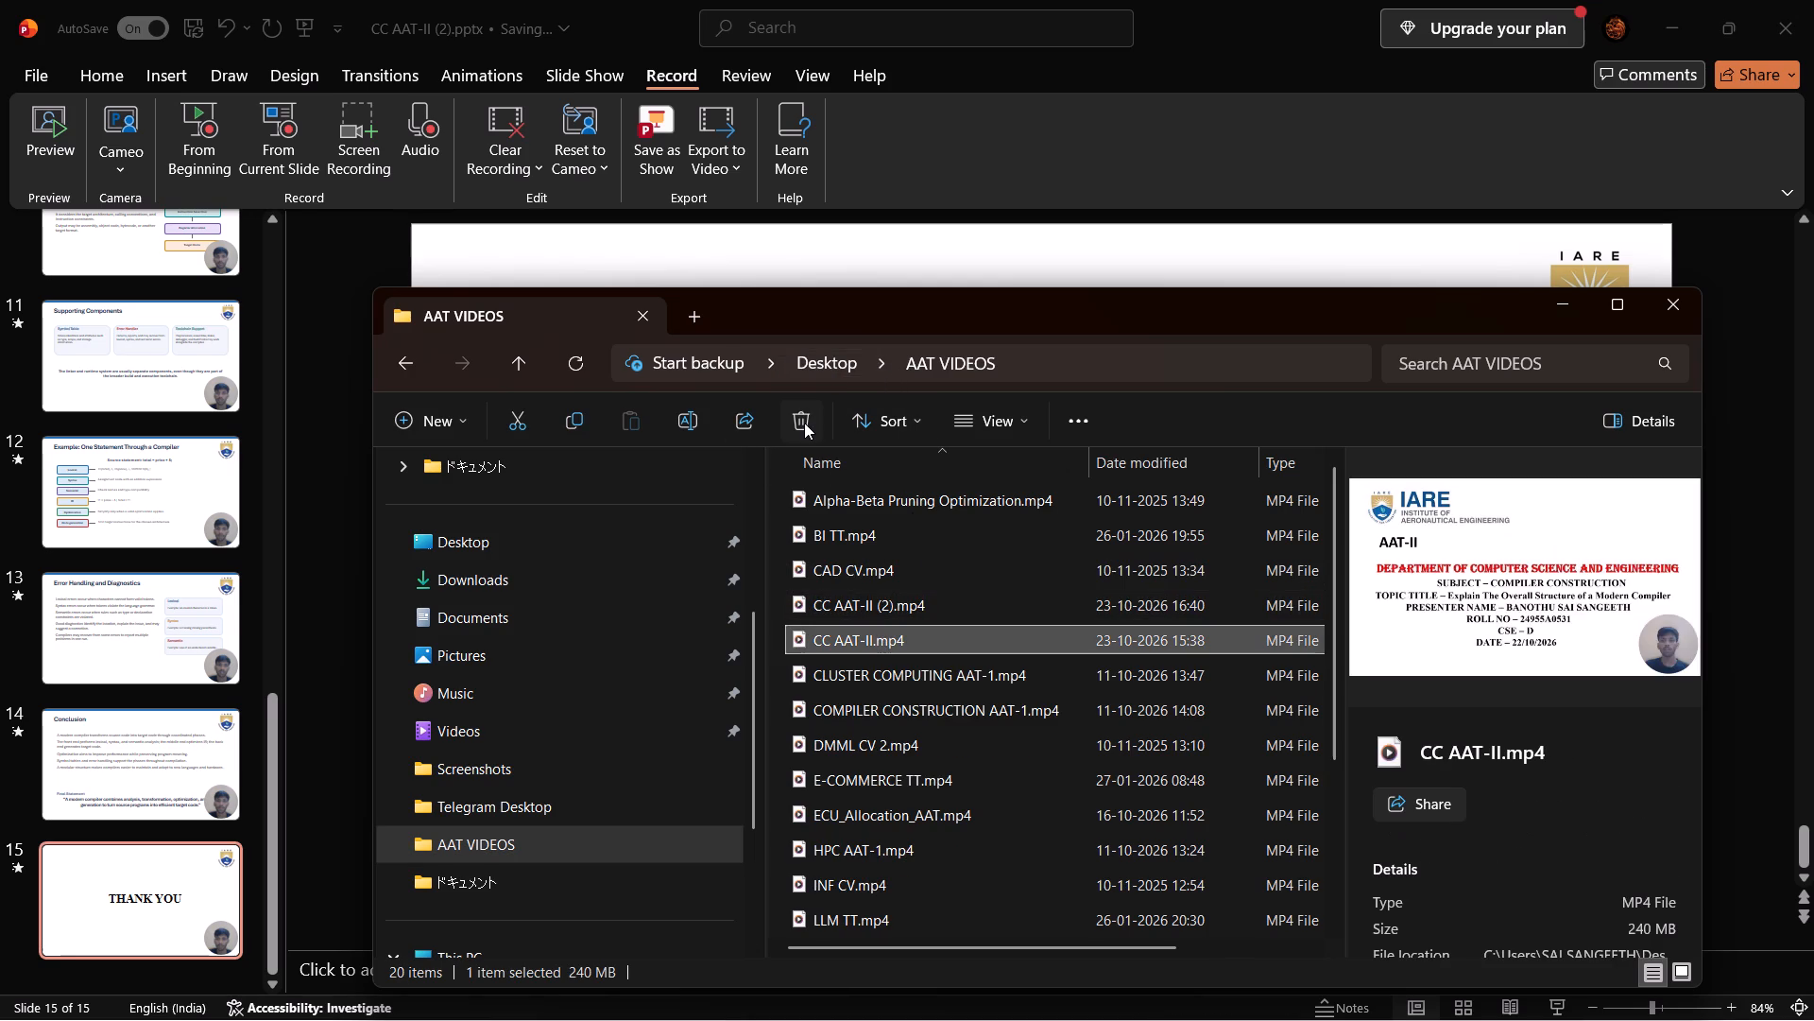
pyautogui.click(804, 423)
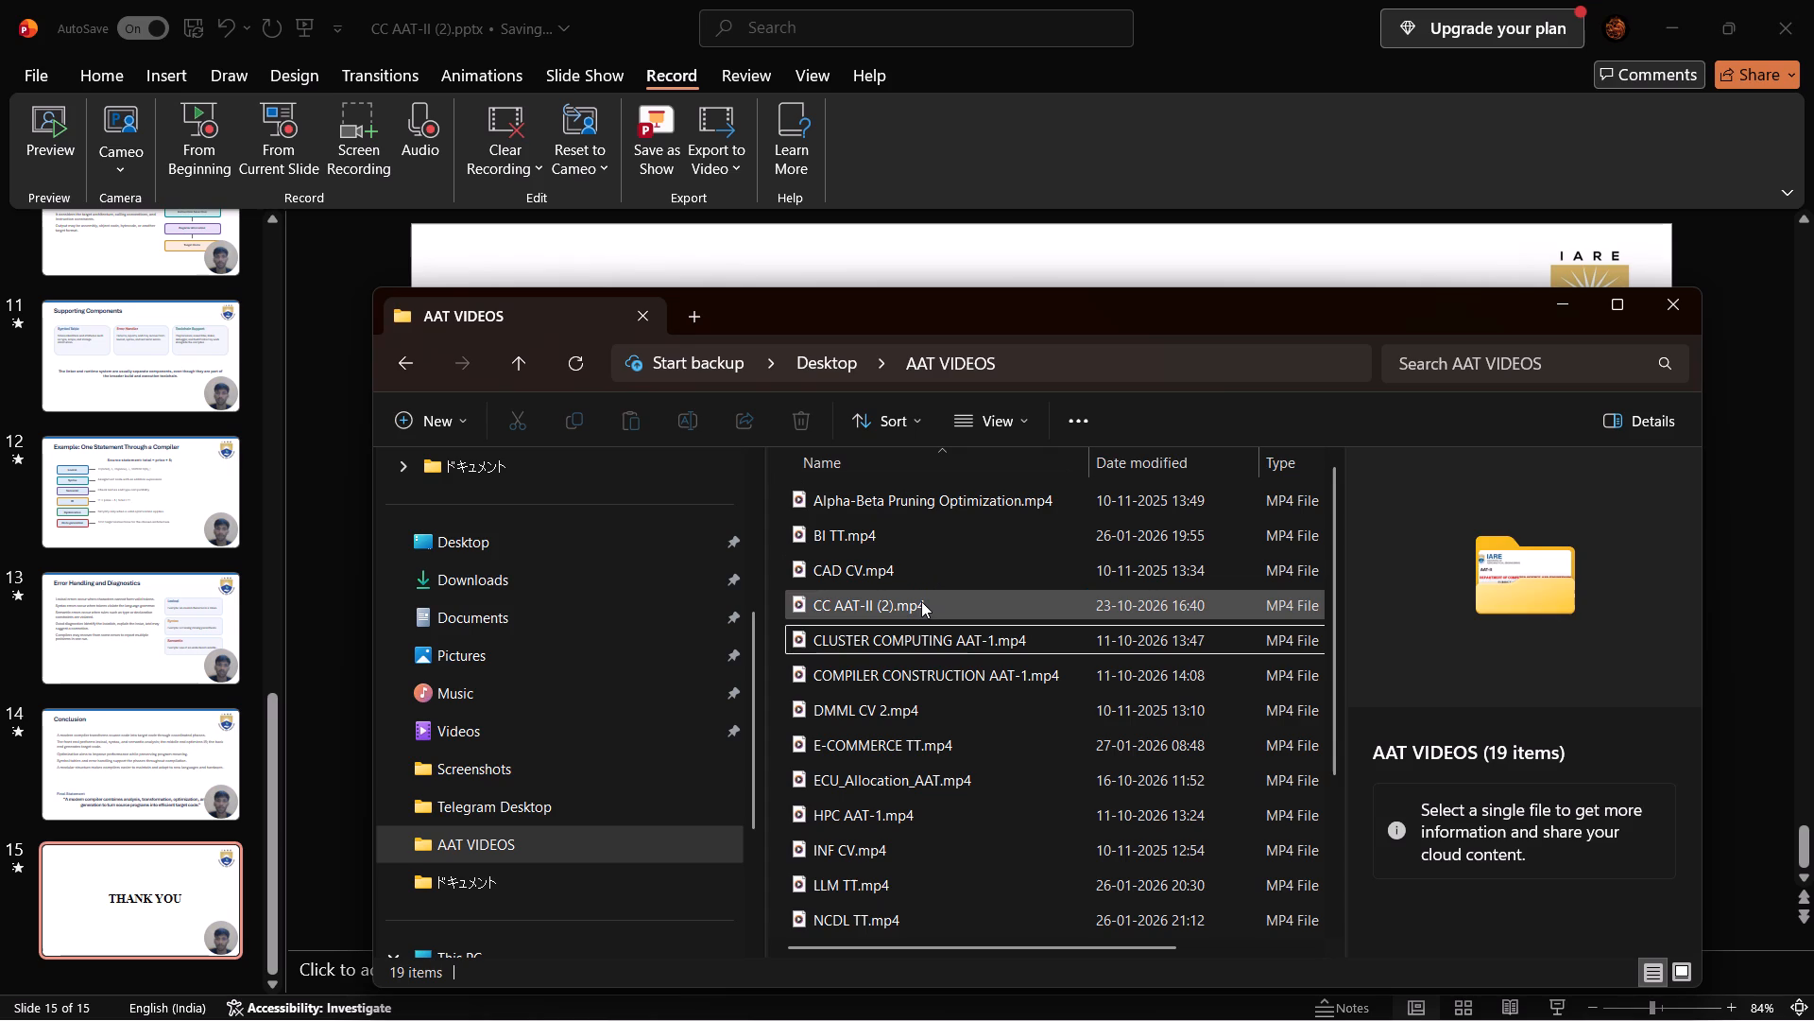
pyautogui.click(921, 601)
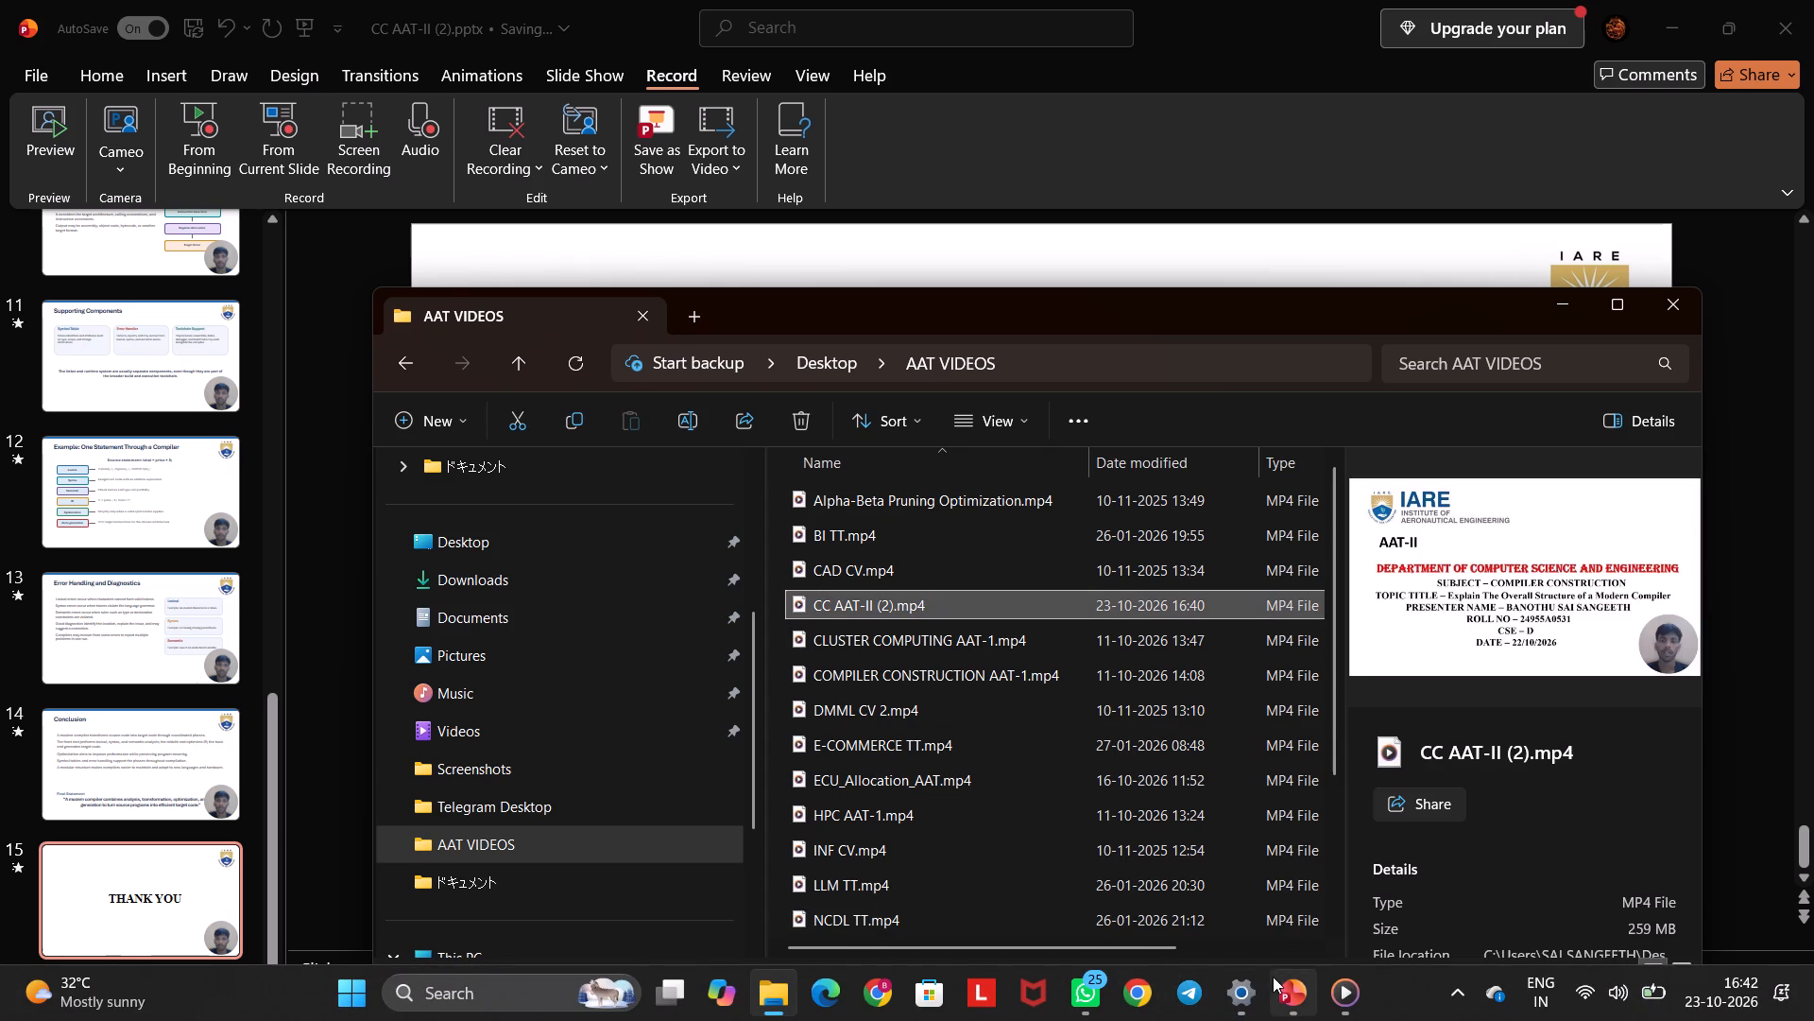
# Switch to Google Chrome, choose the browser profile, and search the web for "drive login".
pyautogui.click(1128, 986)
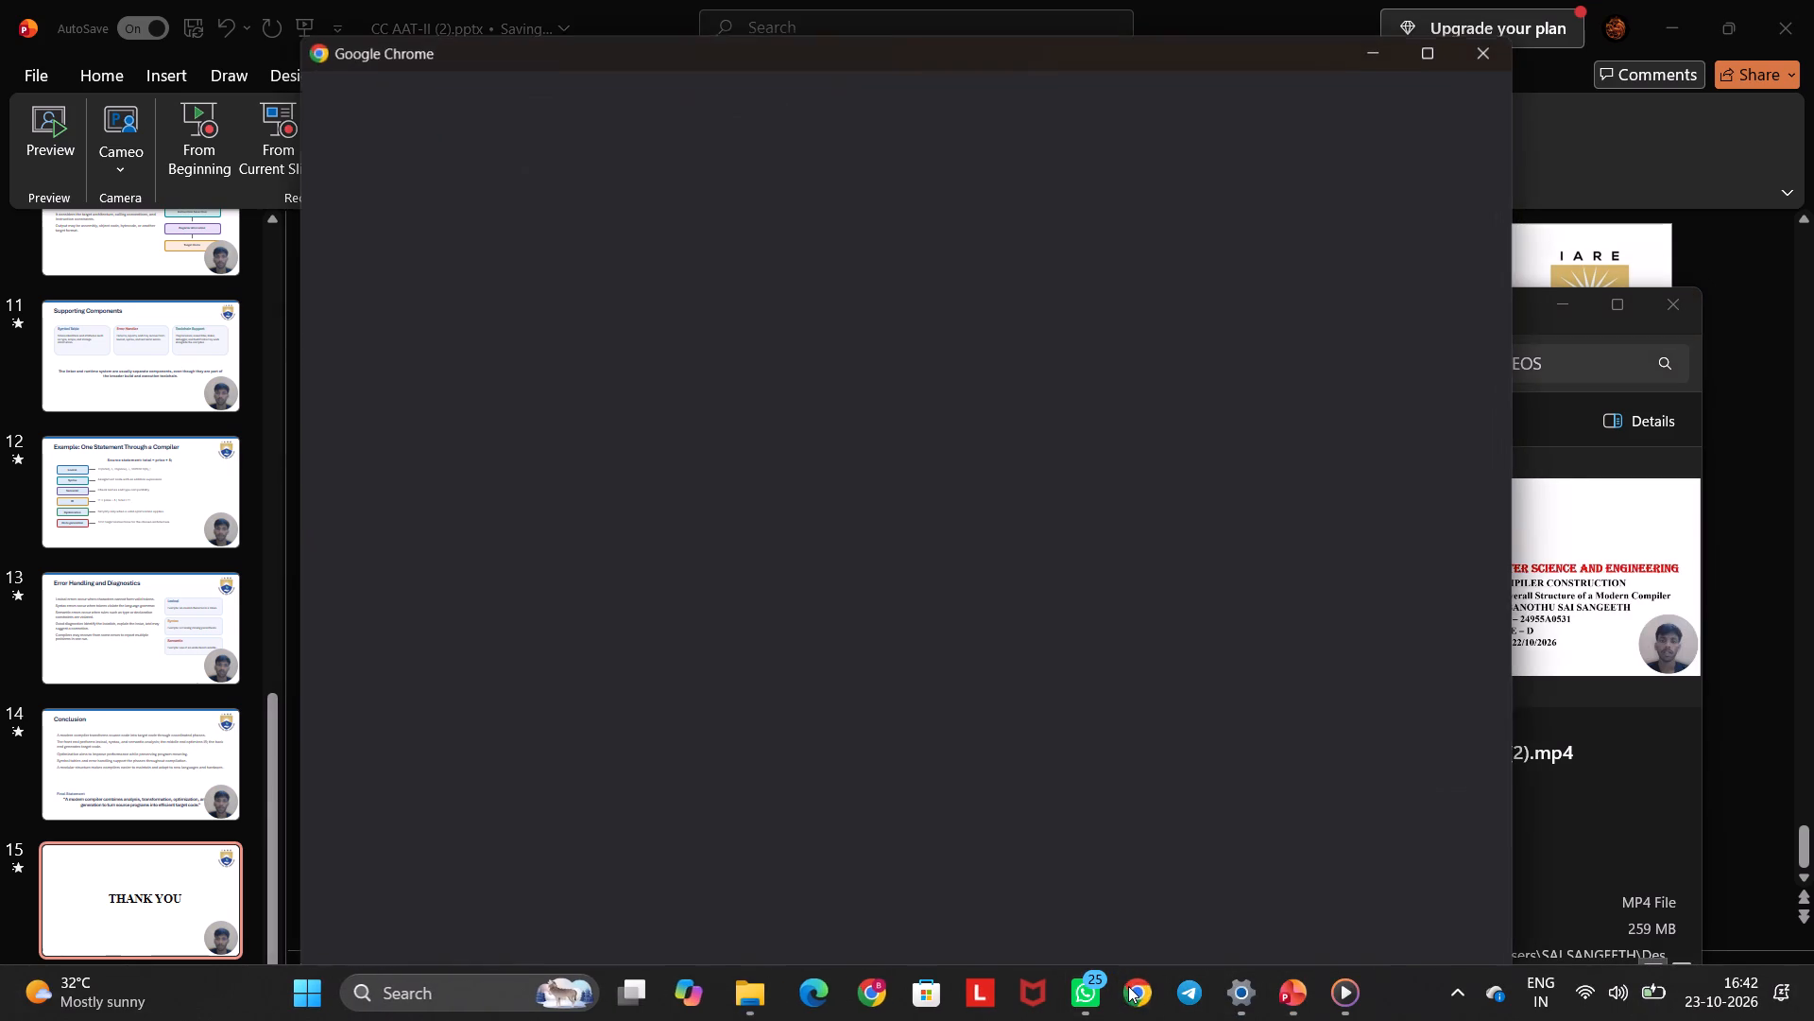
pyautogui.click(1192, 651)
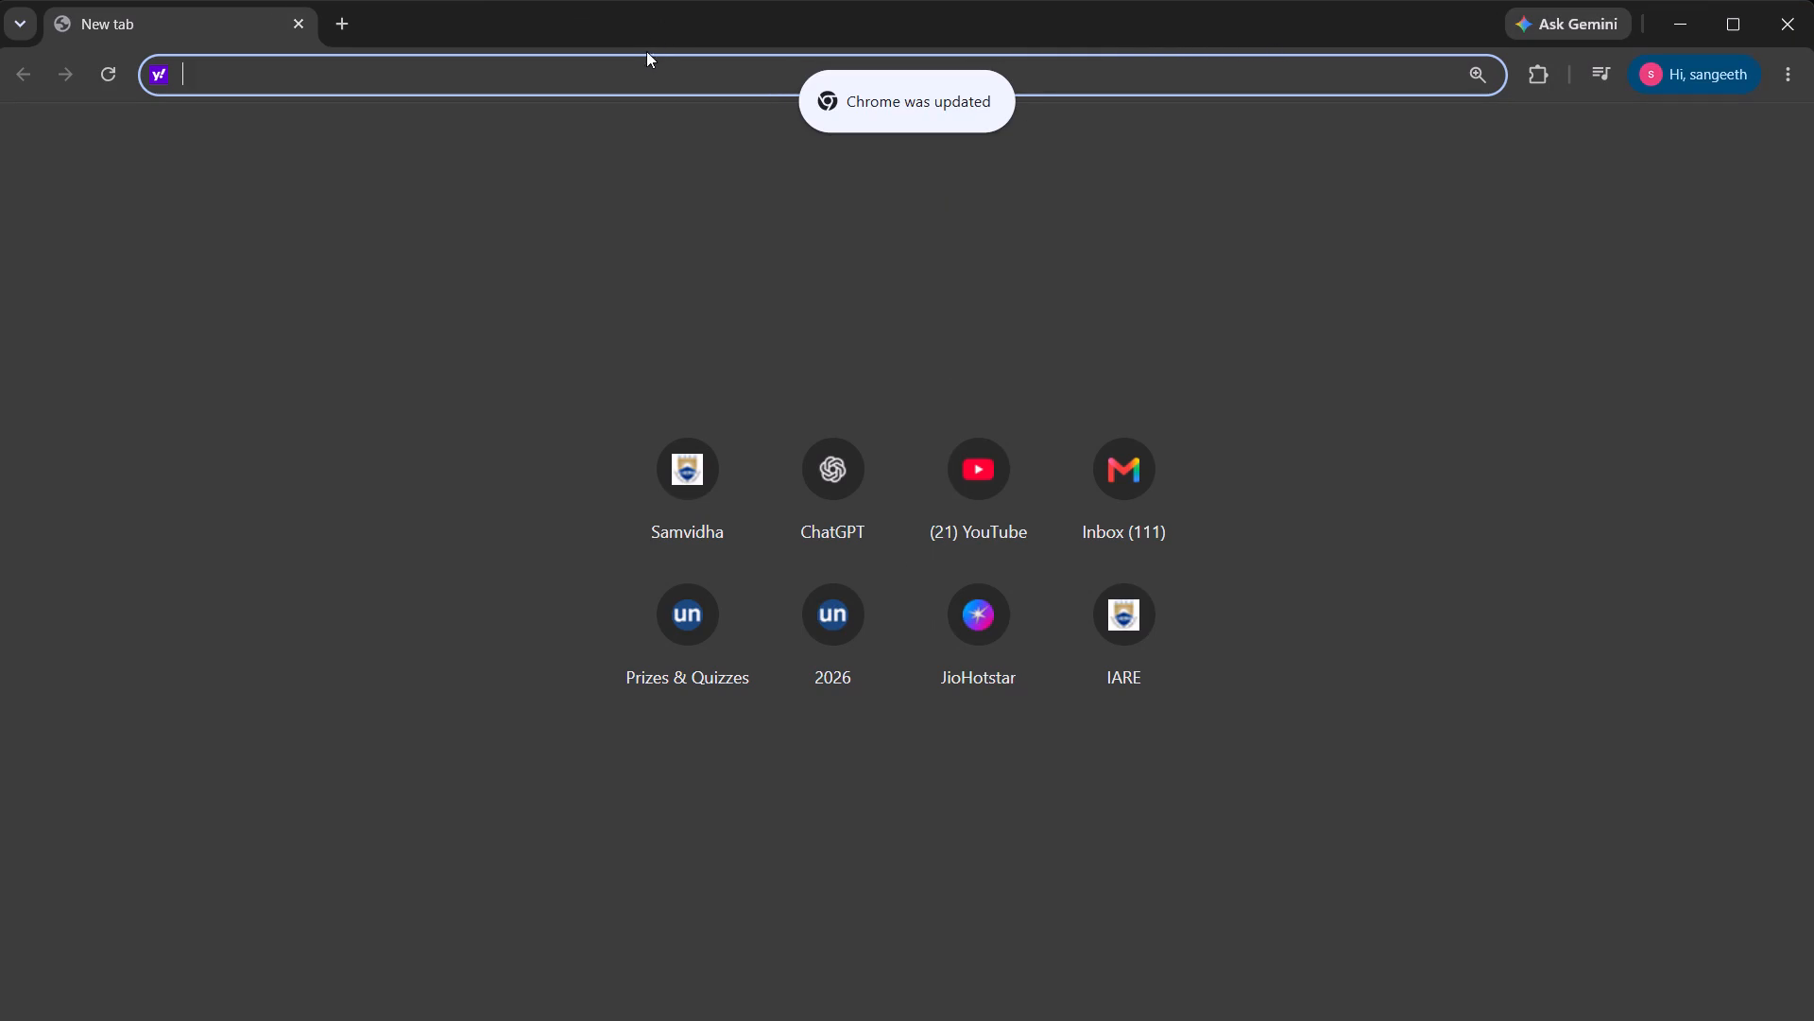
pyautogui.click(639, 71)
pyautogui.write('drive login')
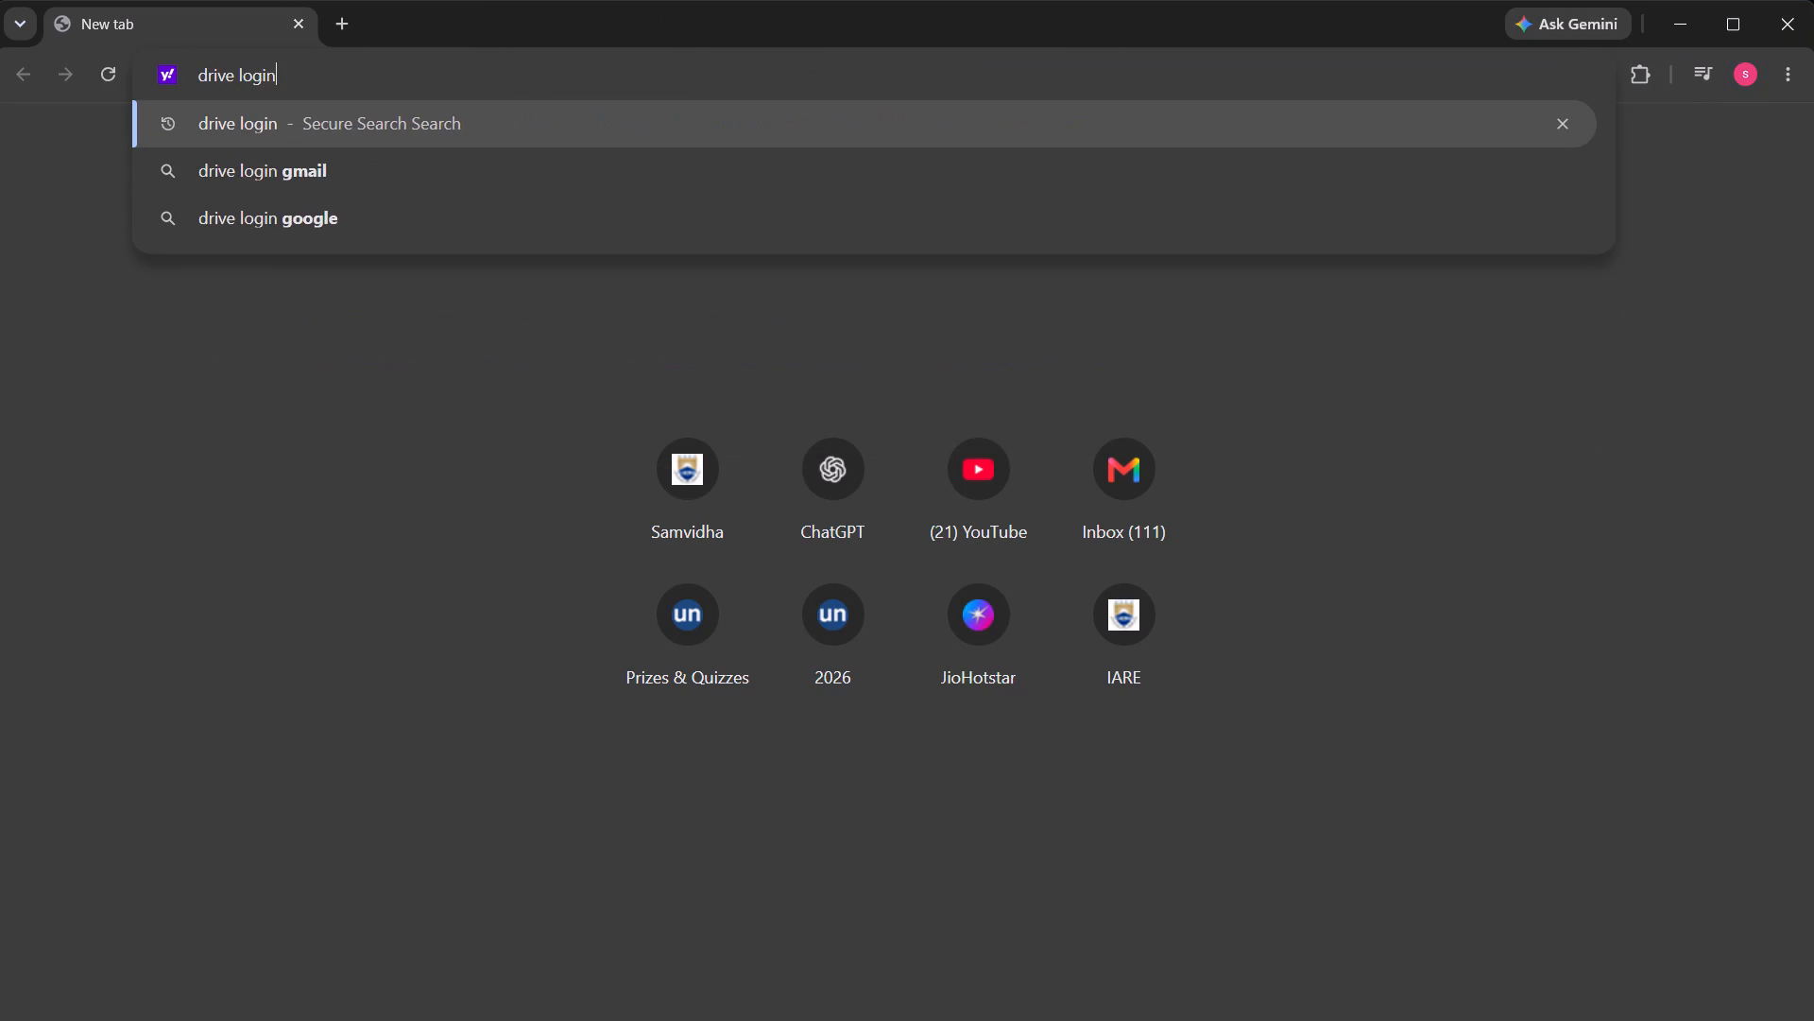
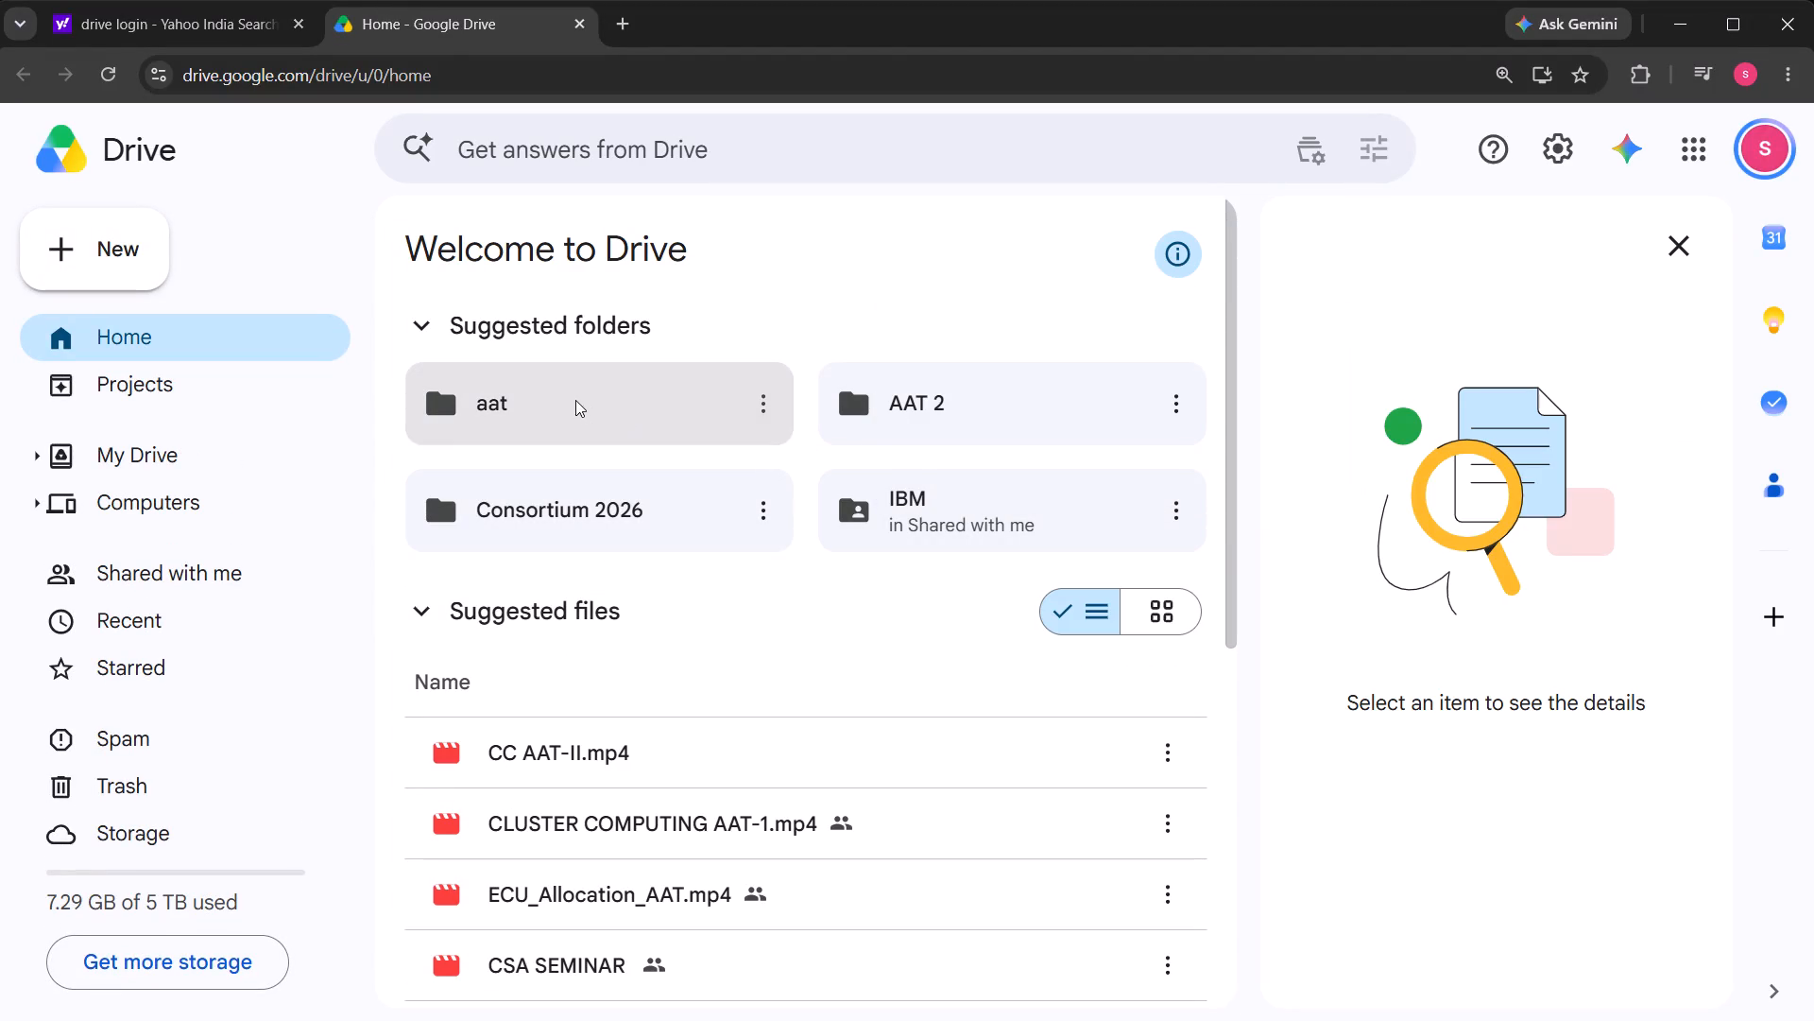
# Open the AAT 2 folder in the drive and upload CC AAT-II (2).mp4 from the AAT VIDEOS folder into it.
pyautogui.doubleClick(916, 411)
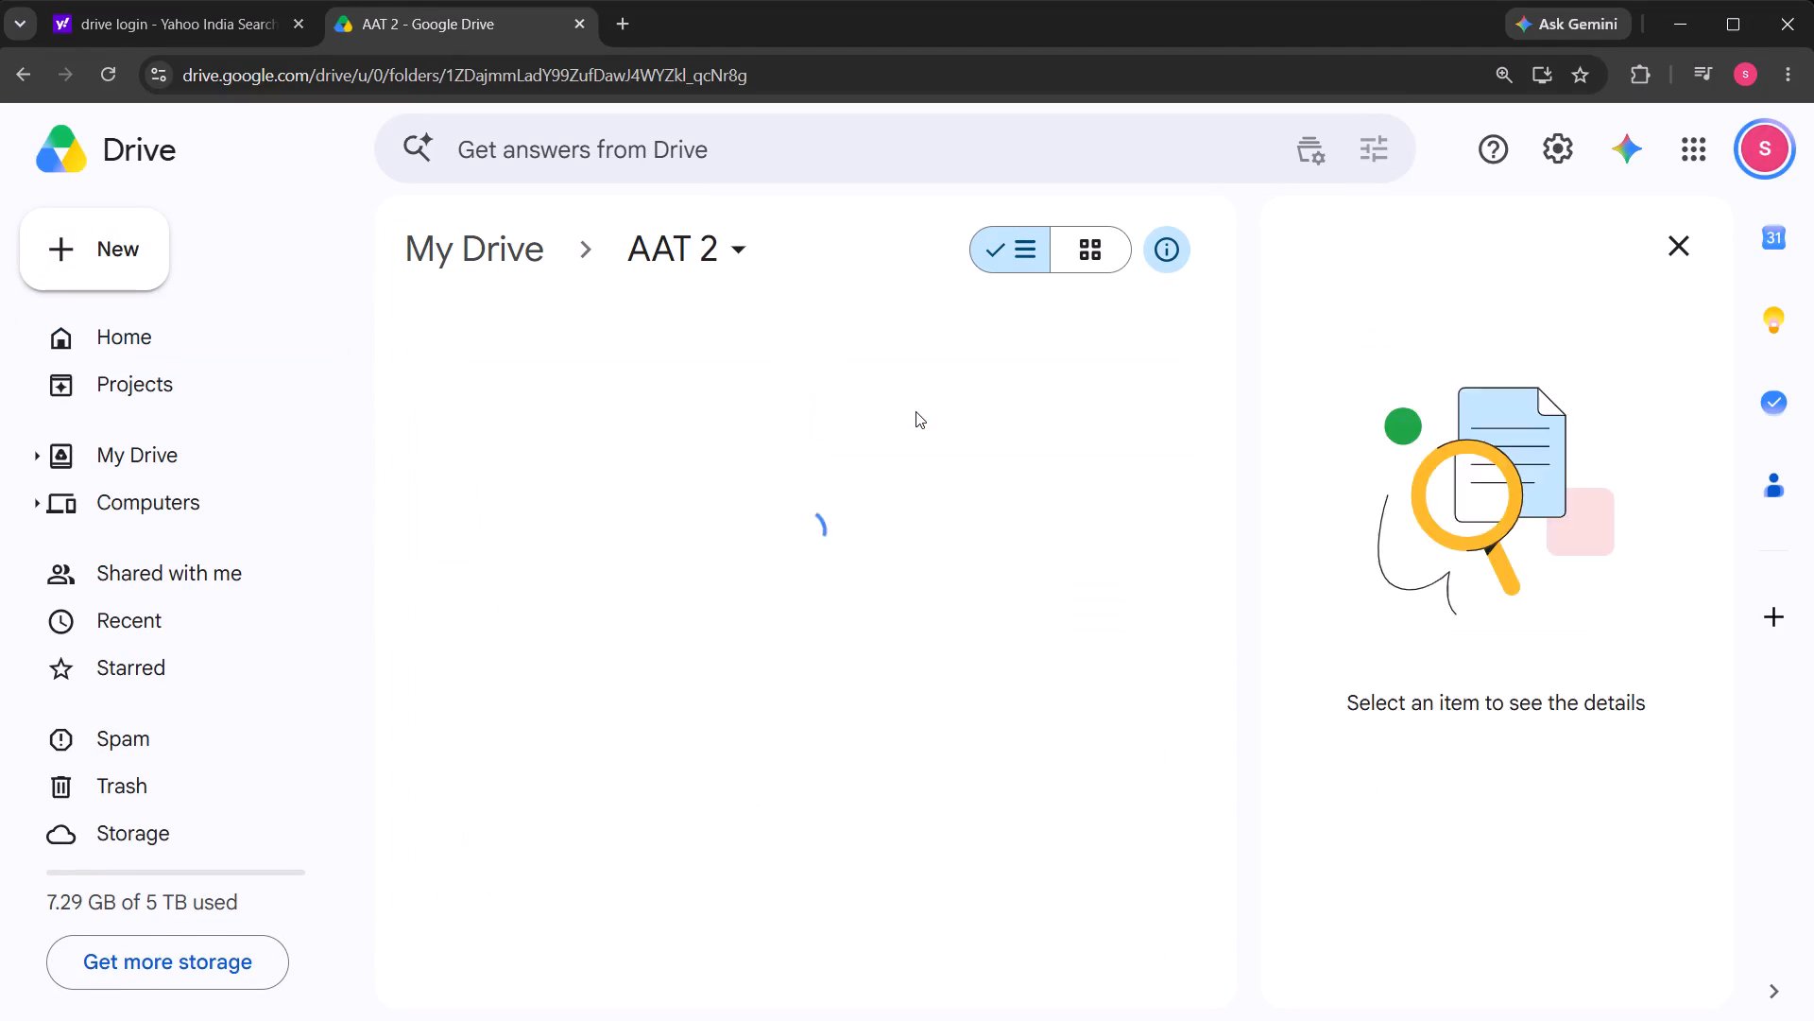
pyautogui.scroll(-2, 504, 609)
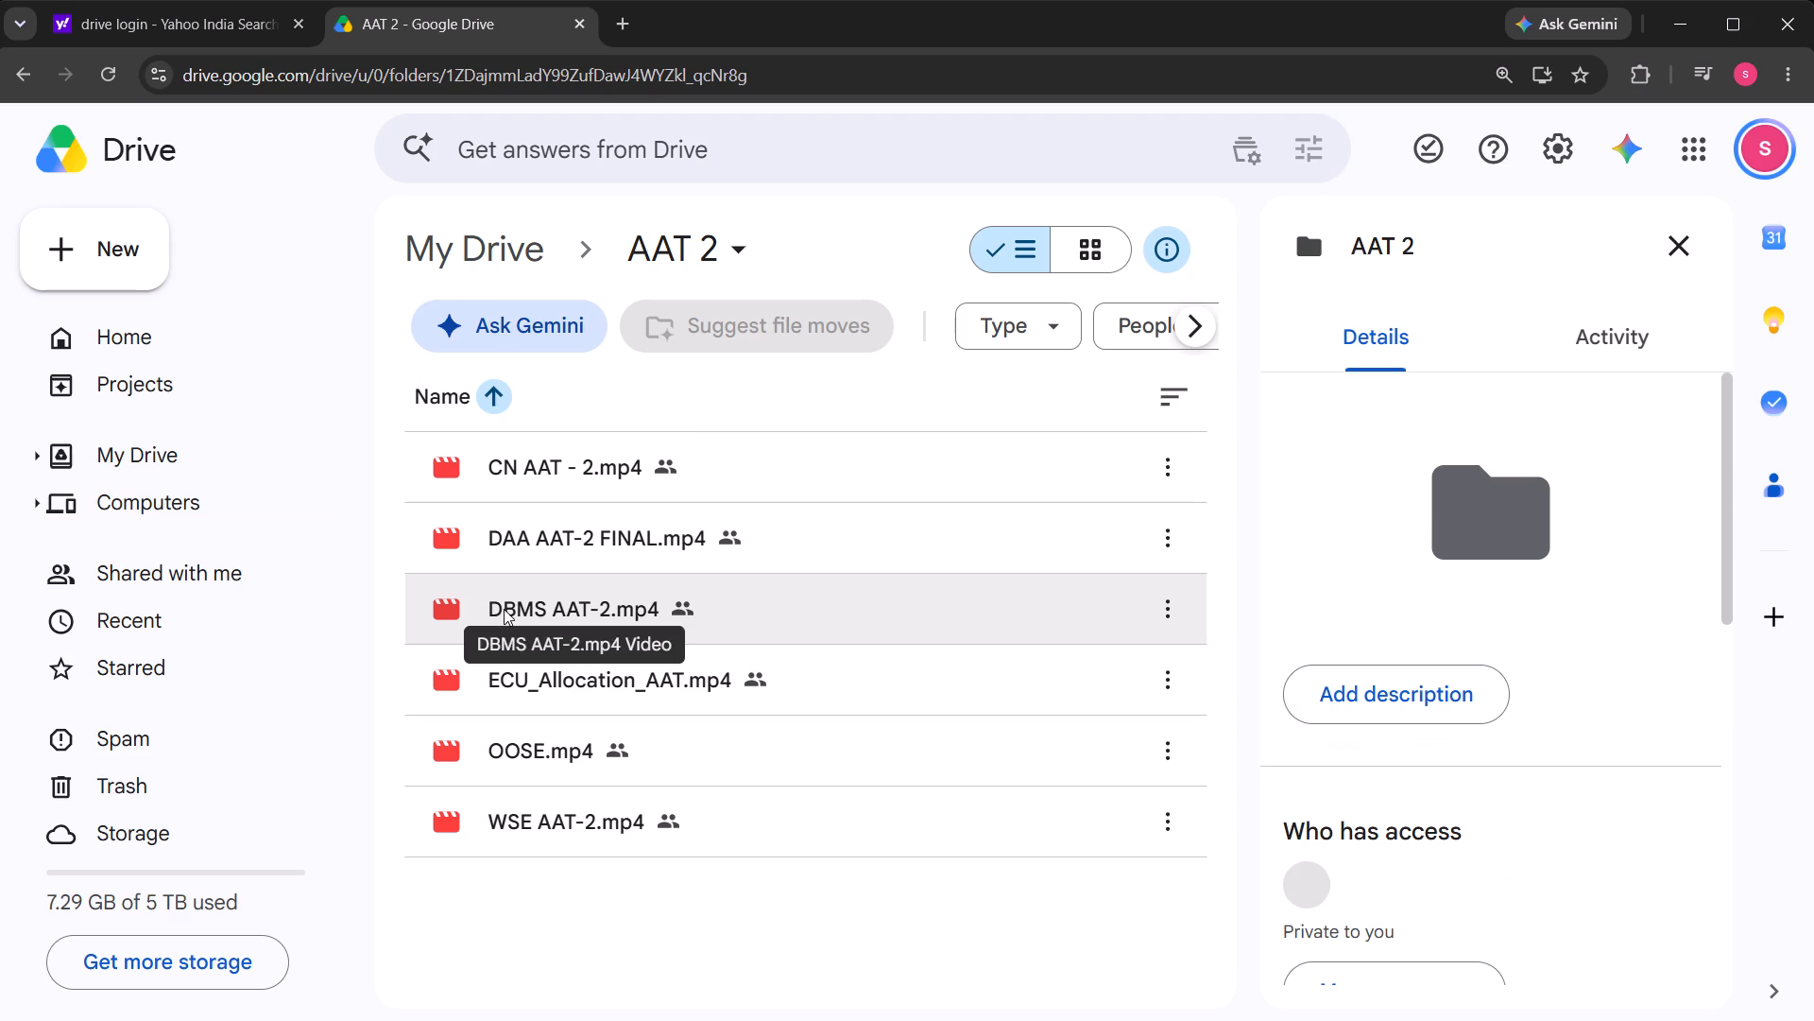
pyautogui.click(81, 270)
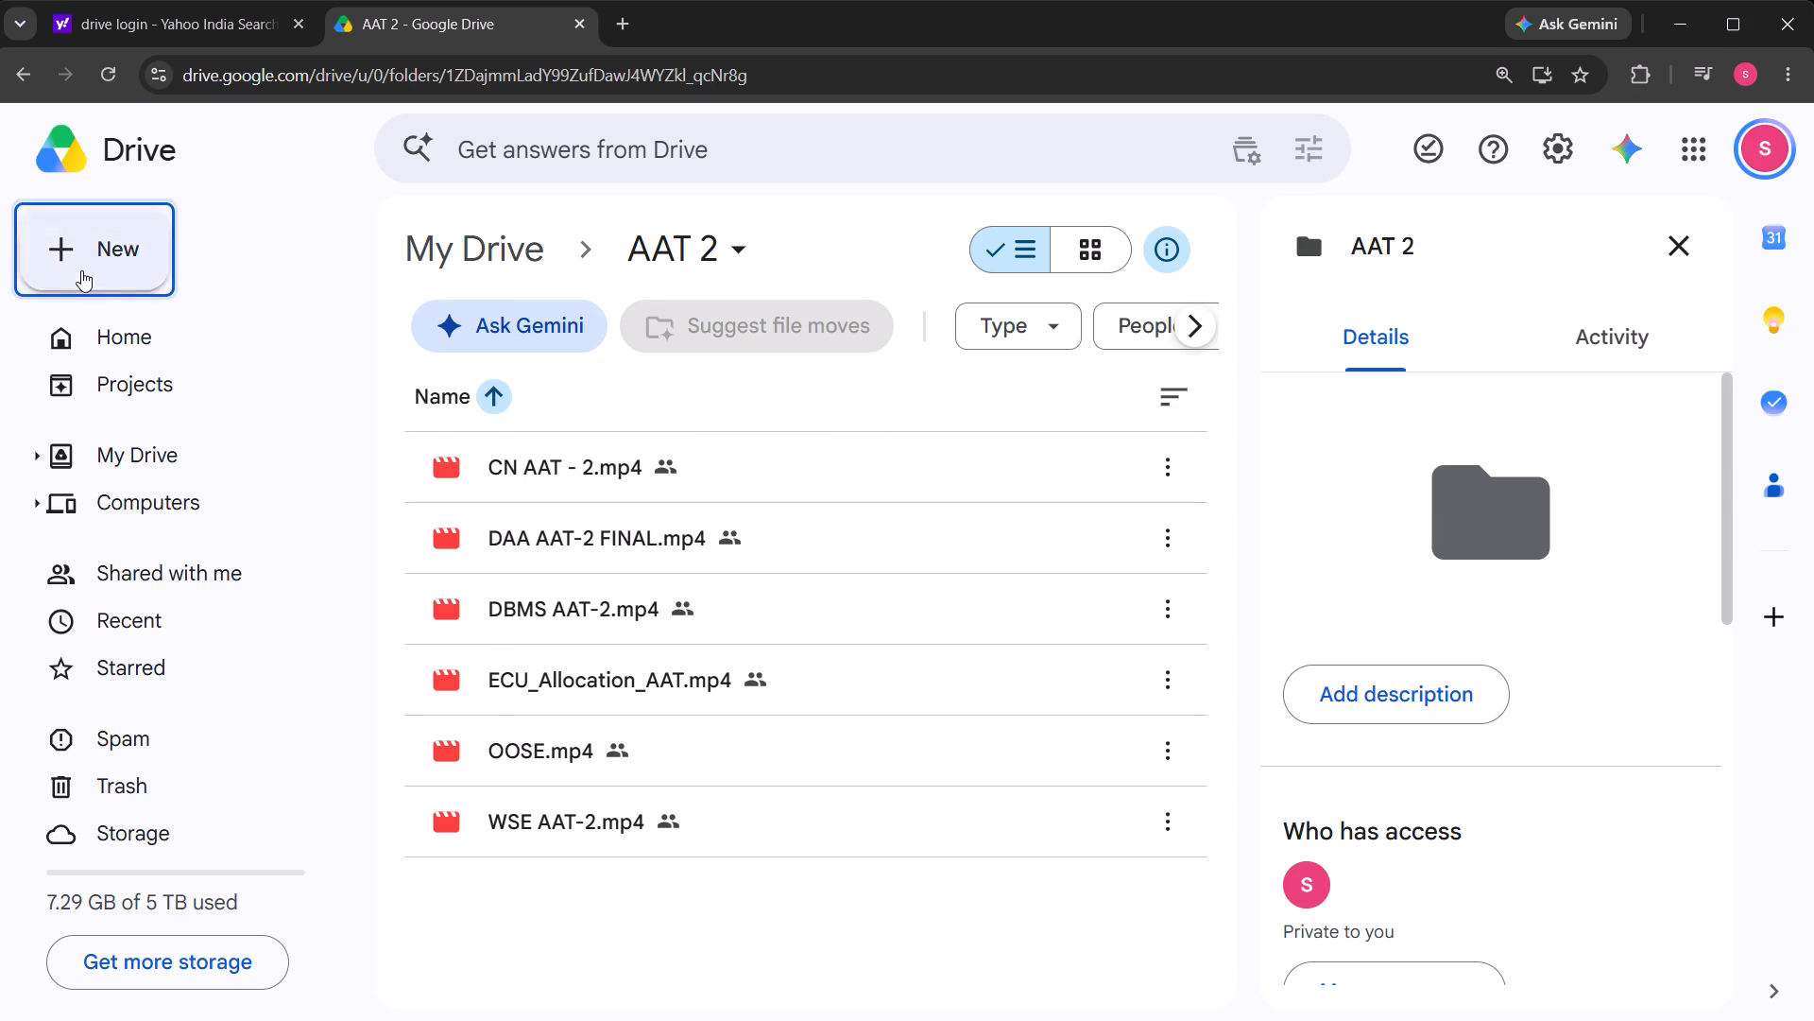
pyautogui.click(132, 303)
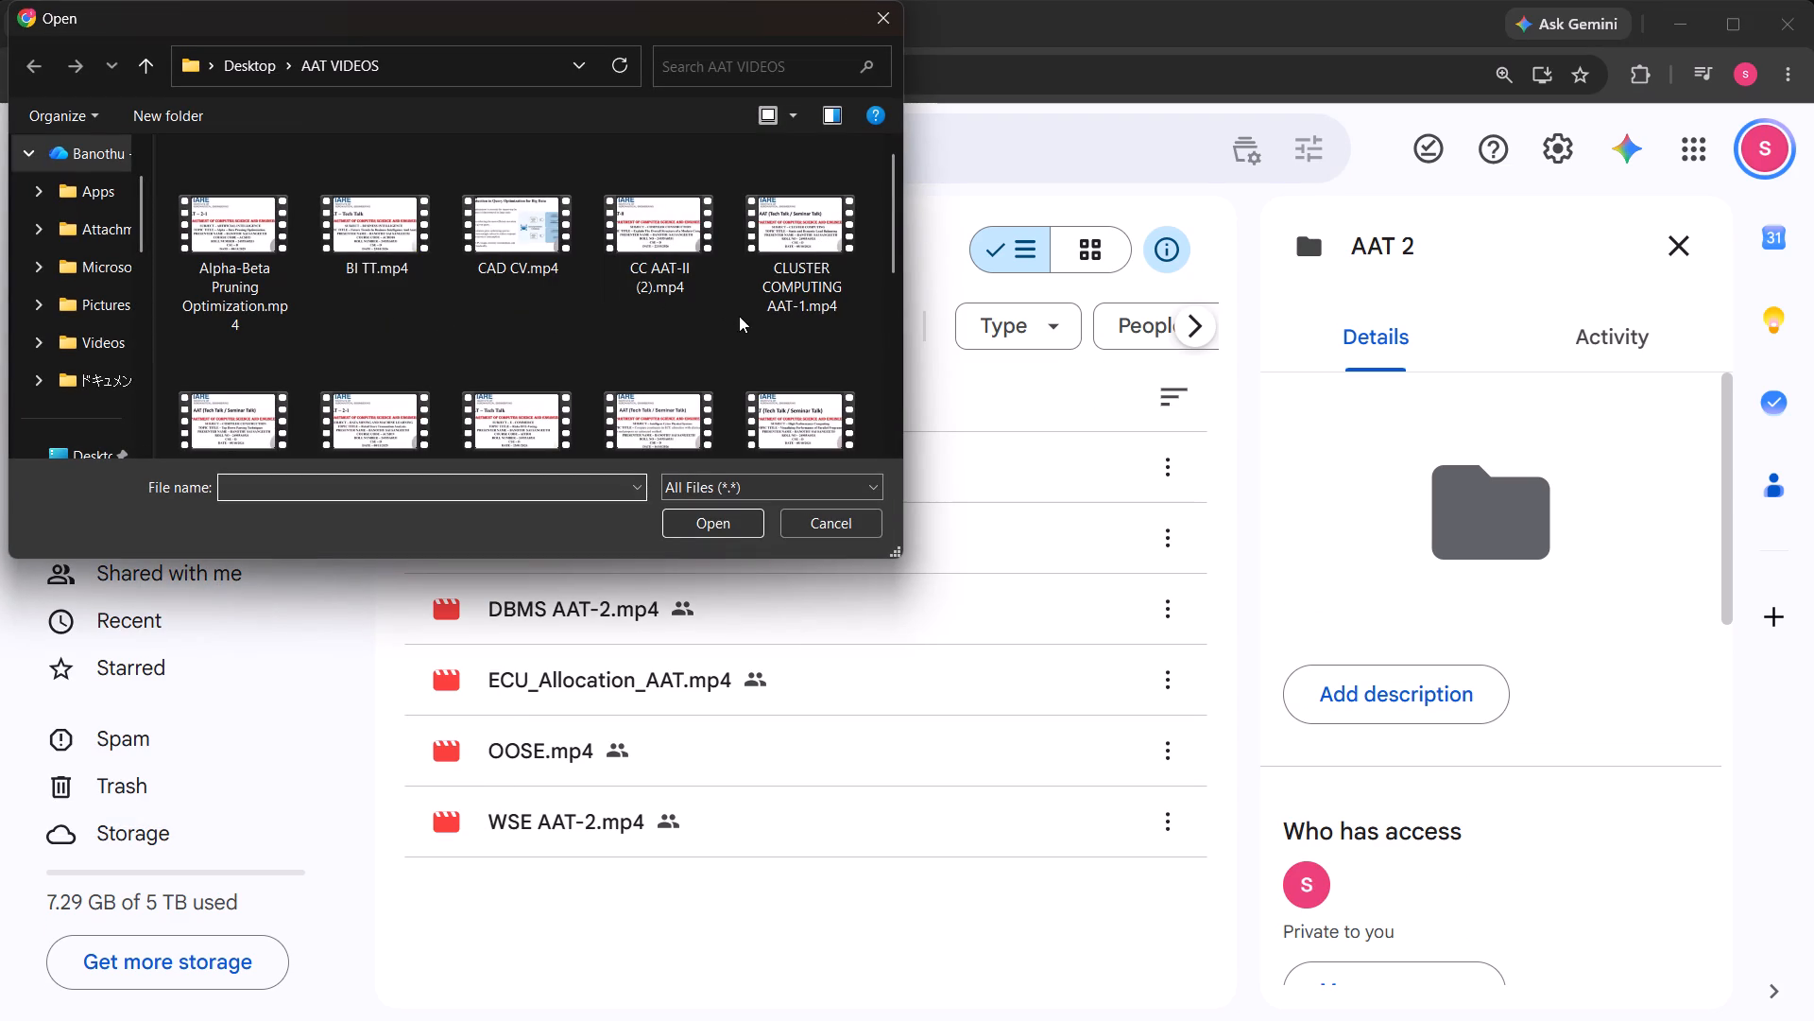
pyautogui.click(643, 279)
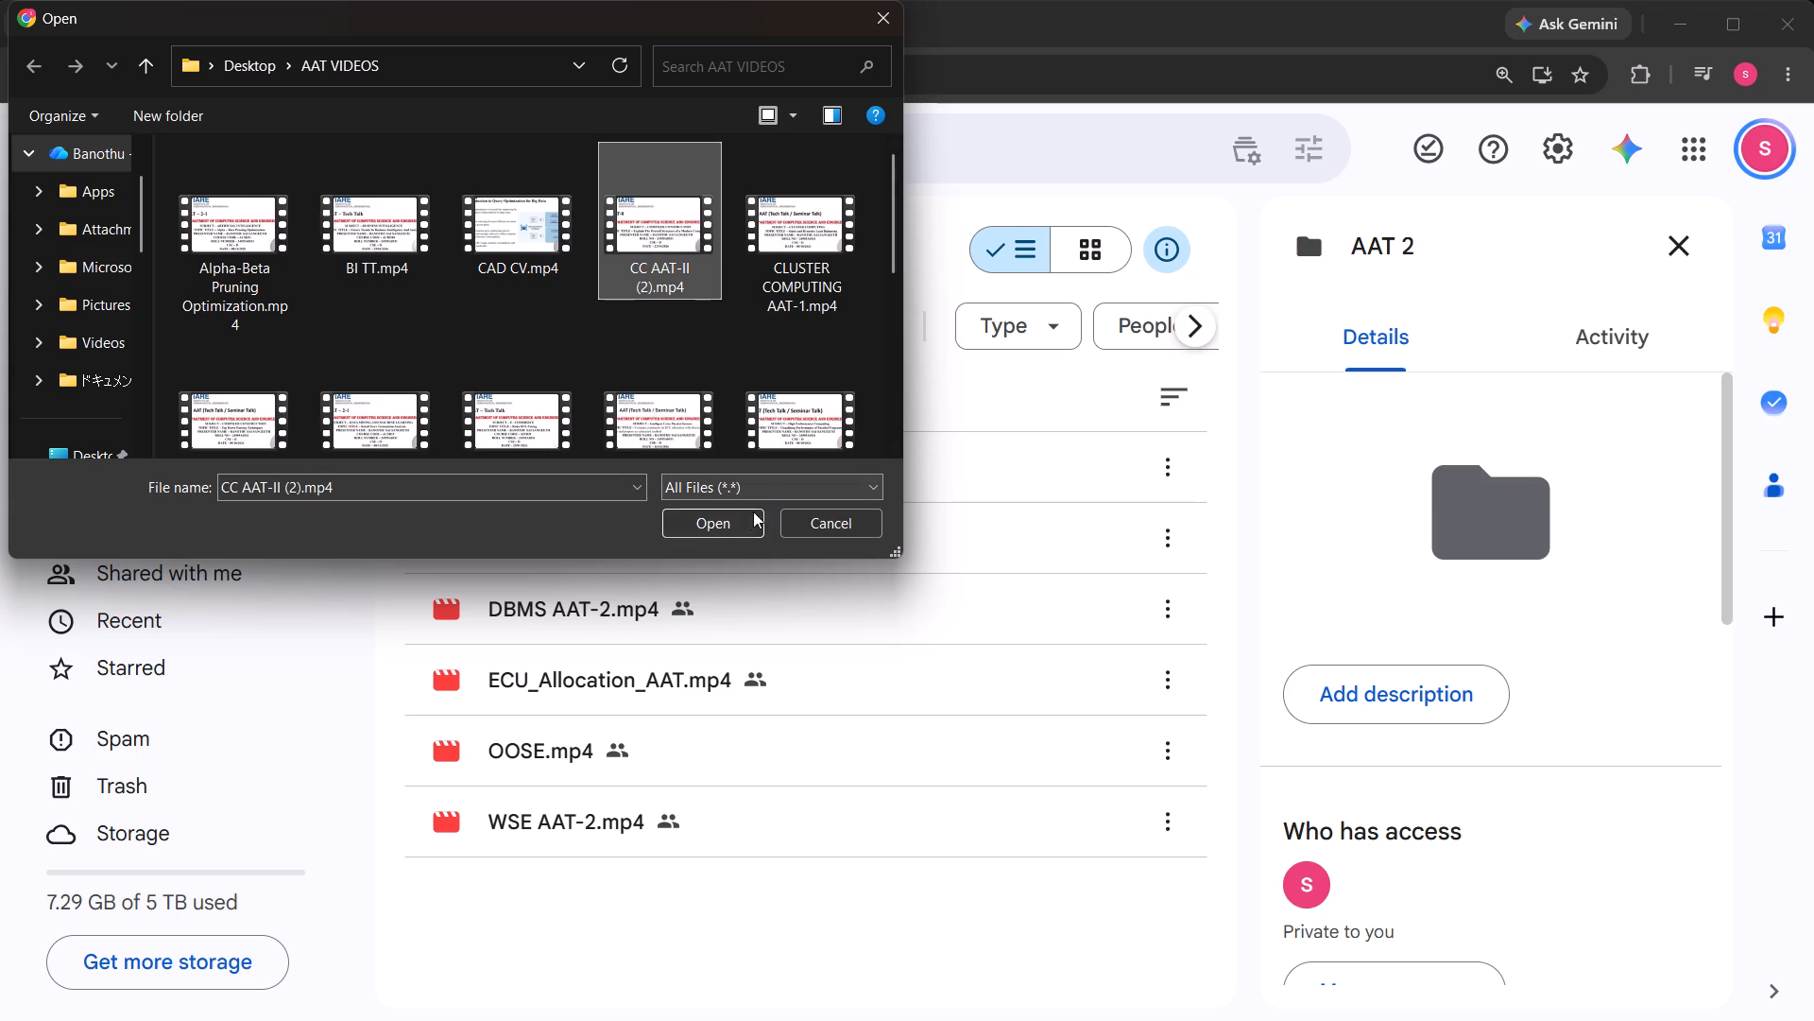
pyautogui.click(734, 527)
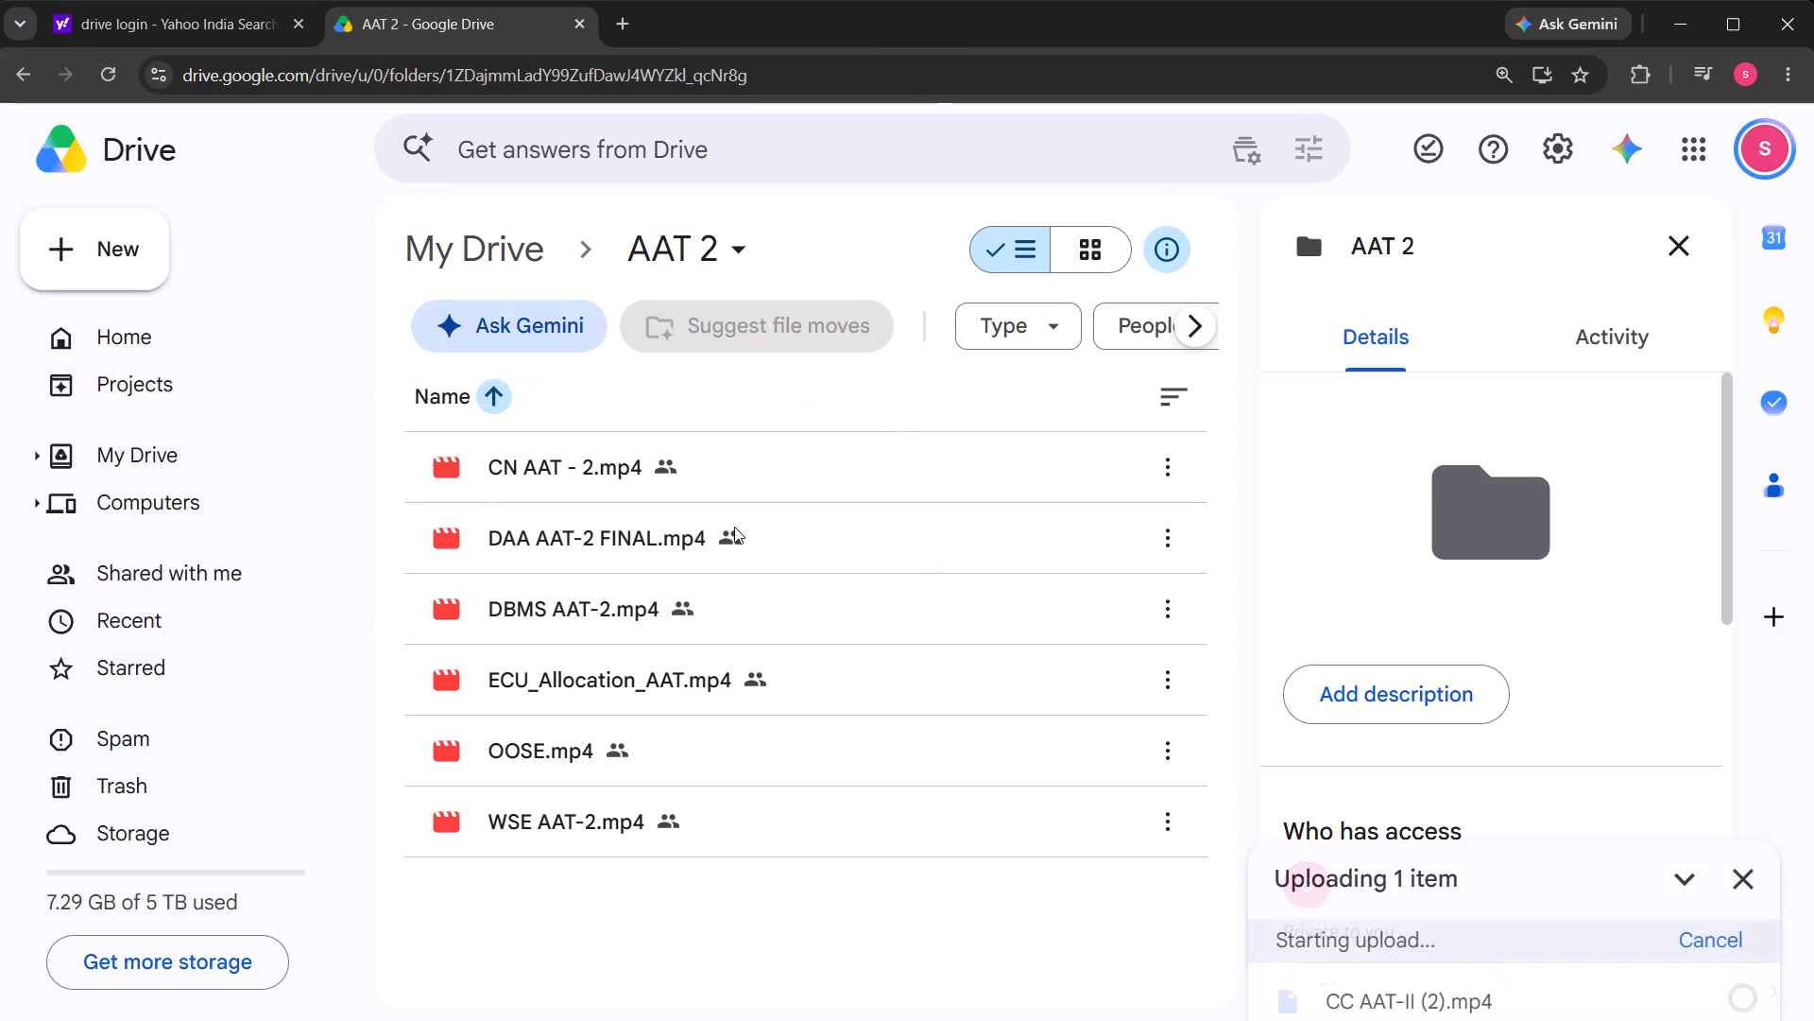